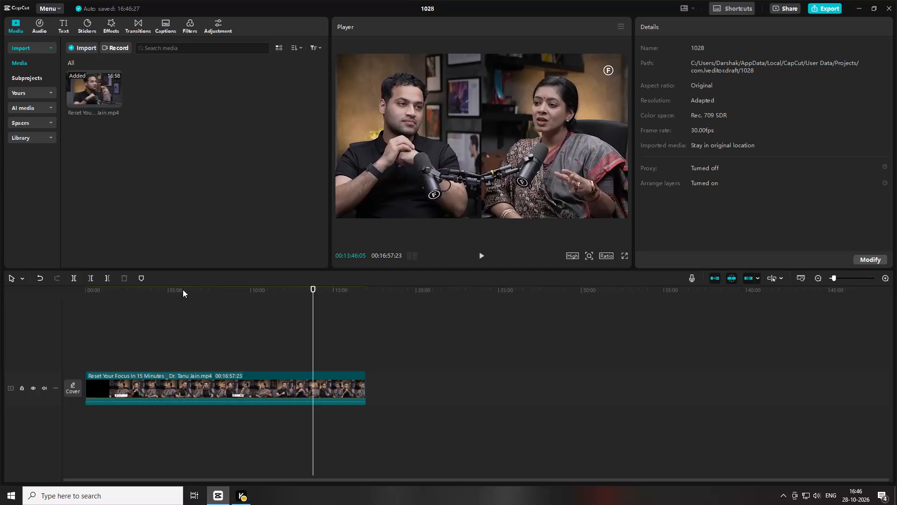
Play the podcast clip from its start to examine the opening seconds.
click(837, 278)
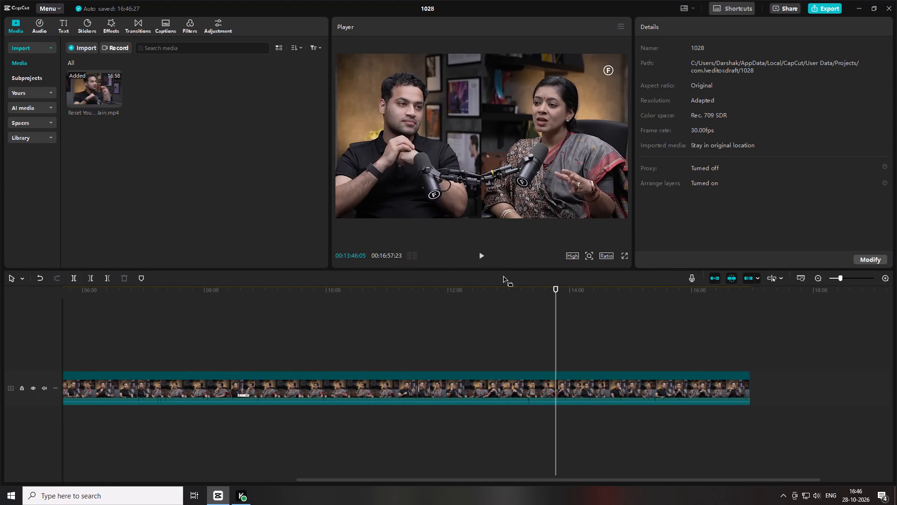
drag(491, 292, 0, 304)
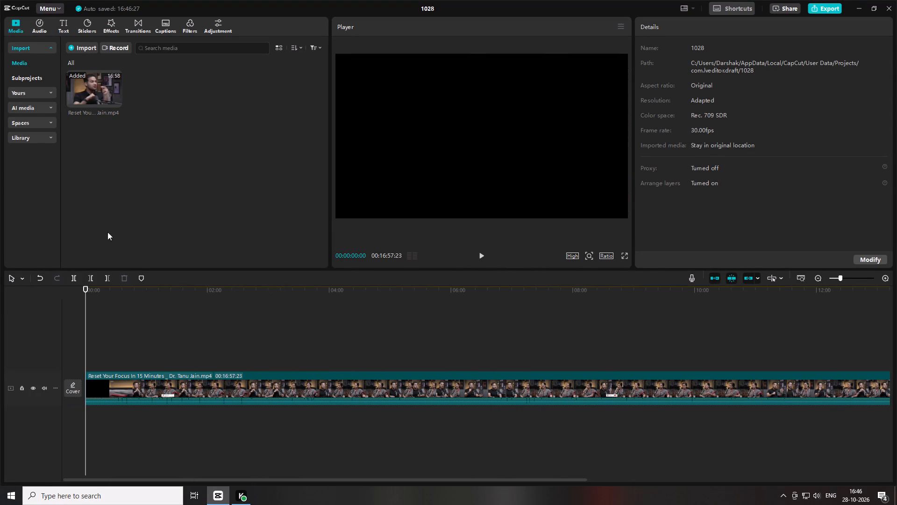
click(479, 257)
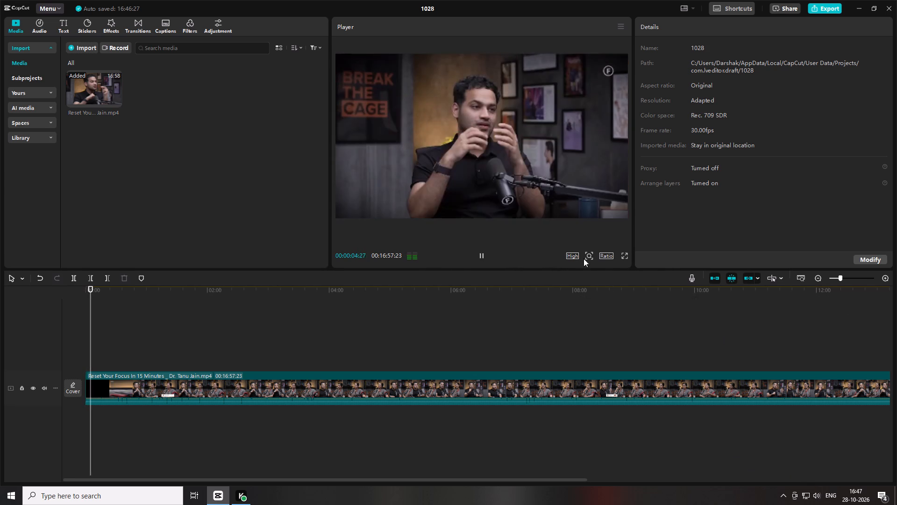
click(483, 256)
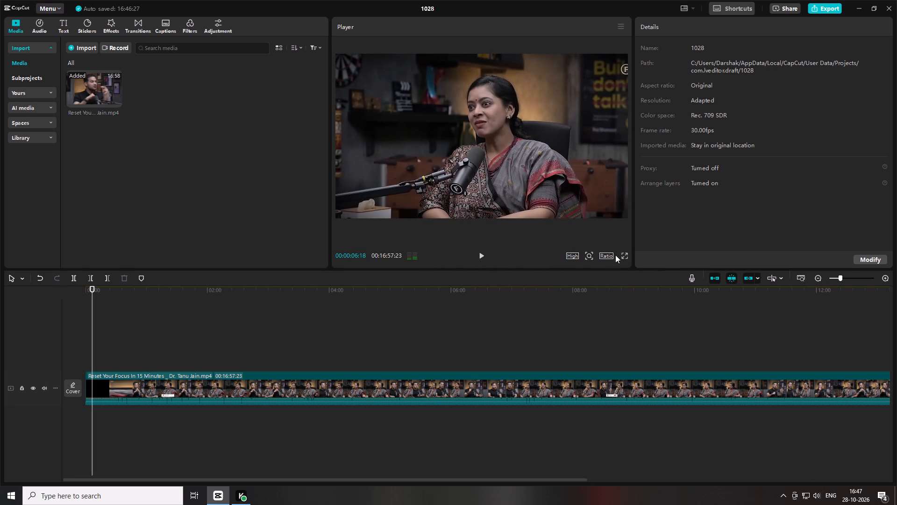
click(513, 175)
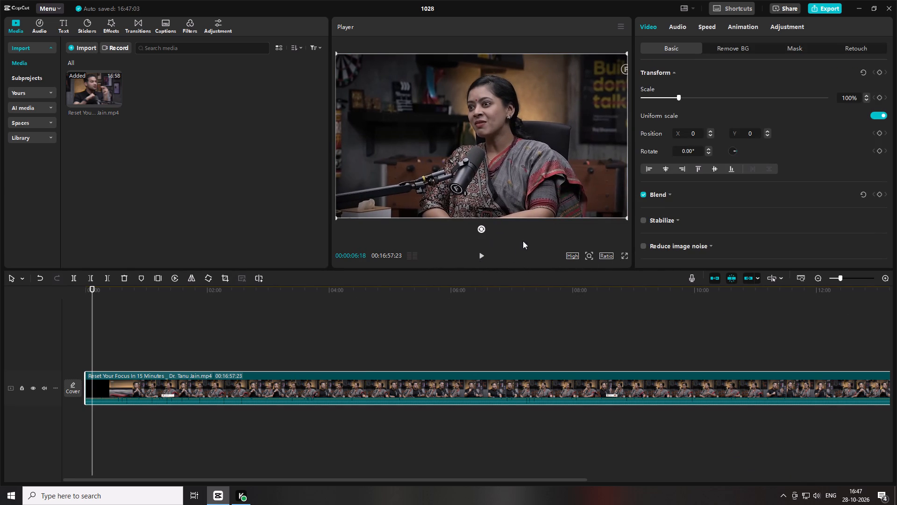
click(479, 259)
click(516, 246)
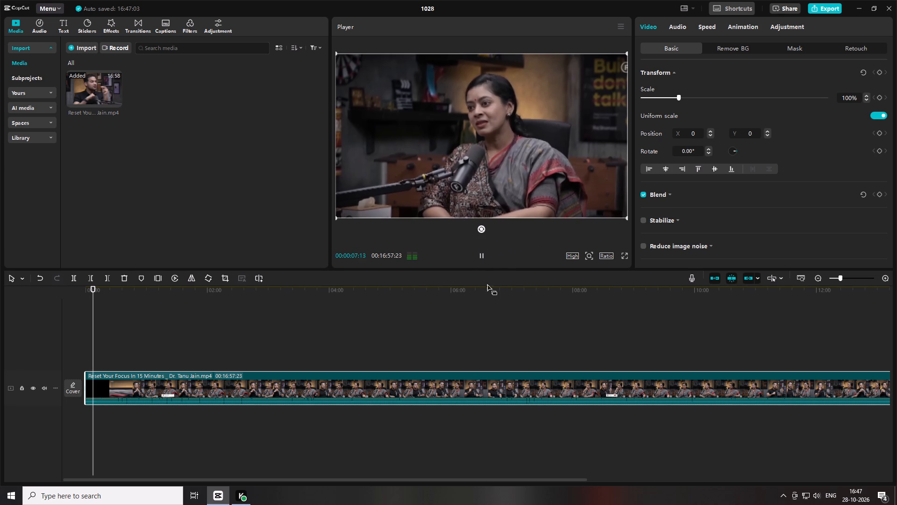
click(425, 381)
click(405, 394)
drag(465, 326, 471, 317)
click(481, 256)
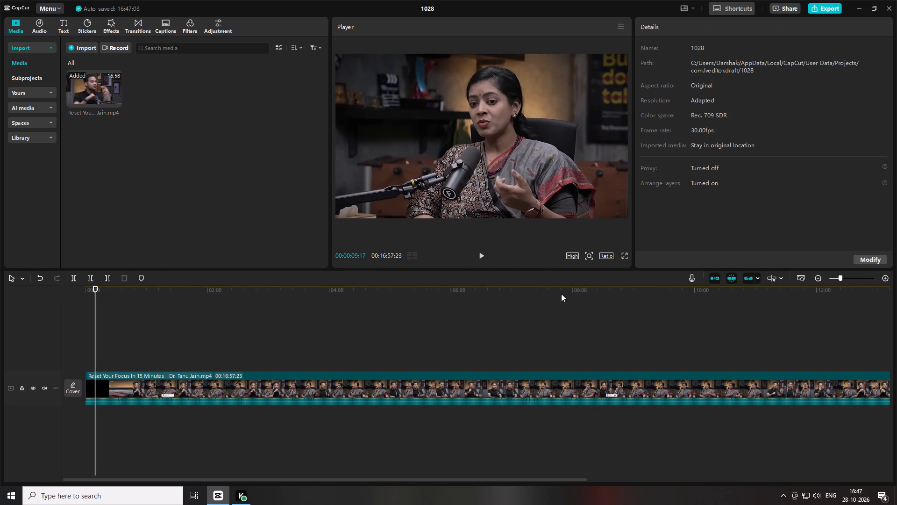
Lower the computer's speaker volume, checking the level against the clip's playback.
click(814, 497)
click(801, 477)
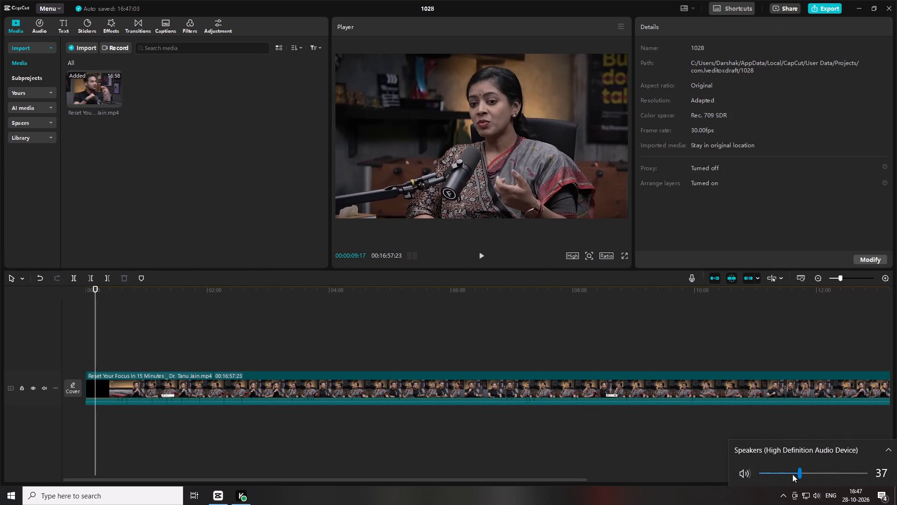
click(791, 474)
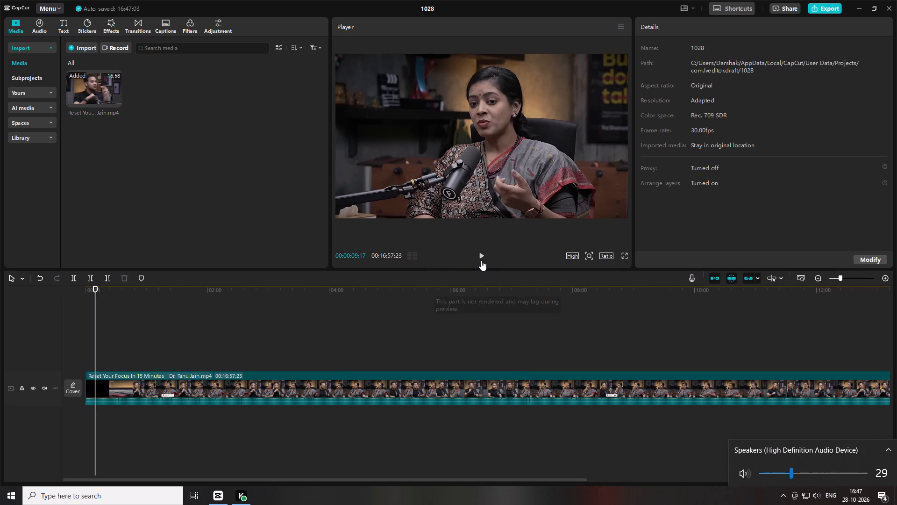
click(479, 257)
click(817, 498)
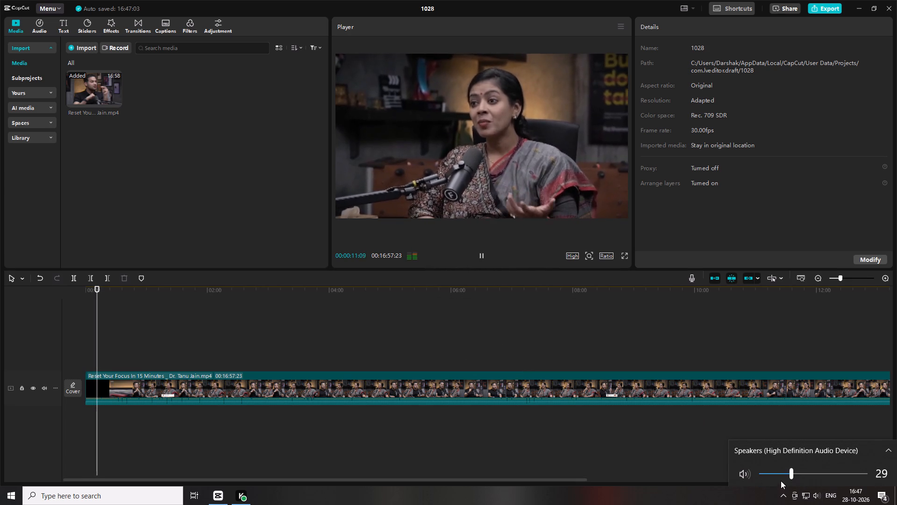
click(780, 480)
click(285, 326)
Play and skim roughly the first 45 seconds of the podcast clip to examine where the opening teaser ends.
click(124, 386)
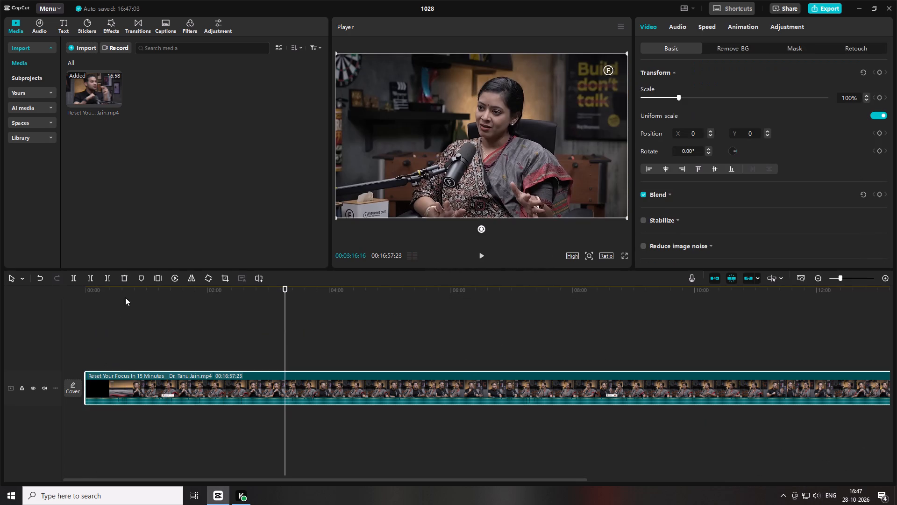
drag(127, 293, 0, 285)
key(space)
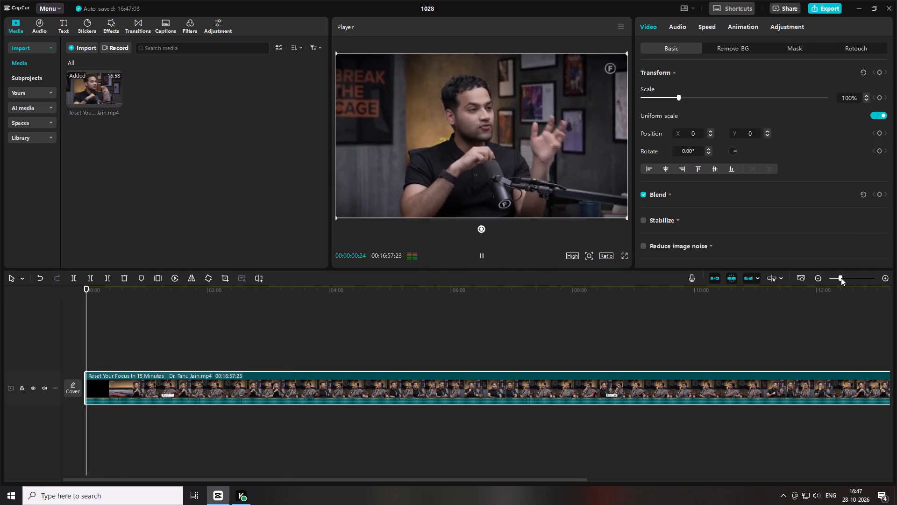
click(841, 278)
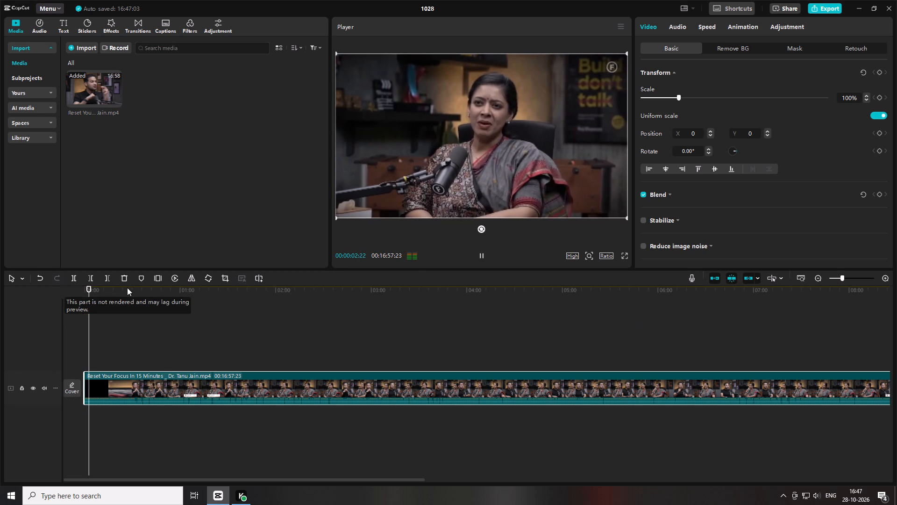
click(98, 291)
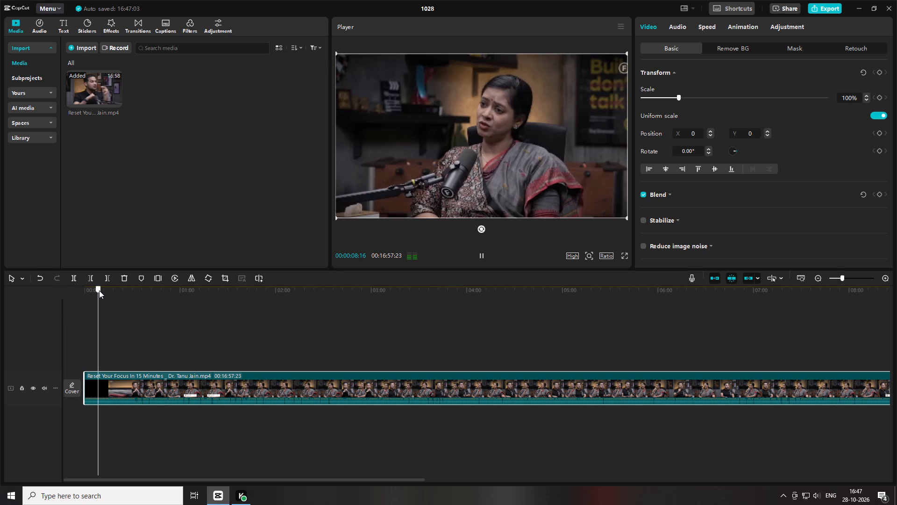
key(space)
key(space)
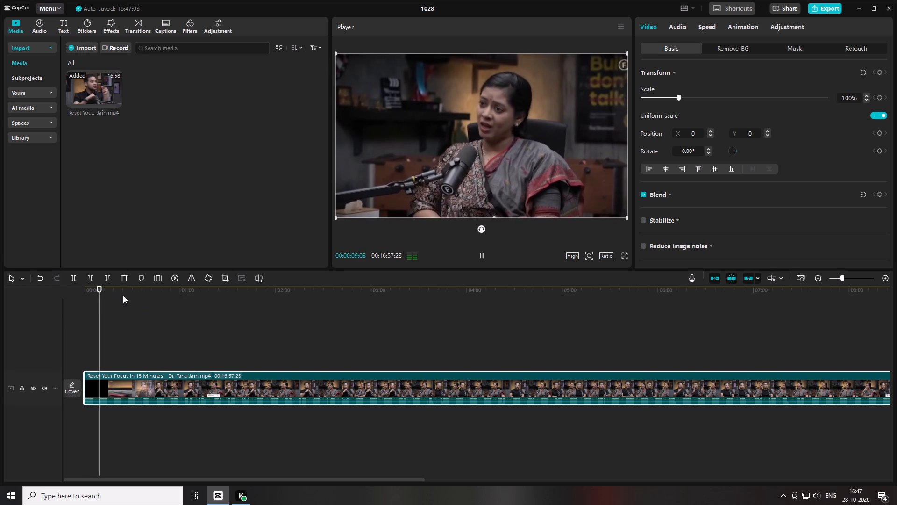
click(111, 291)
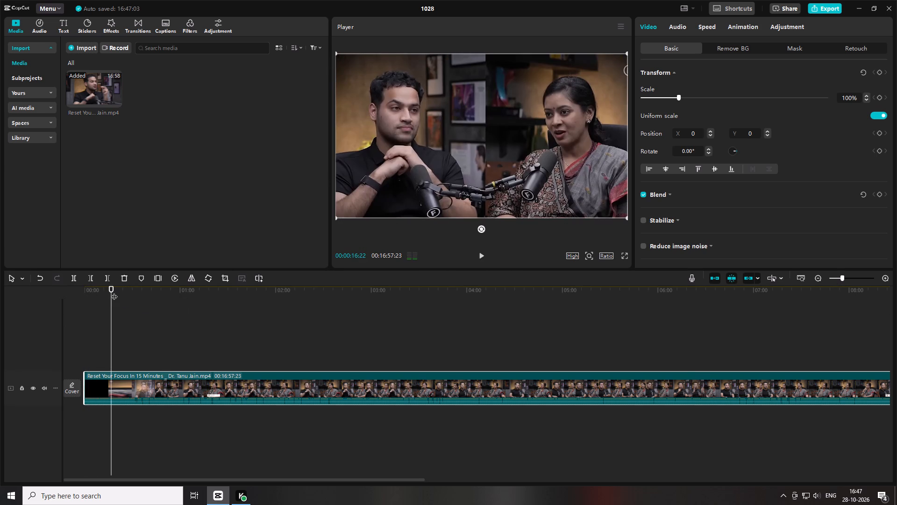
key(space)
click(124, 295)
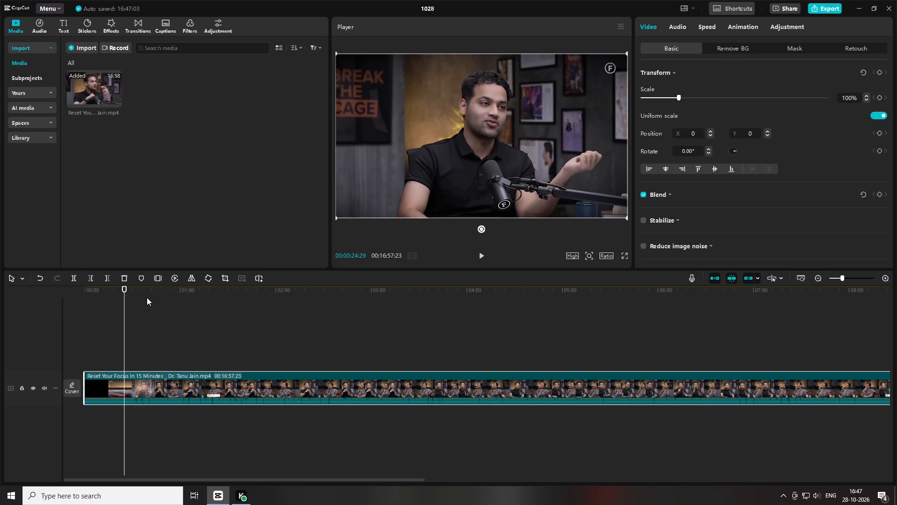
key(space)
click(154, 299)
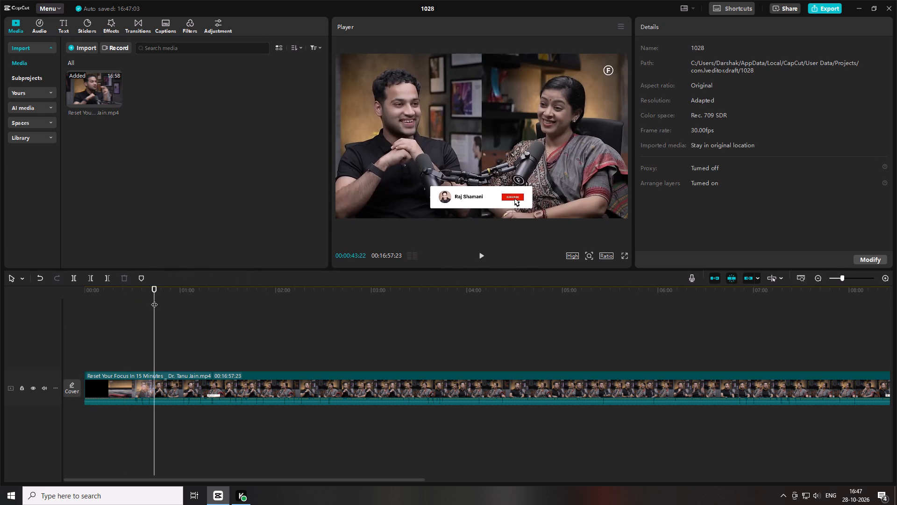
key(space)
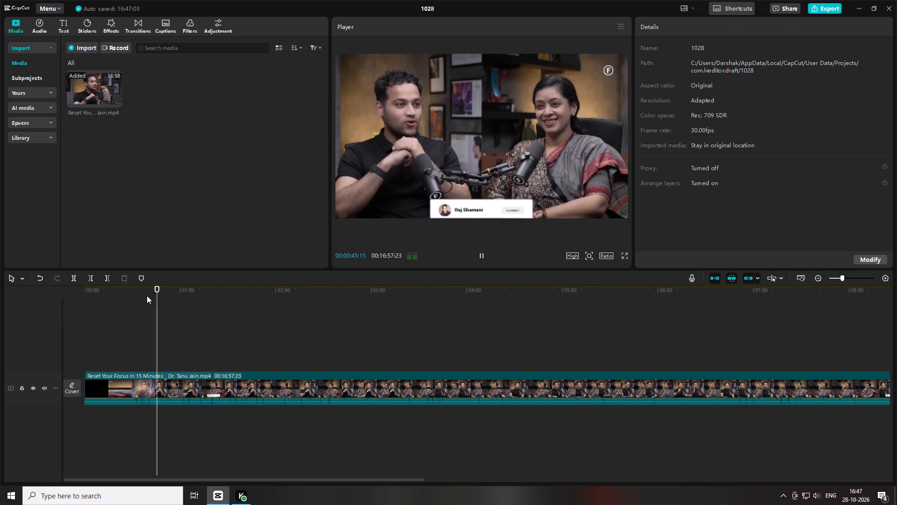
Find the end of the opening teaser and trim away everything before about 00:00:30:25.
click(143, 294)
key(space)
drag(142, 294, 138, 293)
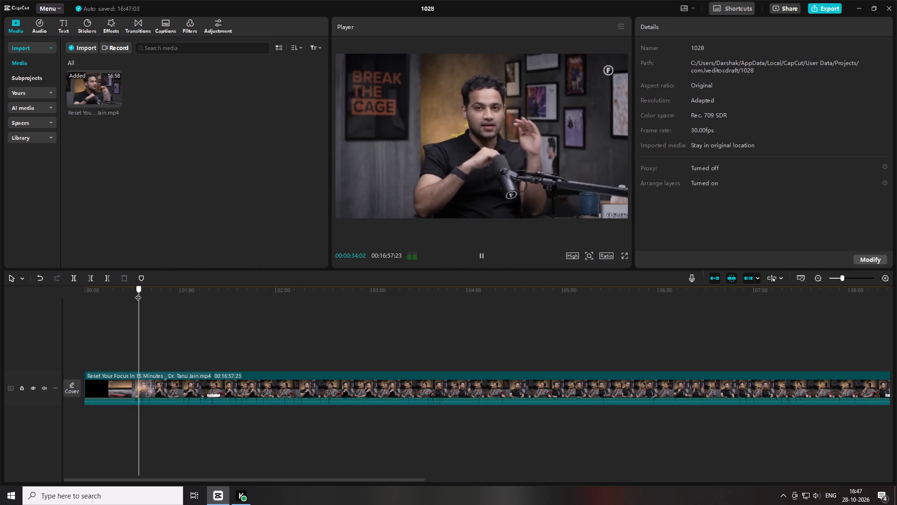
drag(138, 293, 131, 297)
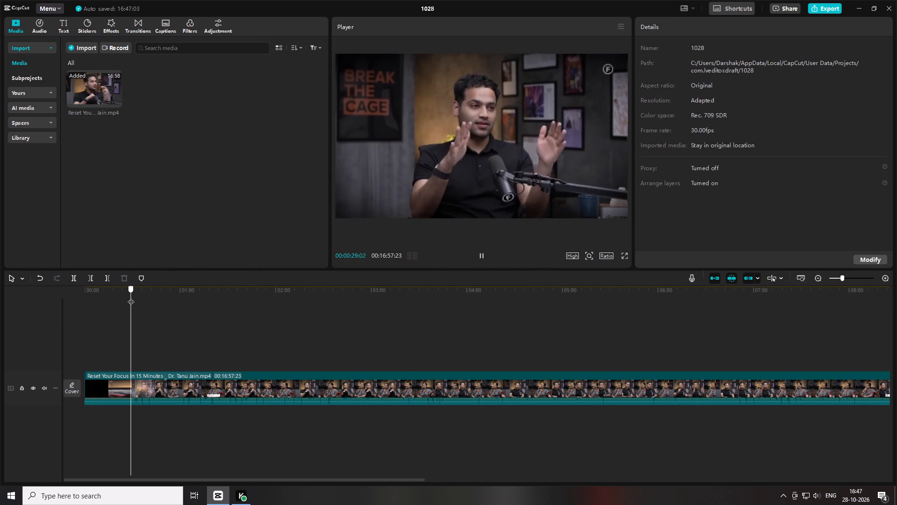
drag(131, 297, 126, 296)
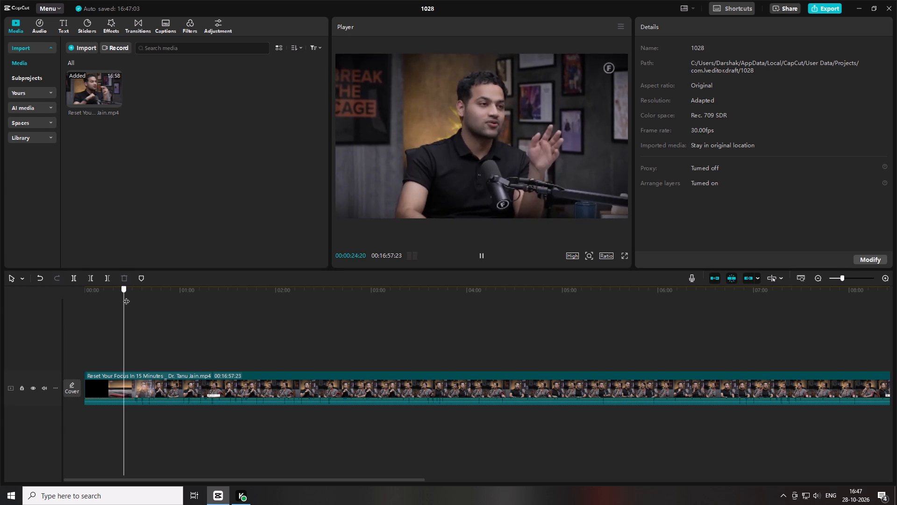
drag(126, 296, 135, 298)
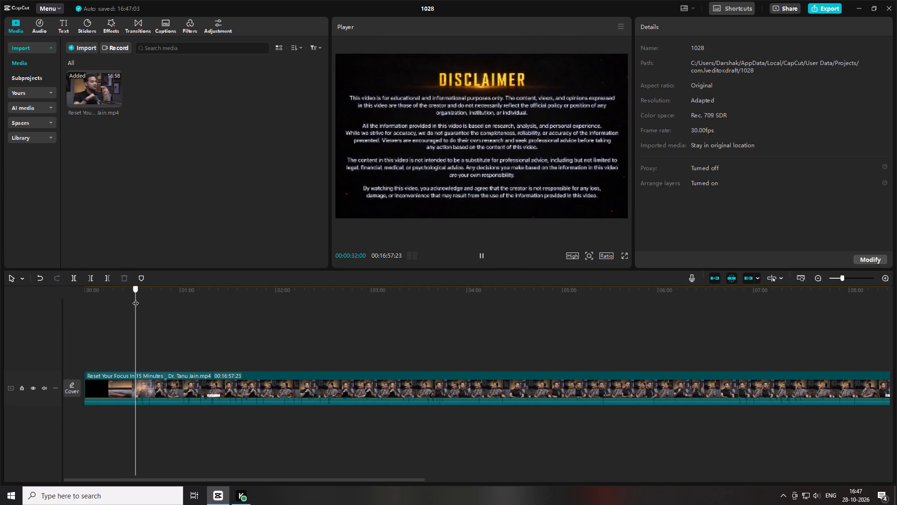
drag(135, 298, 134, 298)
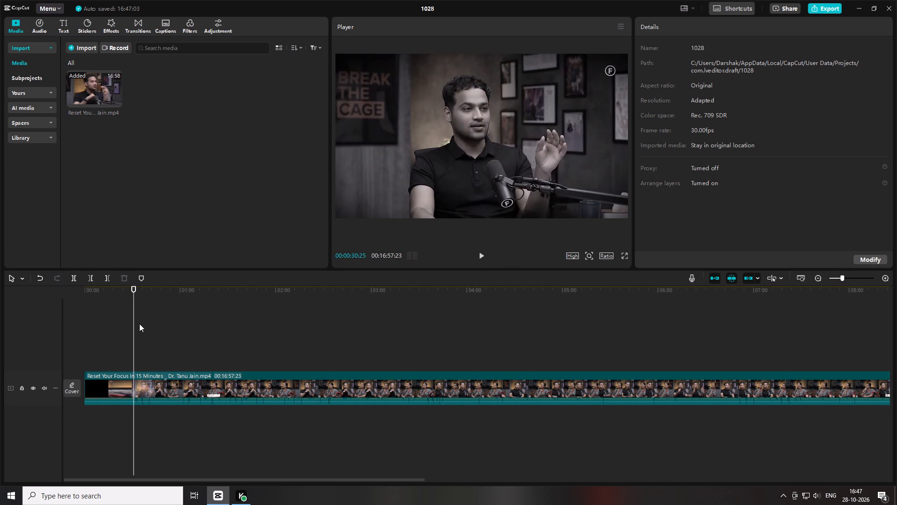
key(q)
Trim the disclaimer screen, a little over 1 second long, off the start of the clip.
key(space)
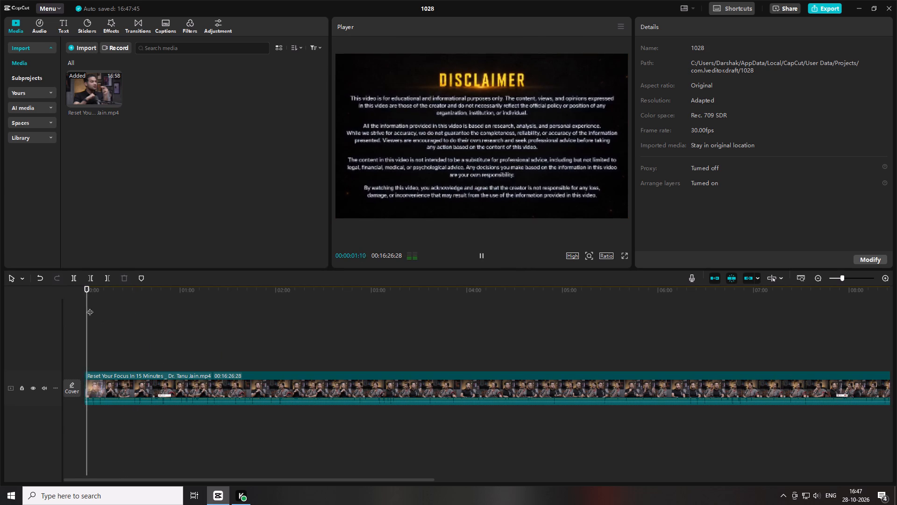
key(q)
Play through the host's introduction and trim away everything before the shot of him at 00:00:27:08.
key(space)
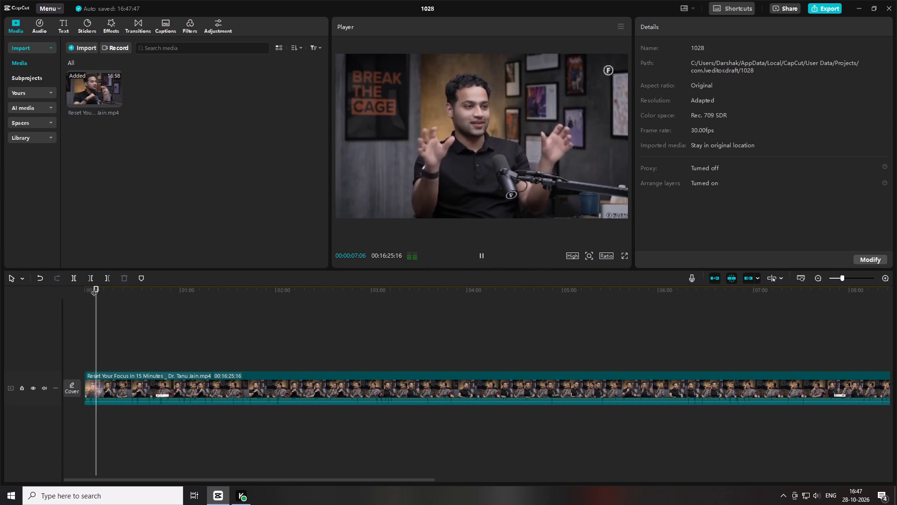
drag(94, 288, 104, 294)
key(space)
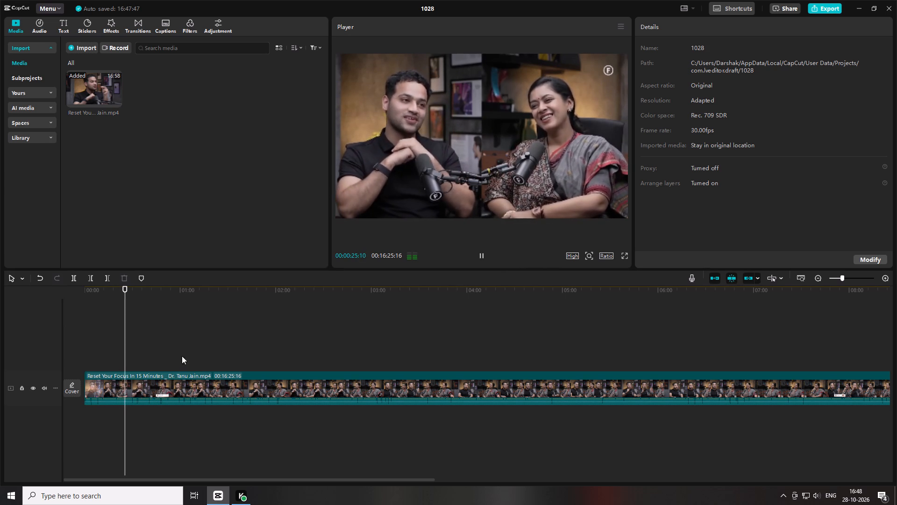
key(space)
click(114, 21)
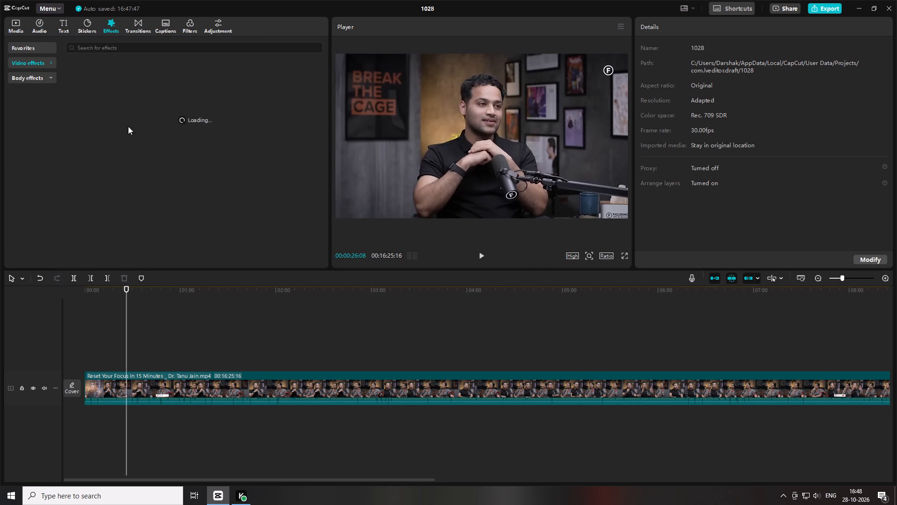
key(space)
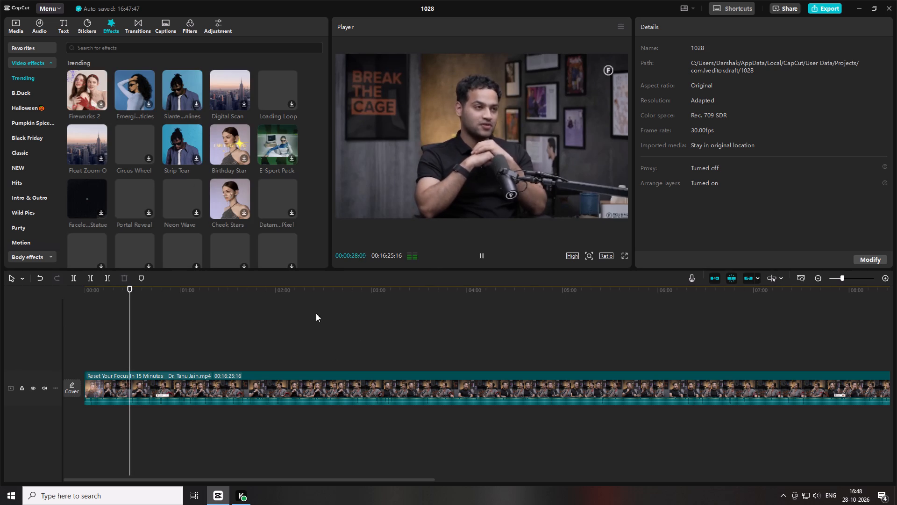
click(127, 287)
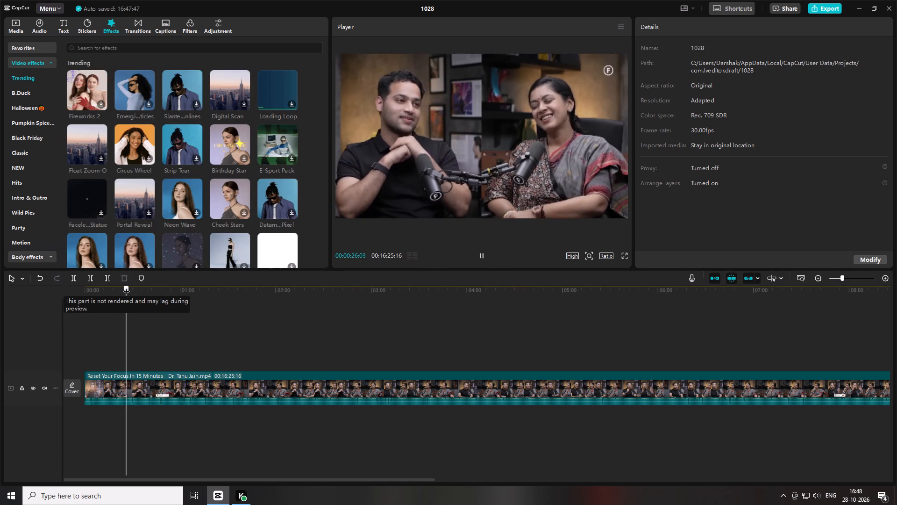
key(space)
key(space)
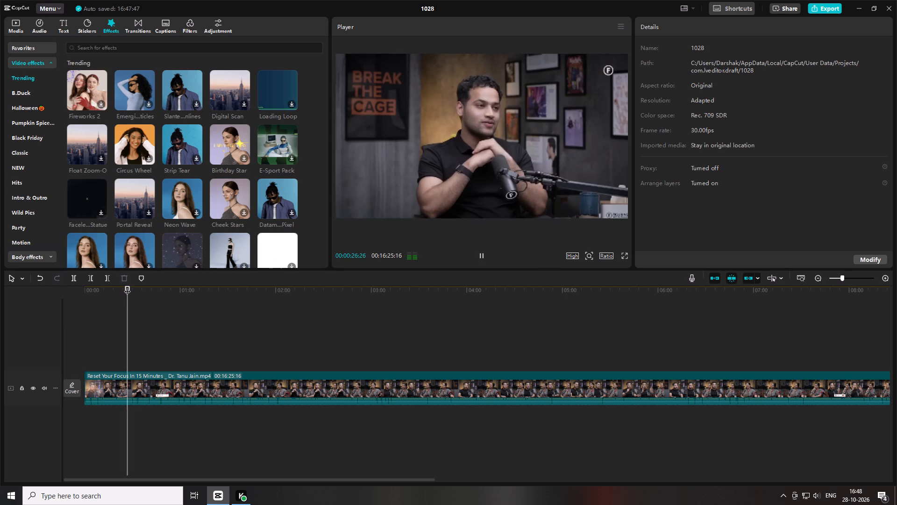
click(128, 288)
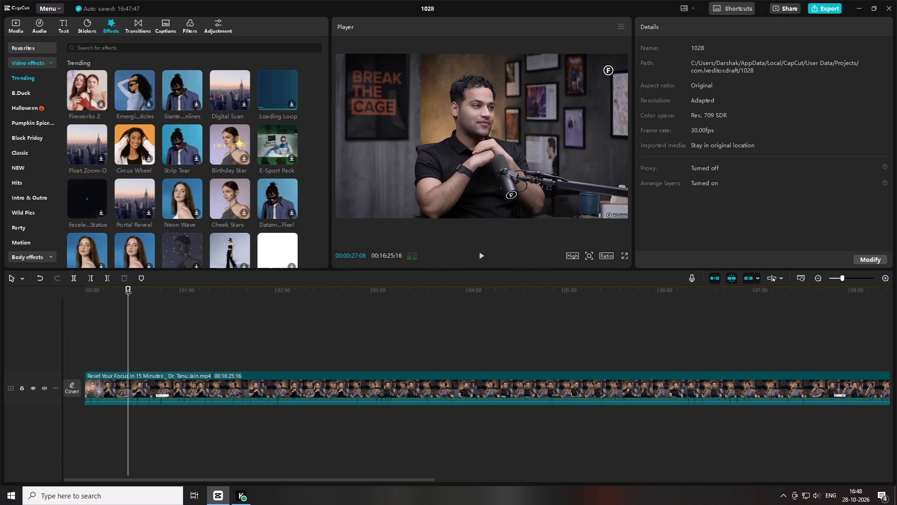
key(space)
click(128, 288)
text(q)
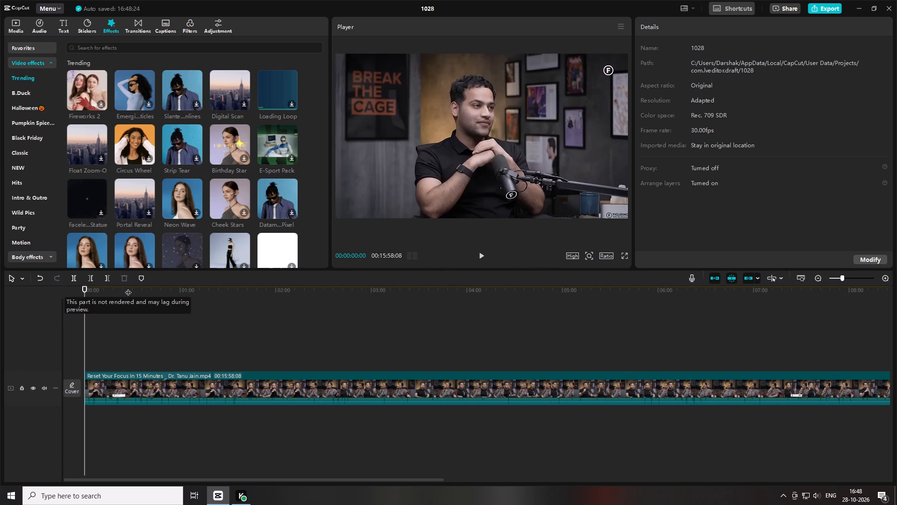
Play roughly the first 20 seconds of the trimmed clip to examine how the conversation opens.
key(space)
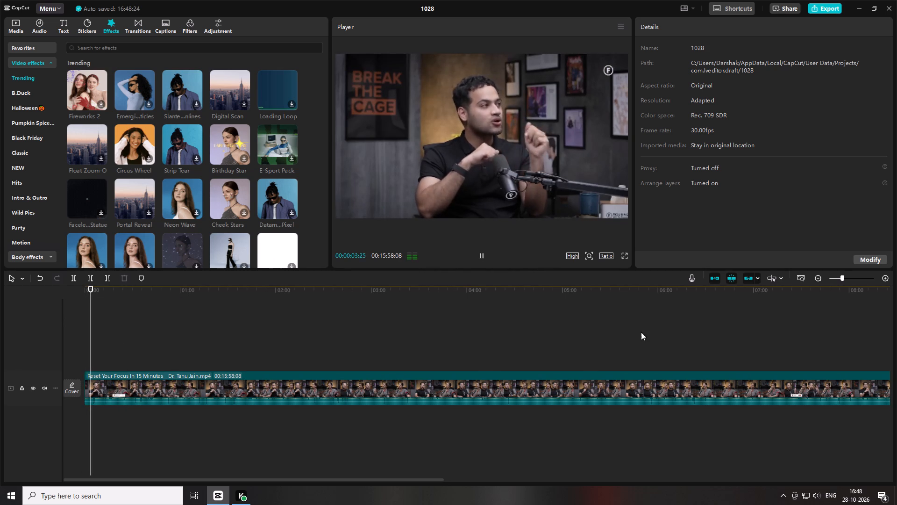
drag(846, 280, 849, 280)
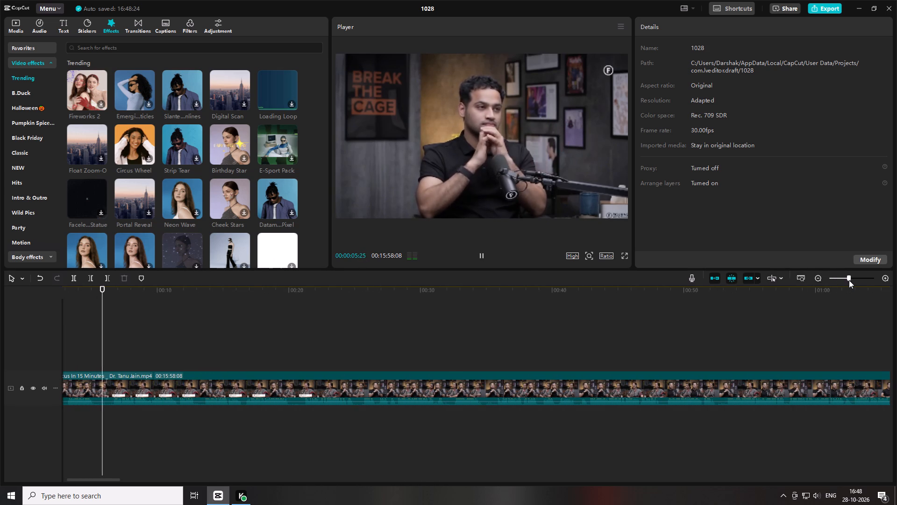
drag(849, 280, 851, 281)
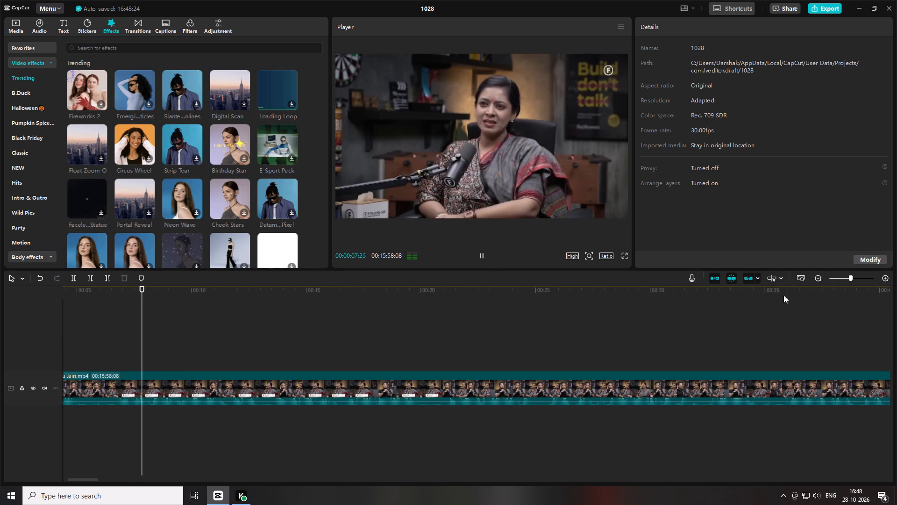
click(850, 279)
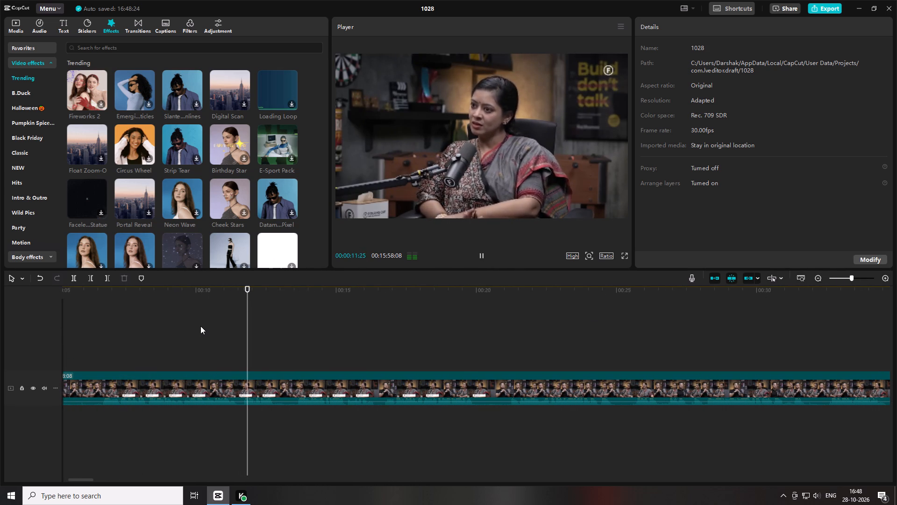
drag(78, 480, 80, 481)
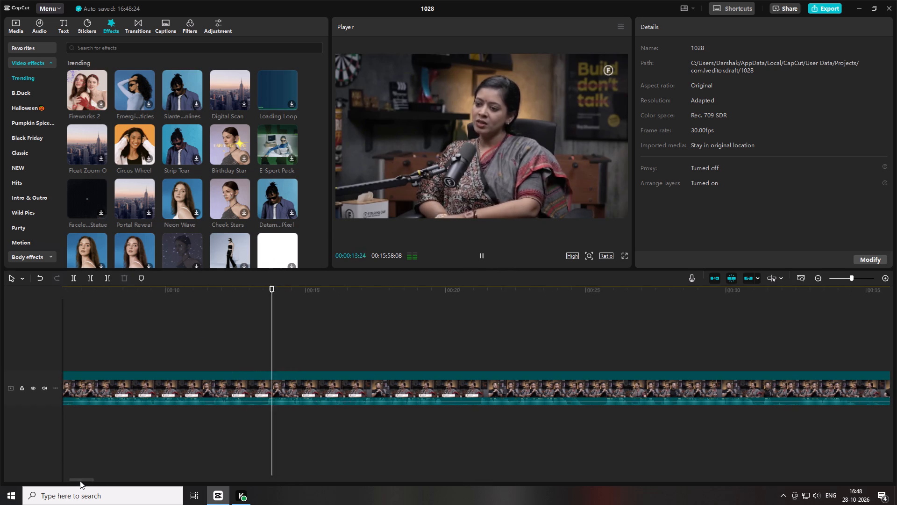
drag(80, 481, 80, 481)
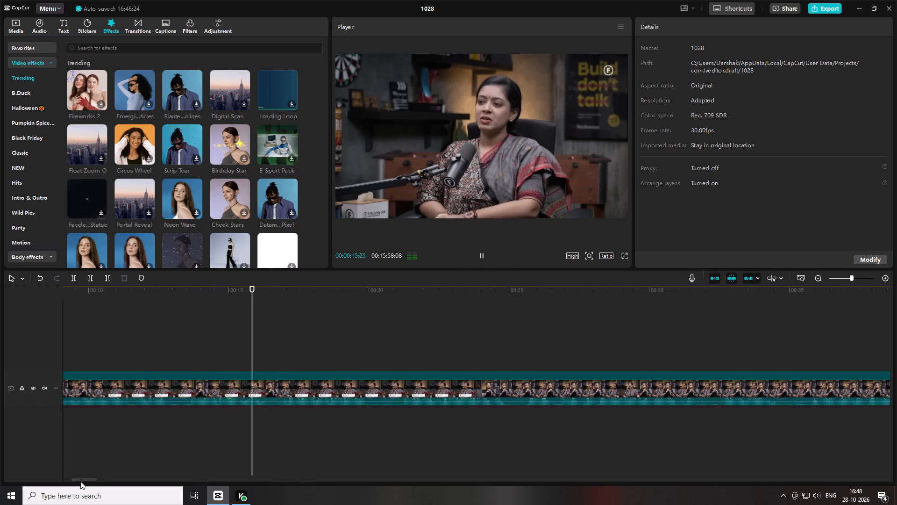
drag(80, 481, 83, 480)
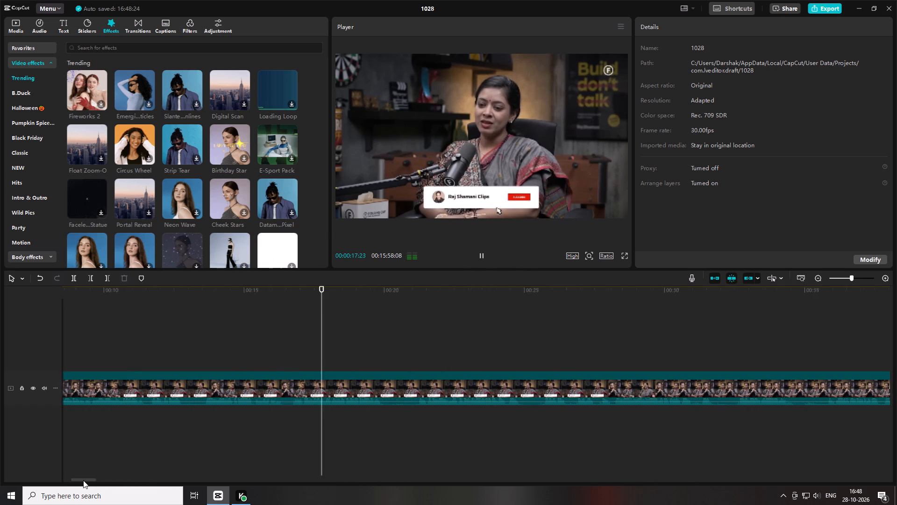
drag(83, 480, 87, 480)
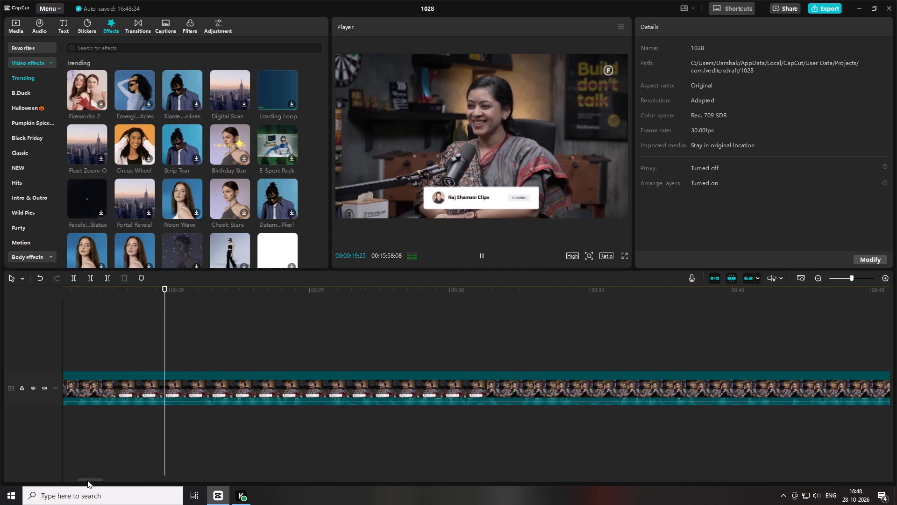
drag(87, 480, 88, 480)
Skim and replay the guest's answer between about 00:00:23 and 00:00:34 to look for a suitable starting point.
click(239, 317)
drag(257, 290, 219, 292)
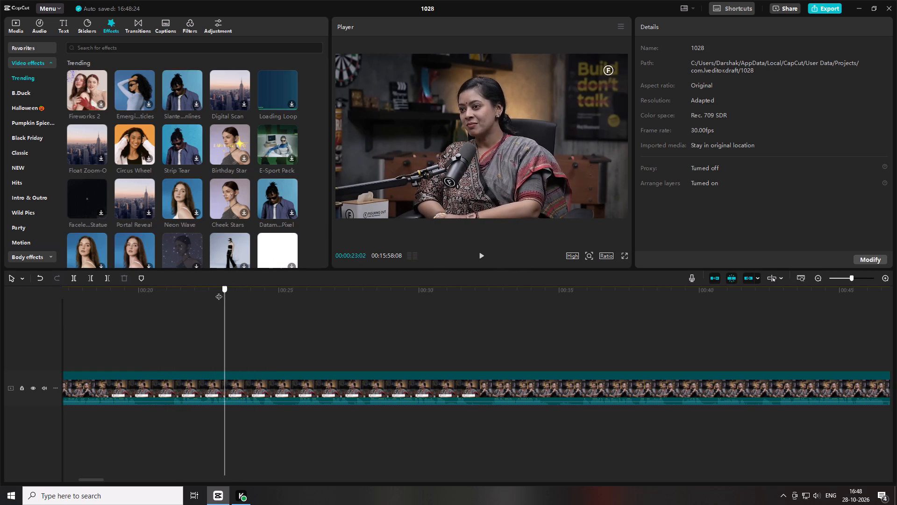
drag(219, 292, 288, 293)
key(space)
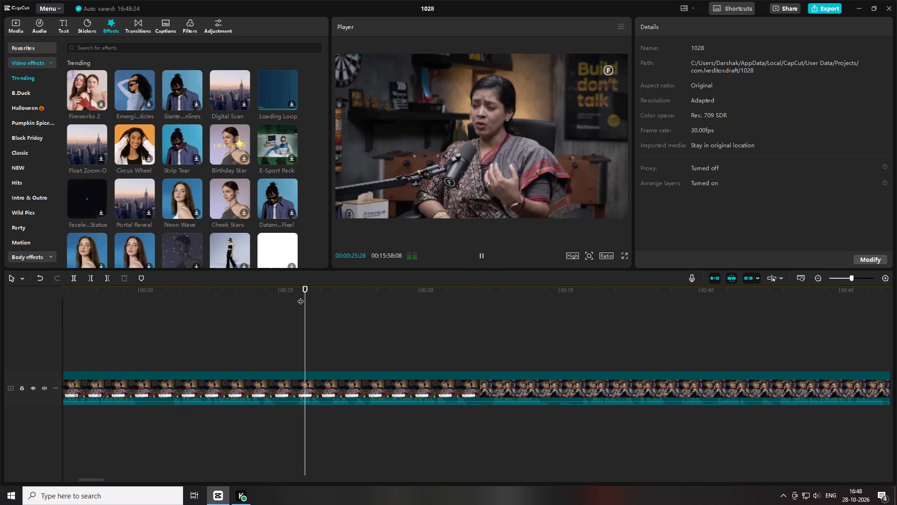
click(300, 296)
click(333, 306)
drag(372, 334, 382, 330)
click(382, 330)
click(357, 289)
click(339, 293)
drag(327, 296, 310, 296)
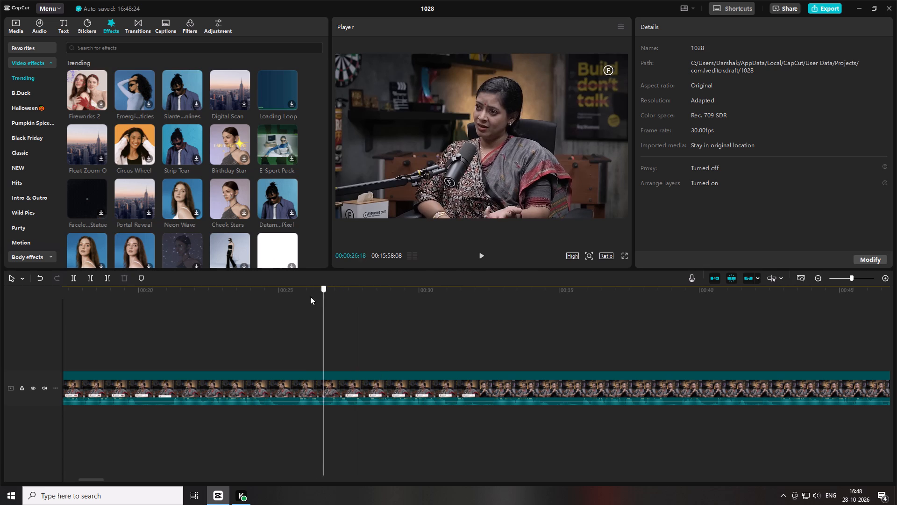
drag(310, 296, 285, 285)
key(space)
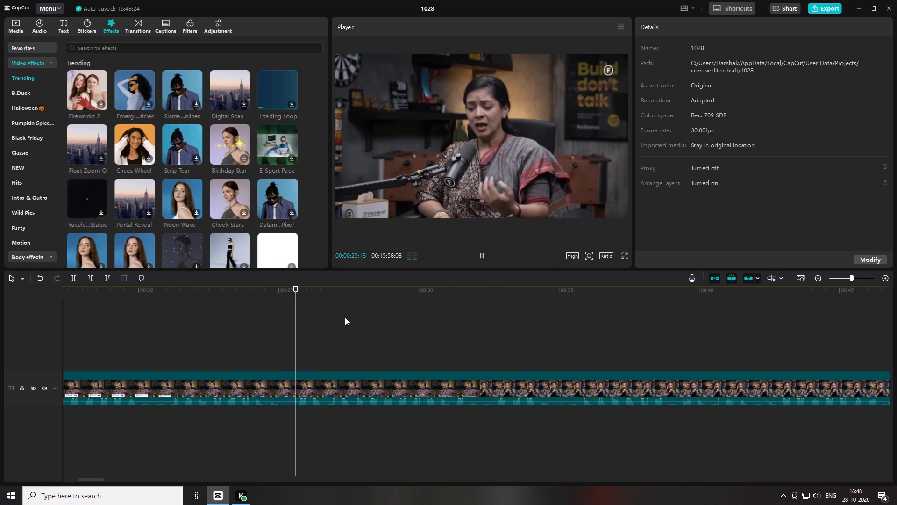
click(320, 308)
key(space)
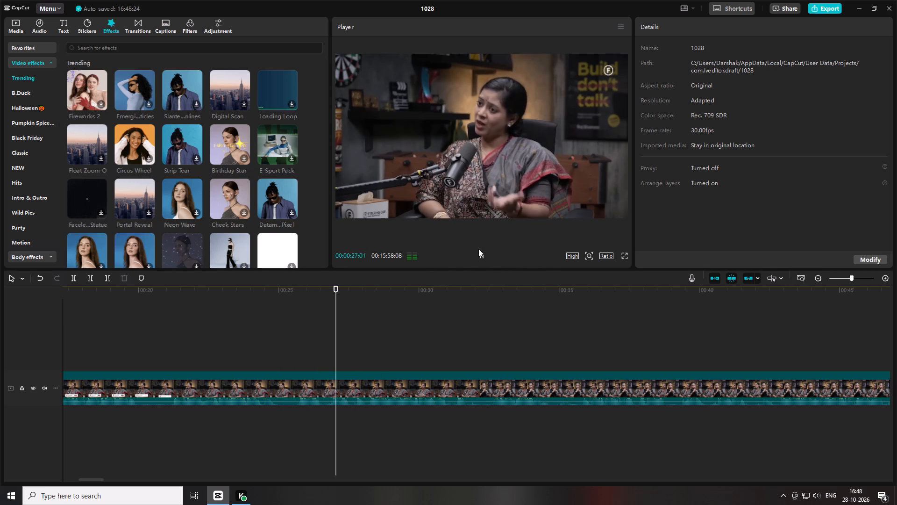
click(440, 289)
key(space)
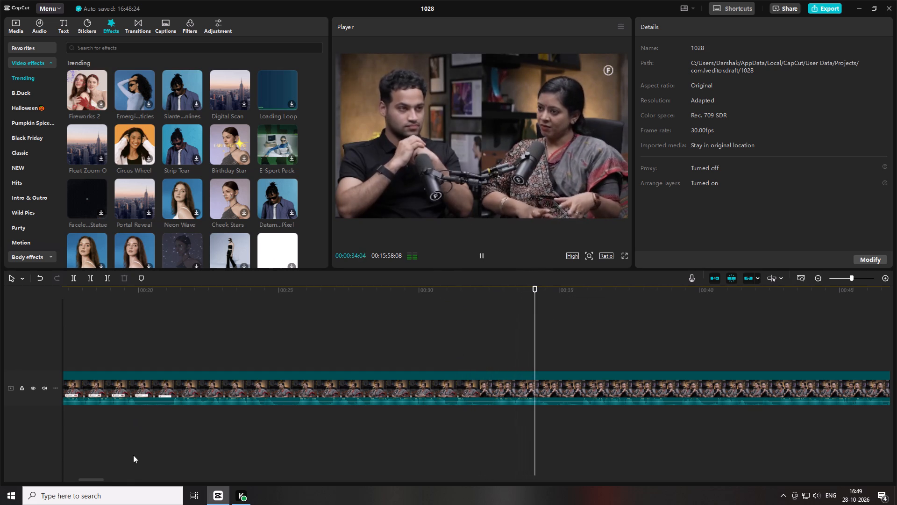
Play on from about 00:00:34 to 00:00:57 and survey the rest of the clip through to its end.
drag(95, 480, 102, 481)
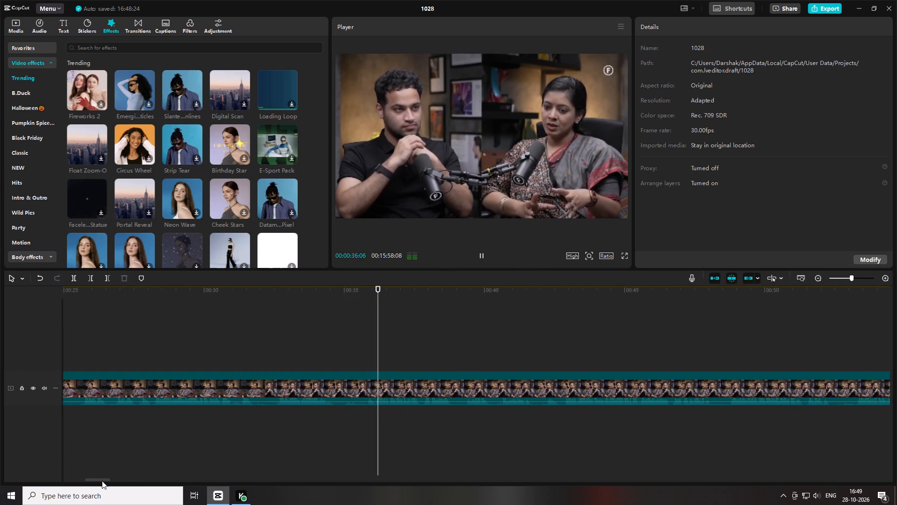
drag(102, 481, 104, 481)
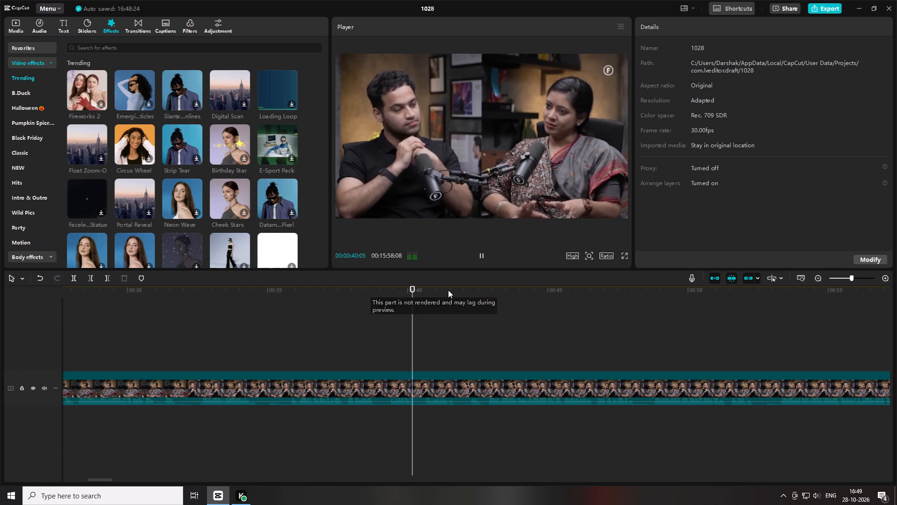
click(499, 292)
key(space)
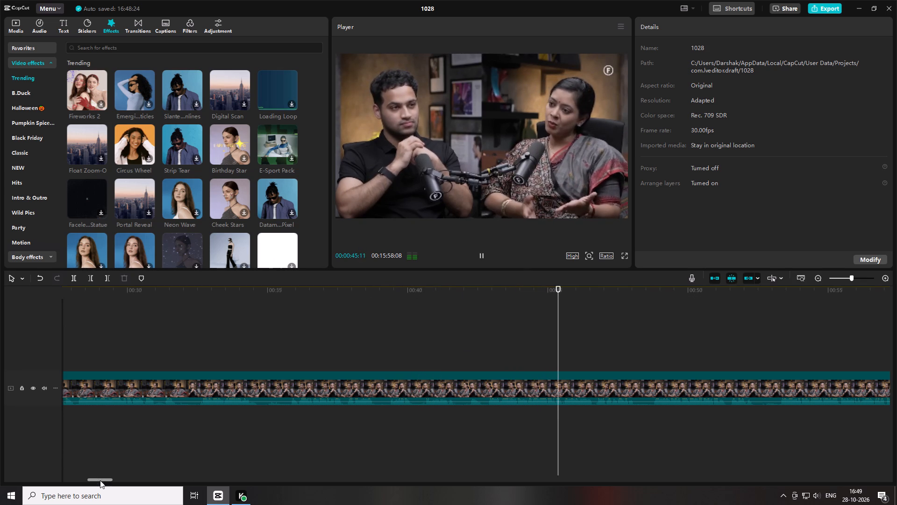
drag(100, 480, 160, 481)
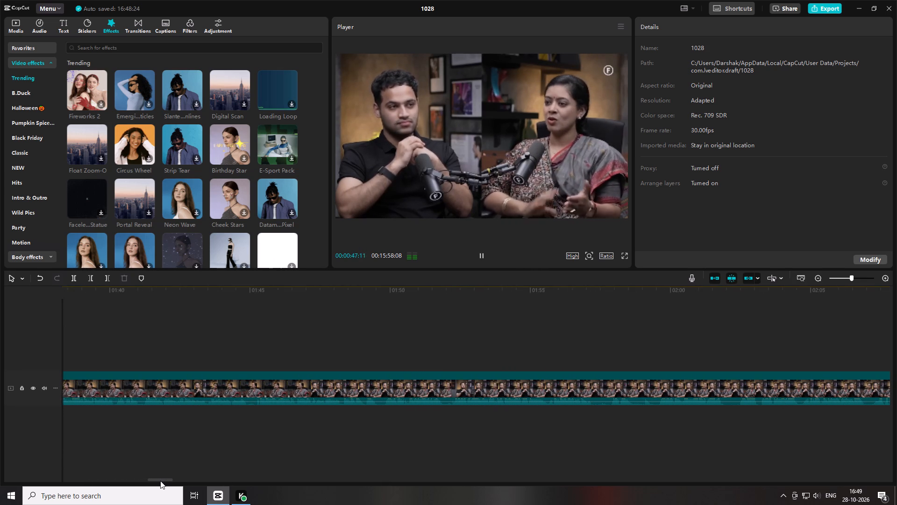
drag(160, 481, 402, 477)
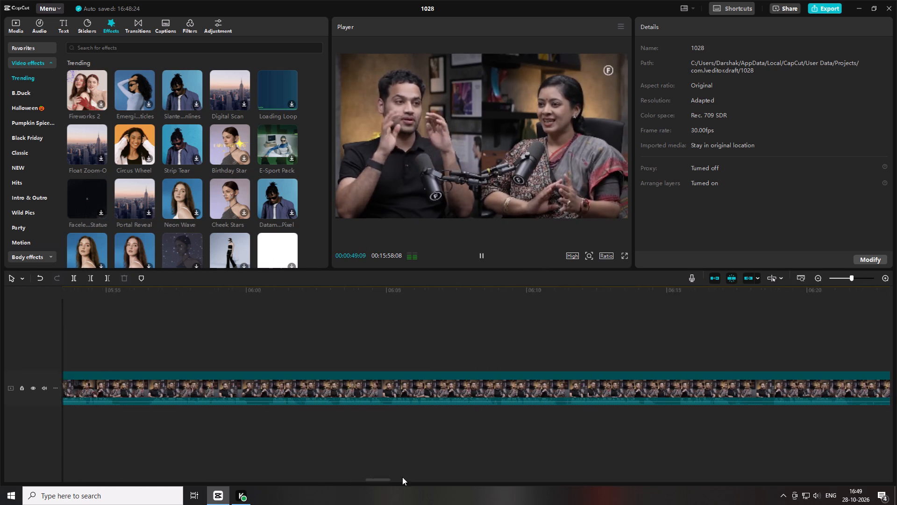
drag(402, 477, 885, 482)
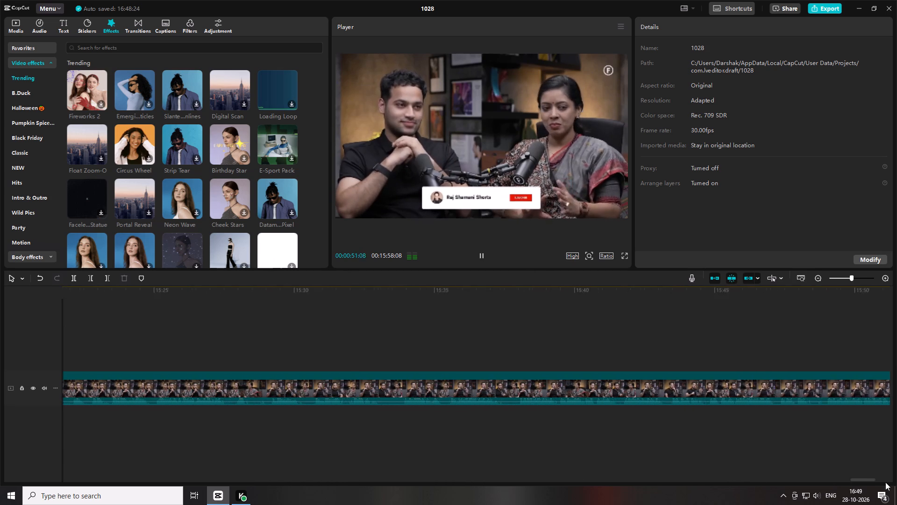
drag(885, 482, 319, 501)
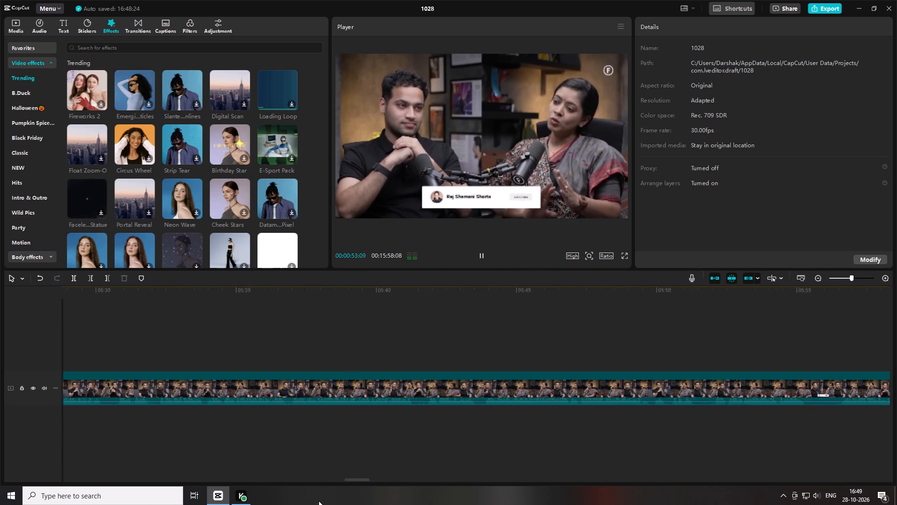
drag(319, 501, 130, 485)
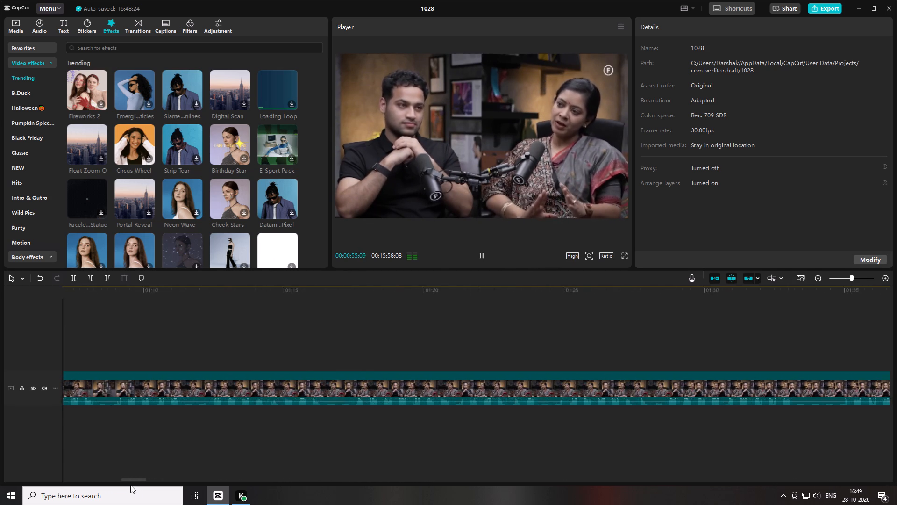
drag(130, 485, 130, 483)
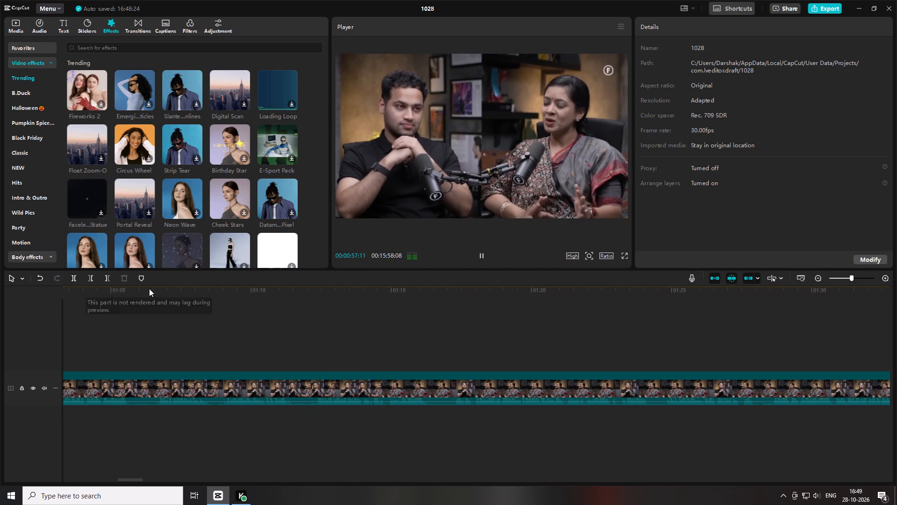
Find the host's shot just after the one-minute mark and trim away everything before 00:01:09:01.
click(149, 289)
key(space)
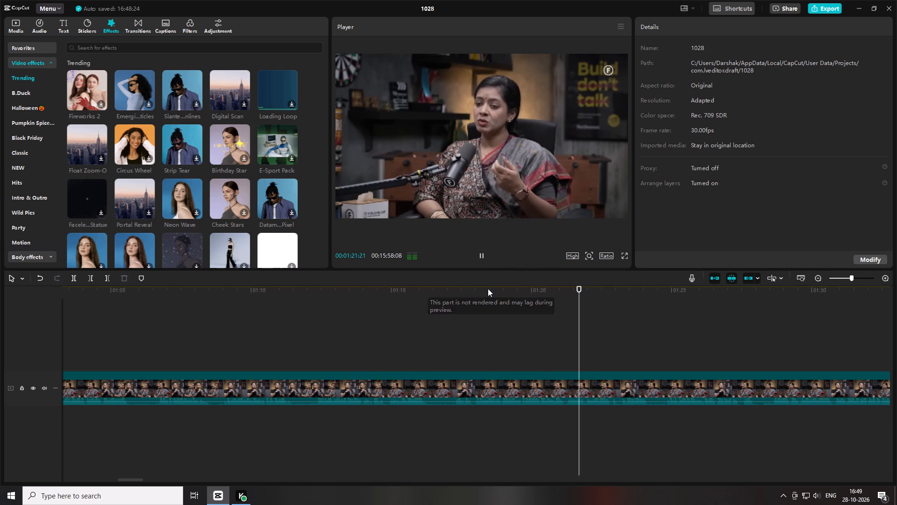
click(423, 290)
key(space)
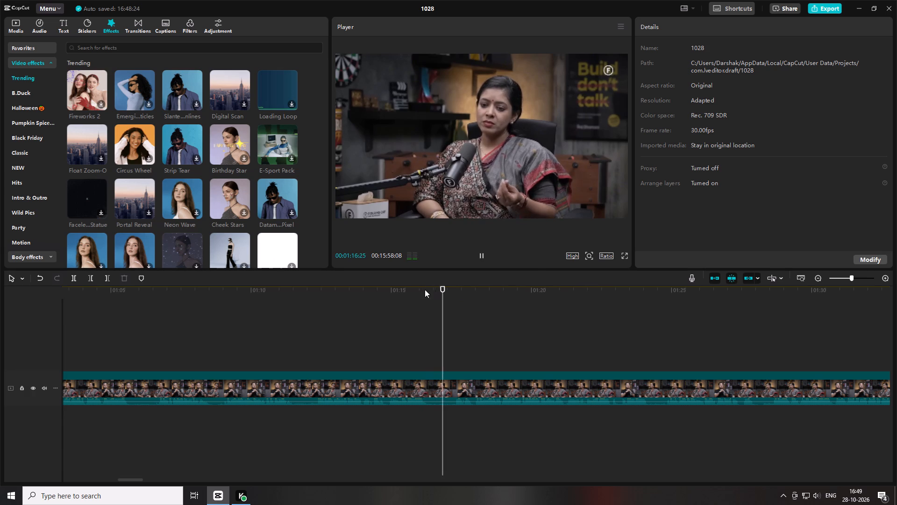
drag(415, 293, 382, 289)
key(space)
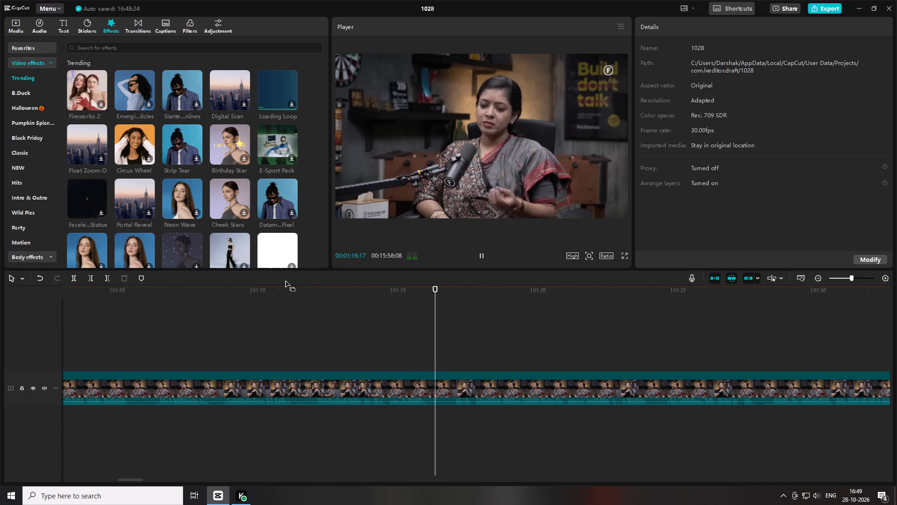
click(283, 279)
click(279, 293)
key(space)
drag(273, 293, 251, 294)
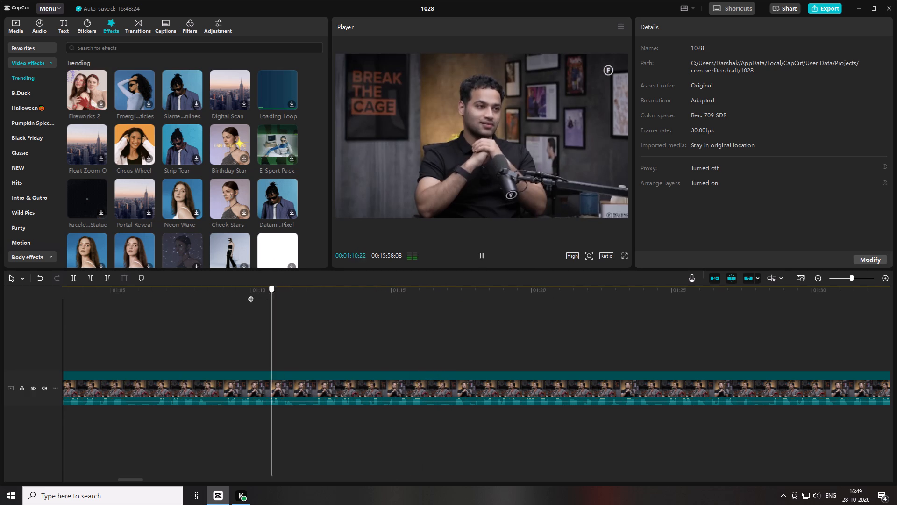
drag(251, 294, 249, 294)
key(space)
drag(252, 294, 214, 296)
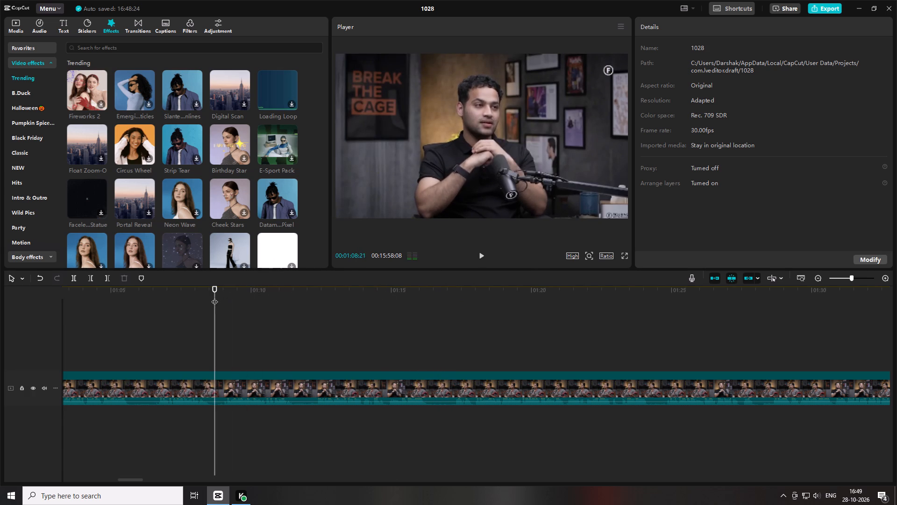
key(space)
click(197, 298)
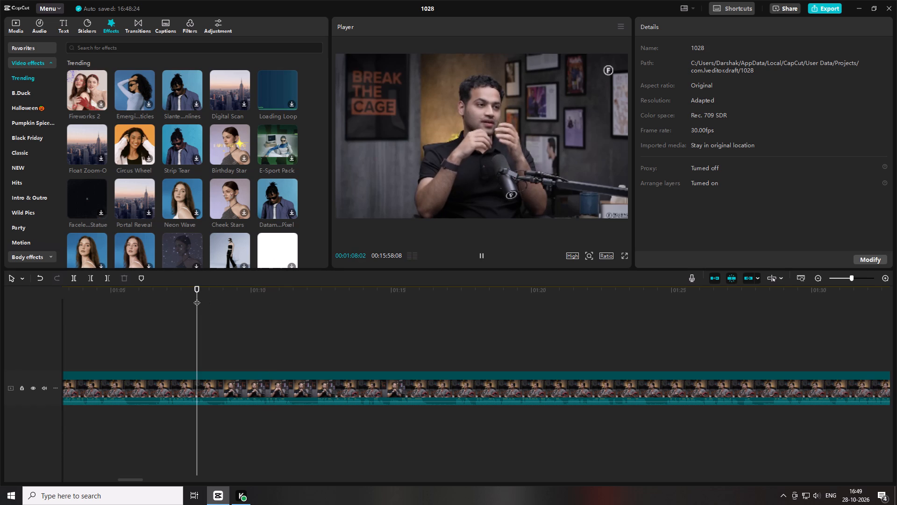
key(space)
key(space)
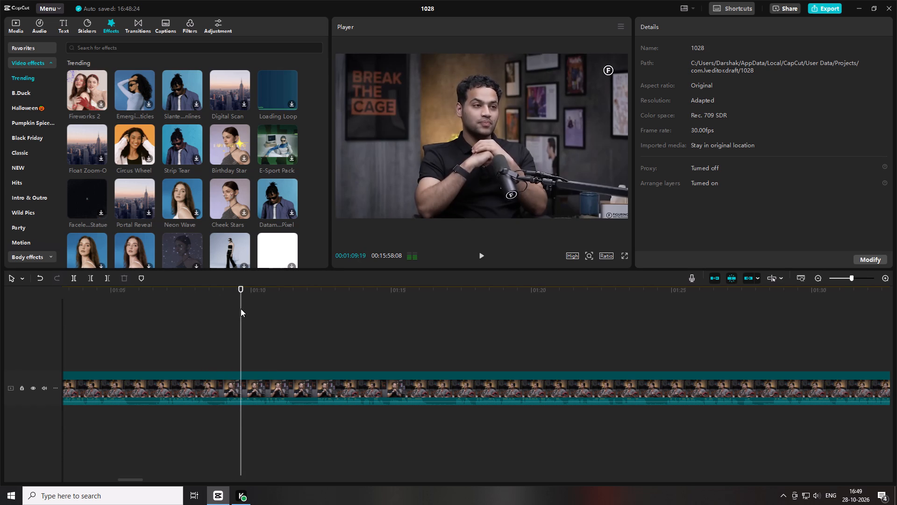
drag(236, 288, 231, 287)
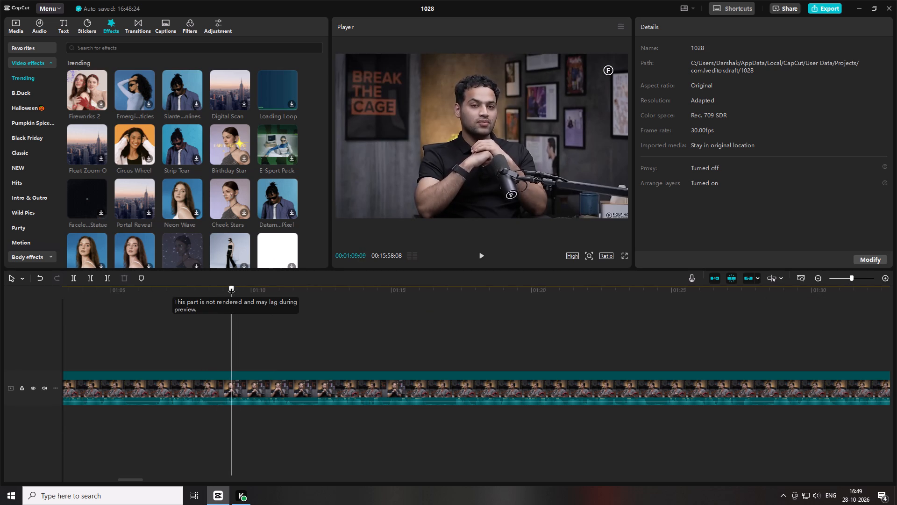
drag(231, 287, 224, 285)
click(224, 285)
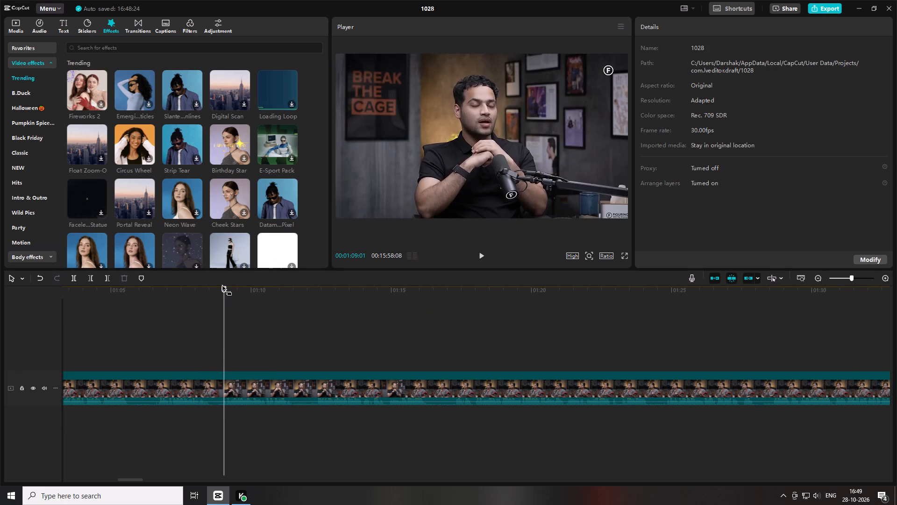
key(q)
Replay the host's opening line from the start of the trimmed clip through about the first four seconds to examine where it ends.
drag(292, 289, 0, 300)
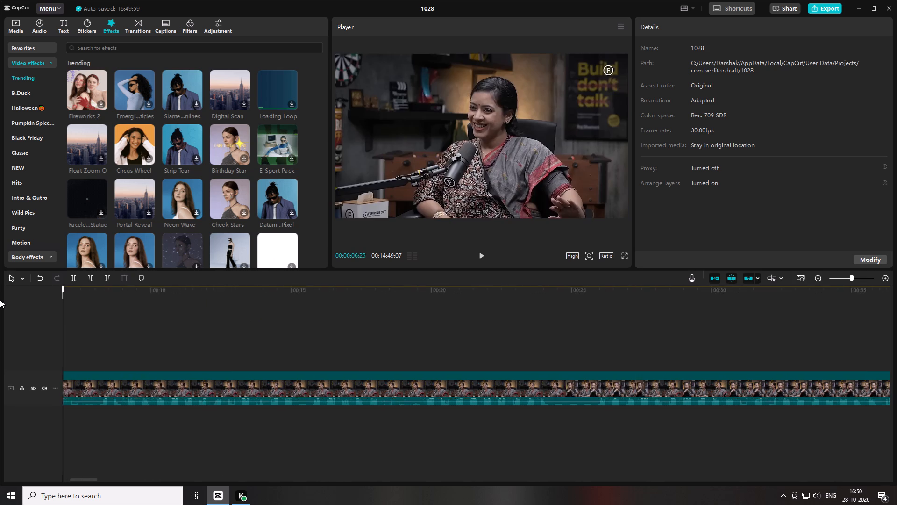
drag(0, 300, 0, 304)
key(space)
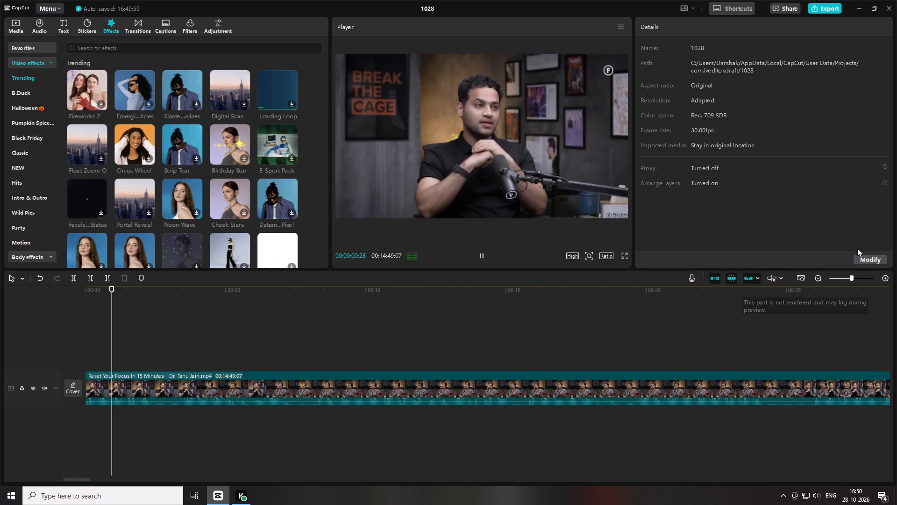
key(space)
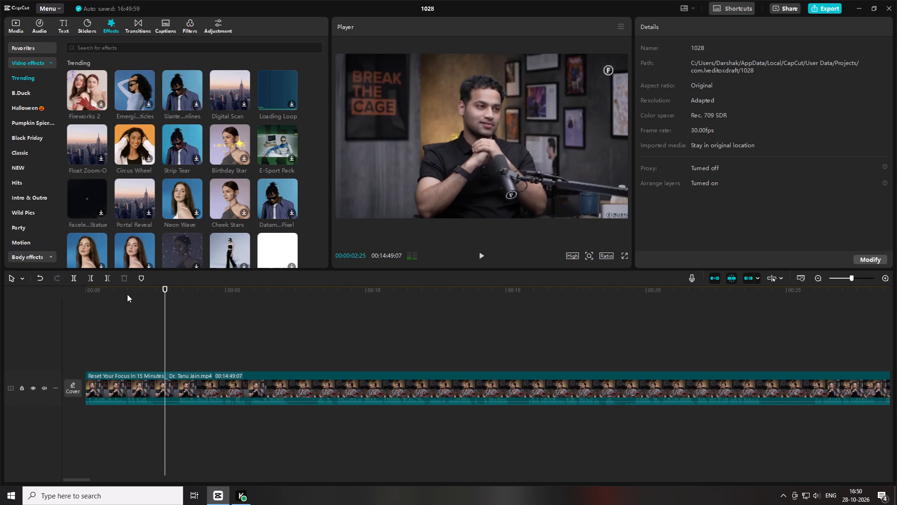
drag(133, 292, 127, 290)
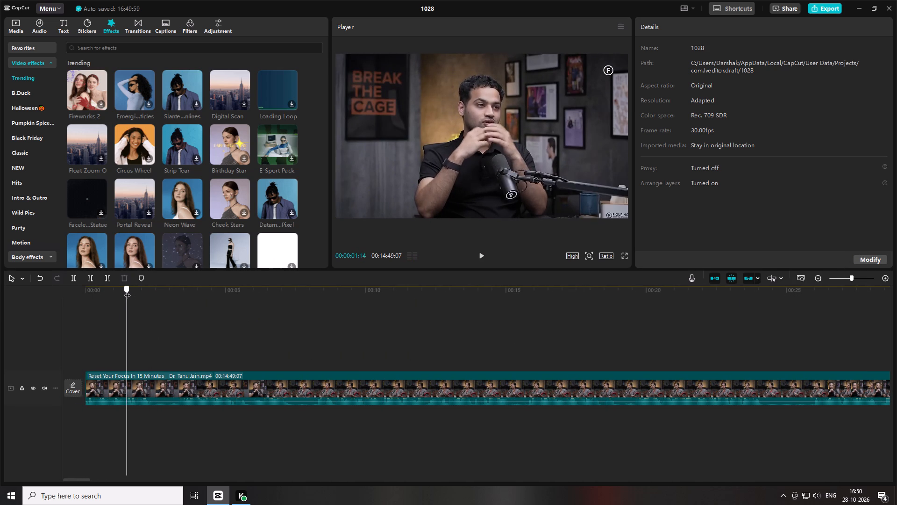
drag(127, 290, 127, 290)
key(space)
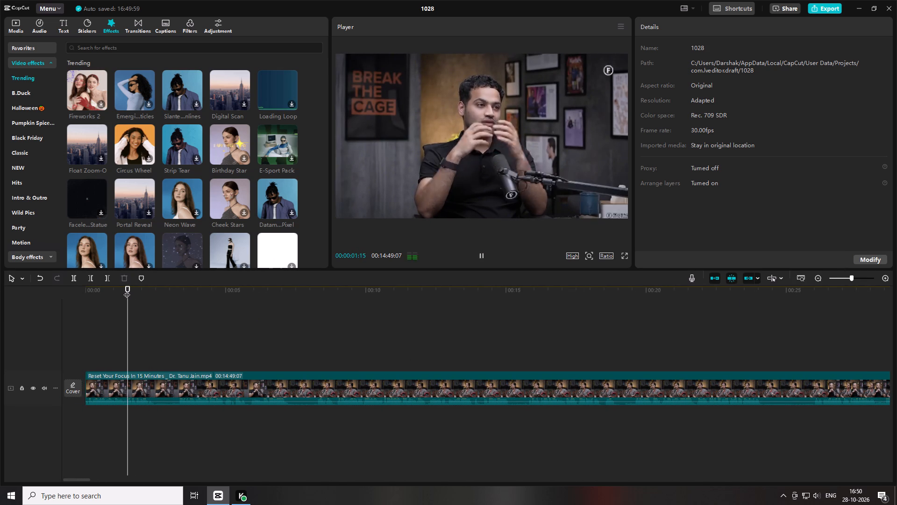
drag(127, 290, 78, 304)
key(space)
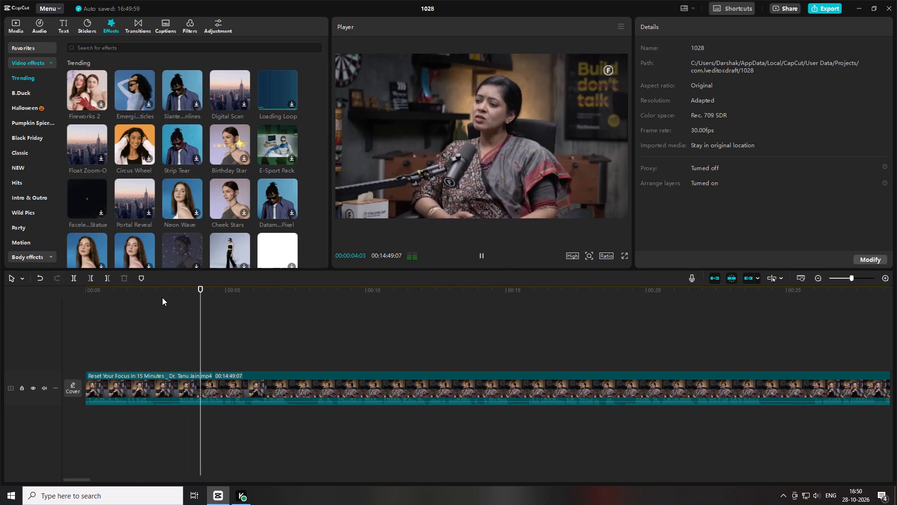
Split the footage at 00:00:02:14 in the host's shot and trim away just under a second that follows the cut.
drag(163, 287, 155, 286)
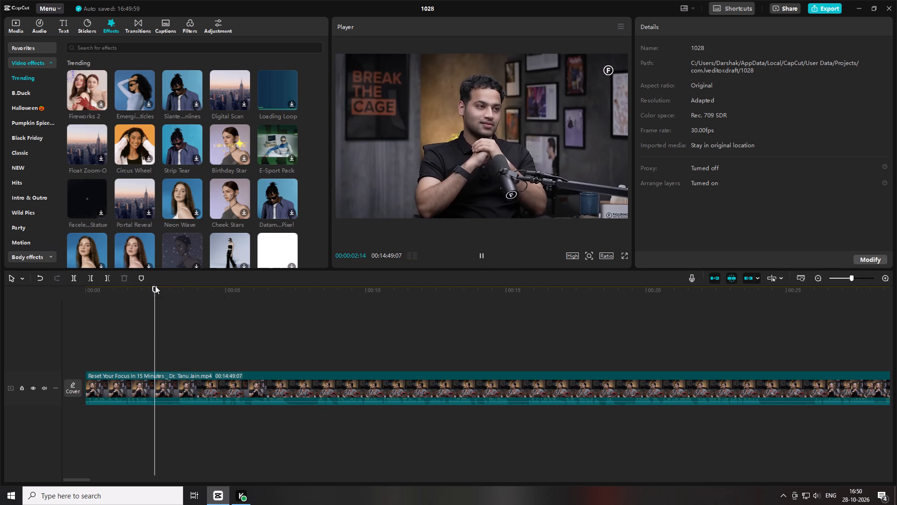
key(ctrl+b)
click(158, 286)
key(q)
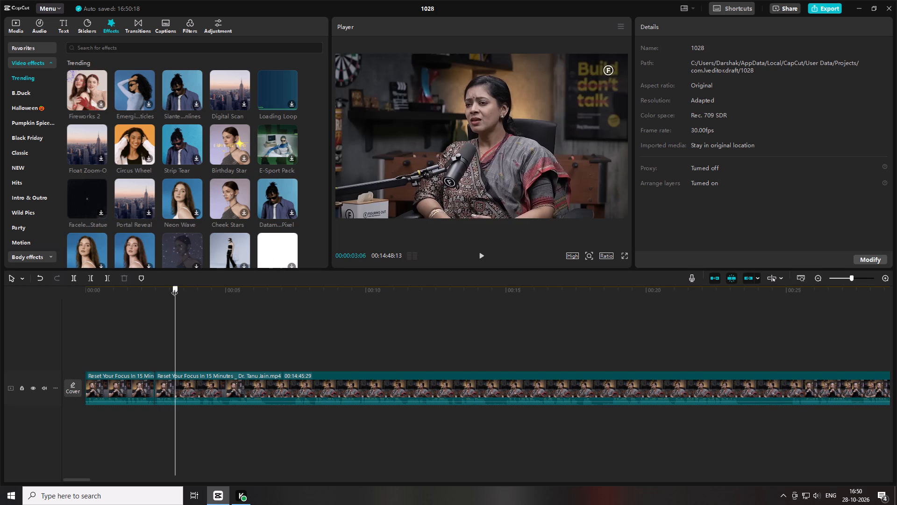
Select both clips on the timeline and set the project's aspect ratio to 9:16.
click(335, 399)
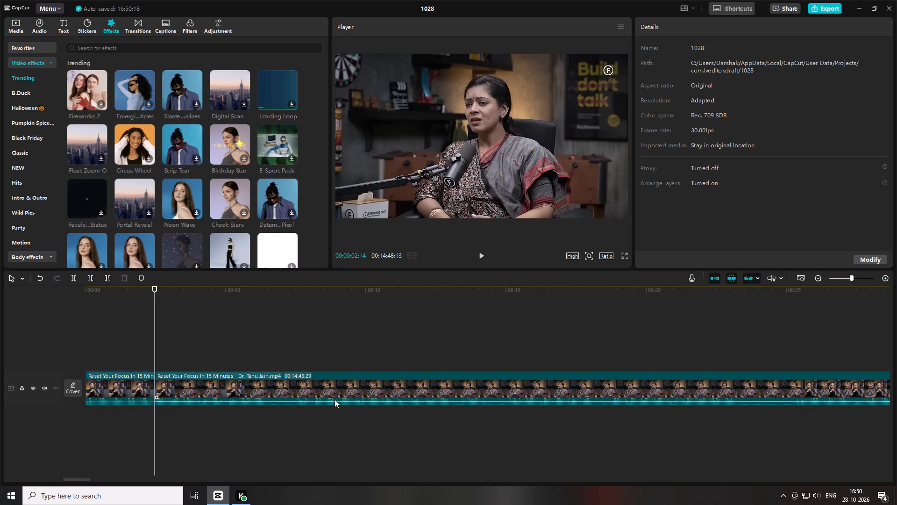
drag(136, 353, 237, 393)
click(600, 257)
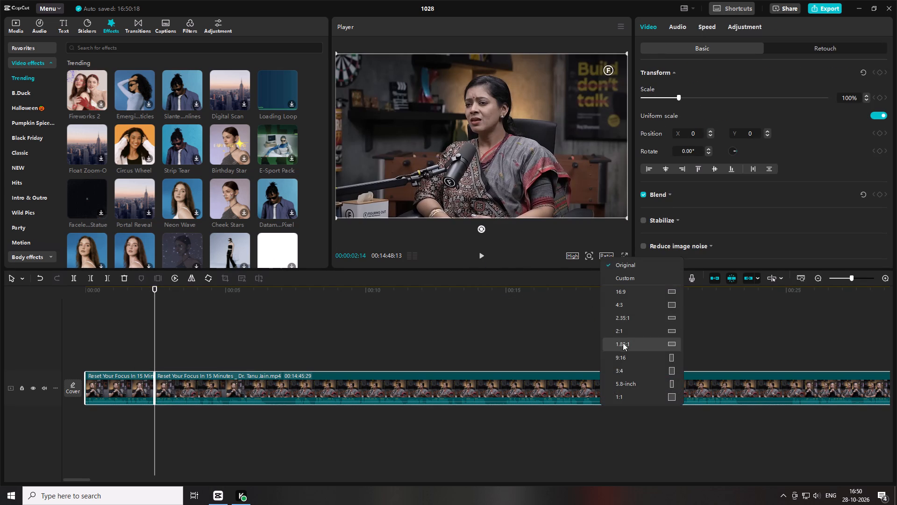
click(620, 361)
Enlarge the guest's clip and the host's opening clip so each one fills the full height of the vertical frame.
drag(538, 167, 580, 258)
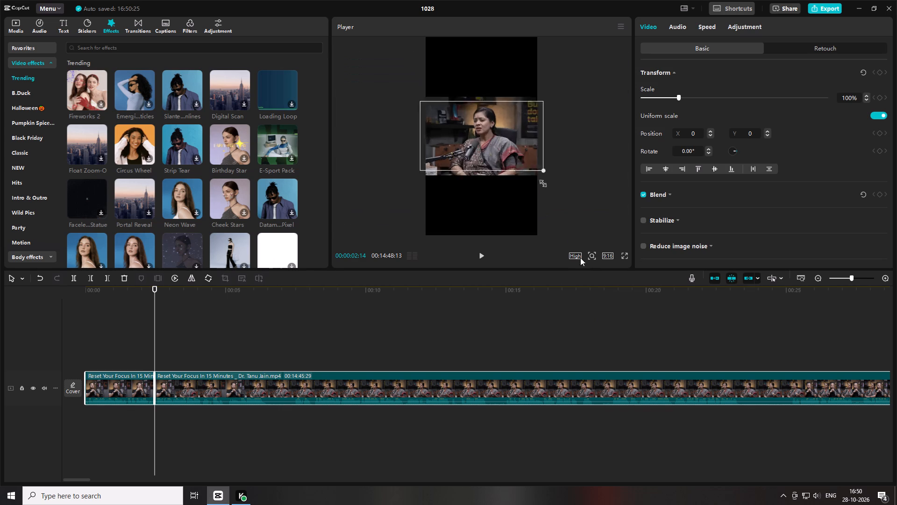
drag(580, 258, 656, 382)
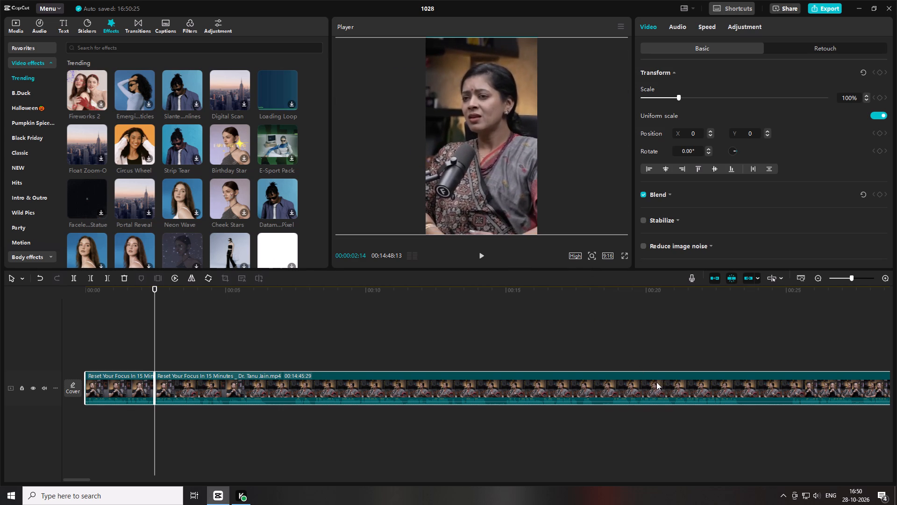
drag(656, 382, 660, 382)
drag(137, 291, 46, 291)
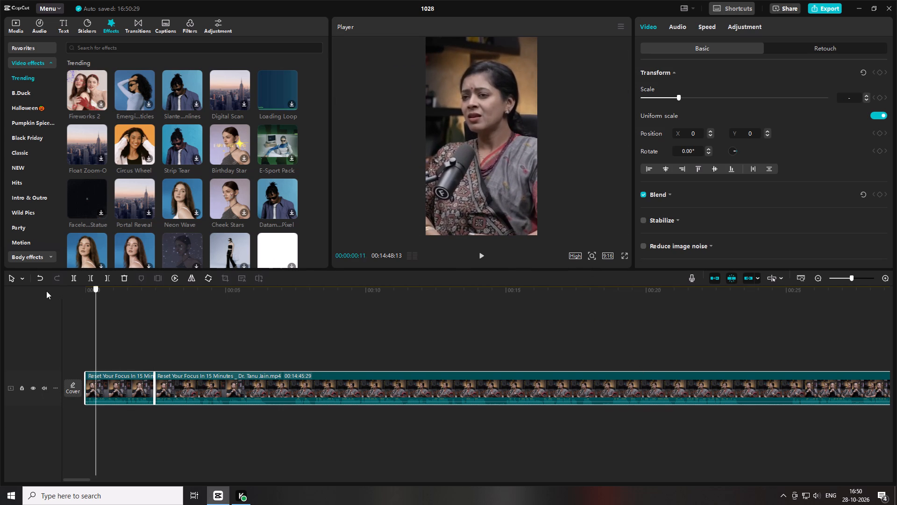
drag(46, 291, 42, 291)
drag(537, 167, 566, 243)
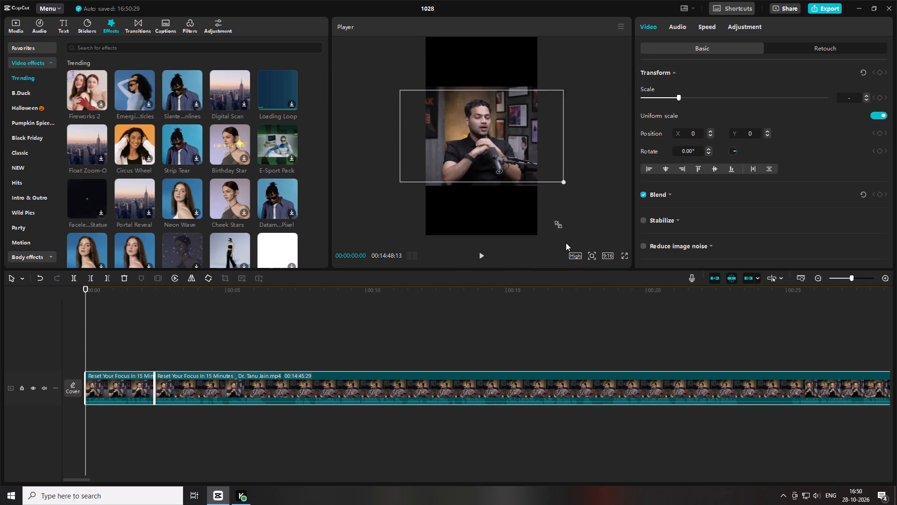
drag(566, 243, 665, 390)
click(186, 345)
Play the reframed footage, split it at 00:00:04:28 and trim about five frames from the start of the following clip.
drag(122, 289, 0, 306)
key(space)
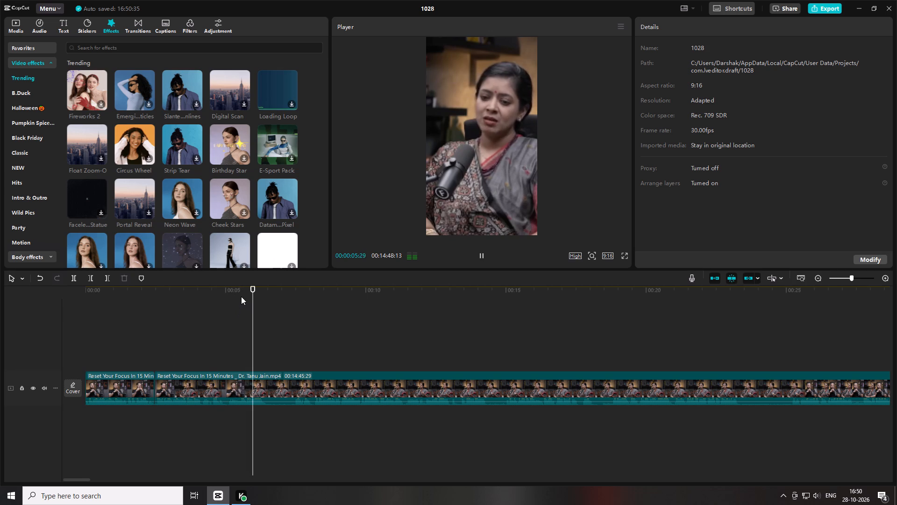
drag(241, 294, 223, 299)
key(space)
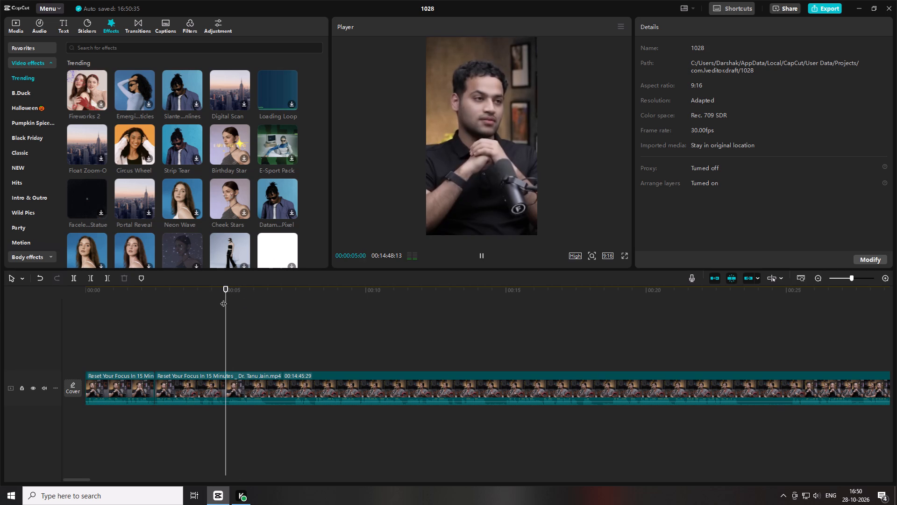
drag(223, 299, 224, 299)
key(ctrl+b)
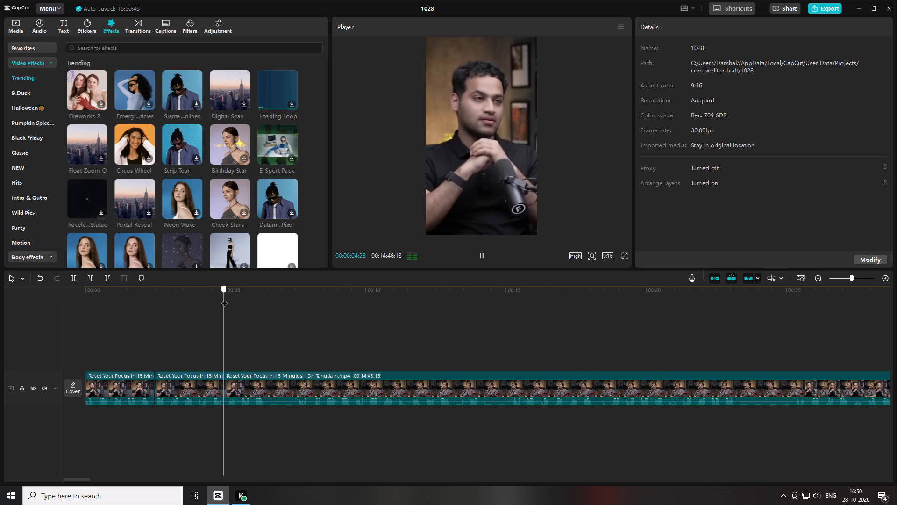
drag(224, 299, 182, 302)
key(q)
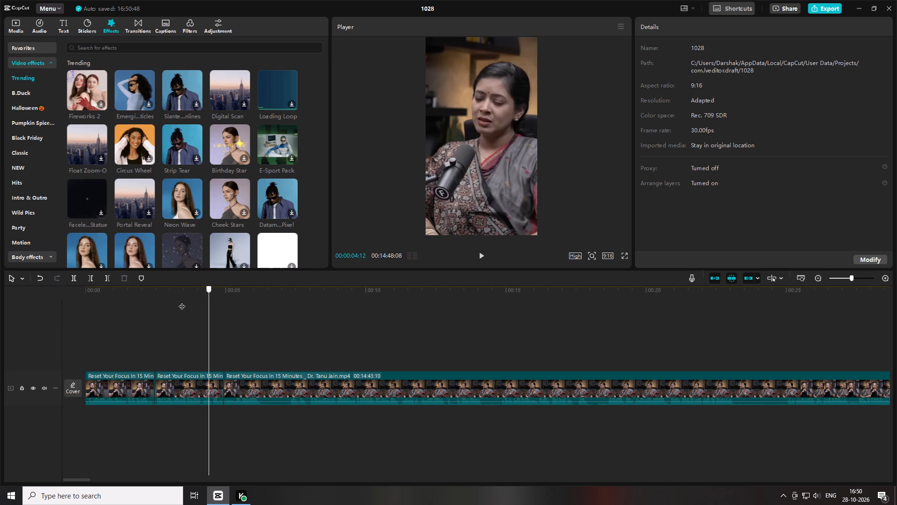
Replay the footage between about 00:00:02:14 and 00:00:05 to check how the second cut plays.
drag(182, 302, 154, 302)
key(space)
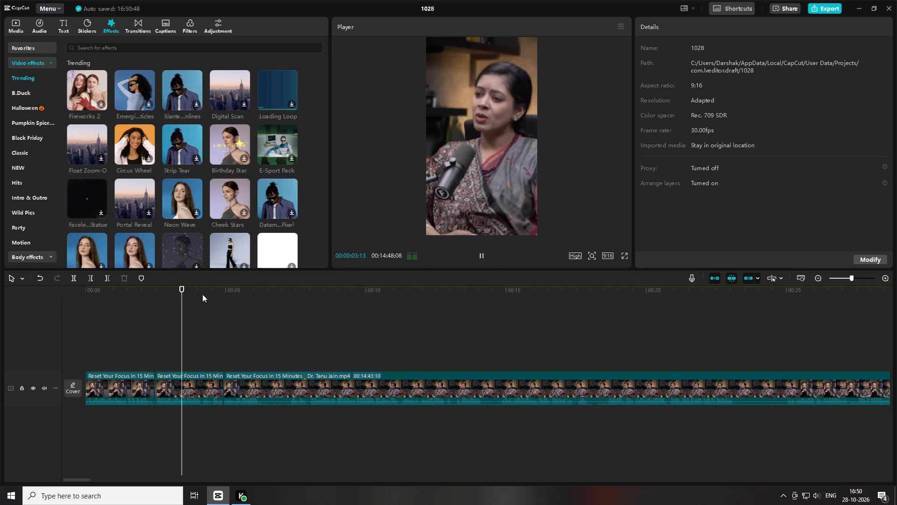
key(space)
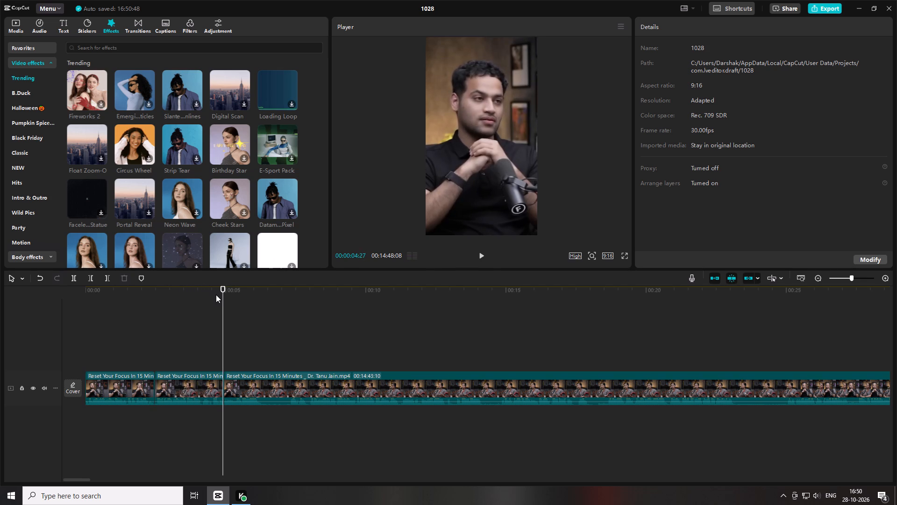
drag(207, 298, 199, 300)
click(199, 300)
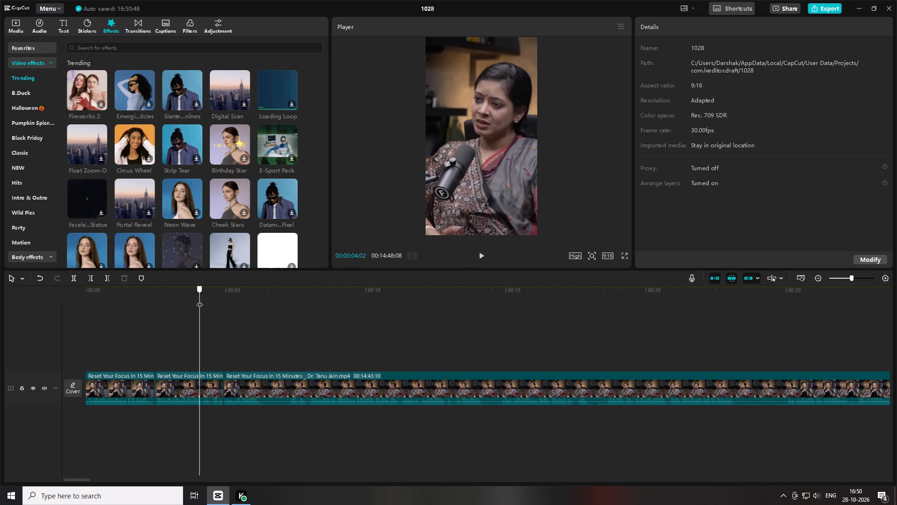
key(space)
click(202, 301)
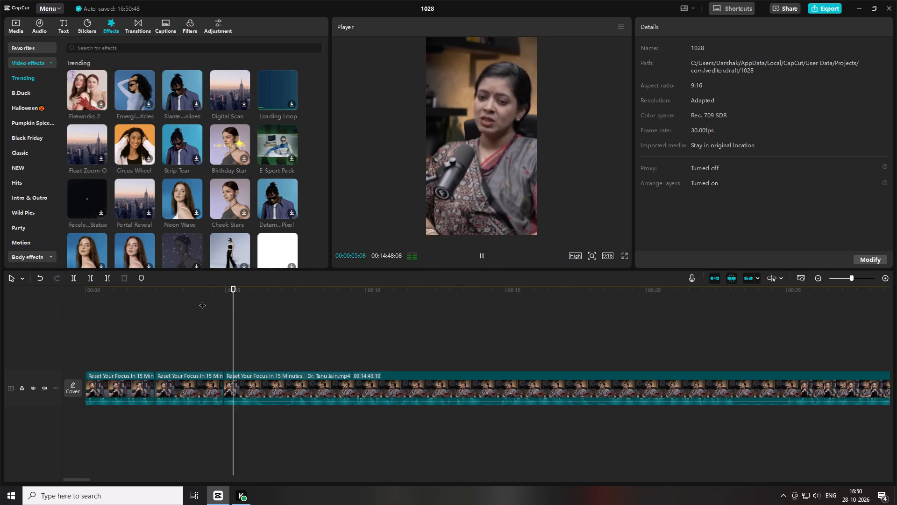
key(space)
click(202, 301)
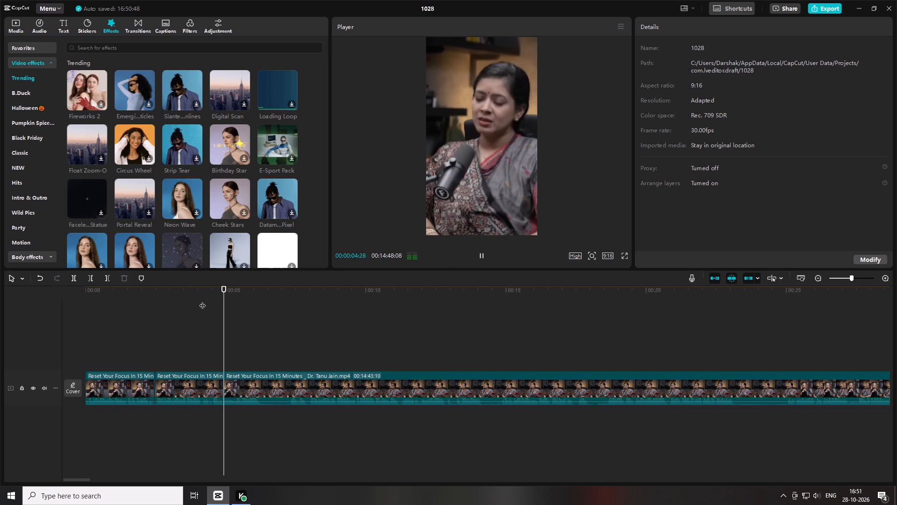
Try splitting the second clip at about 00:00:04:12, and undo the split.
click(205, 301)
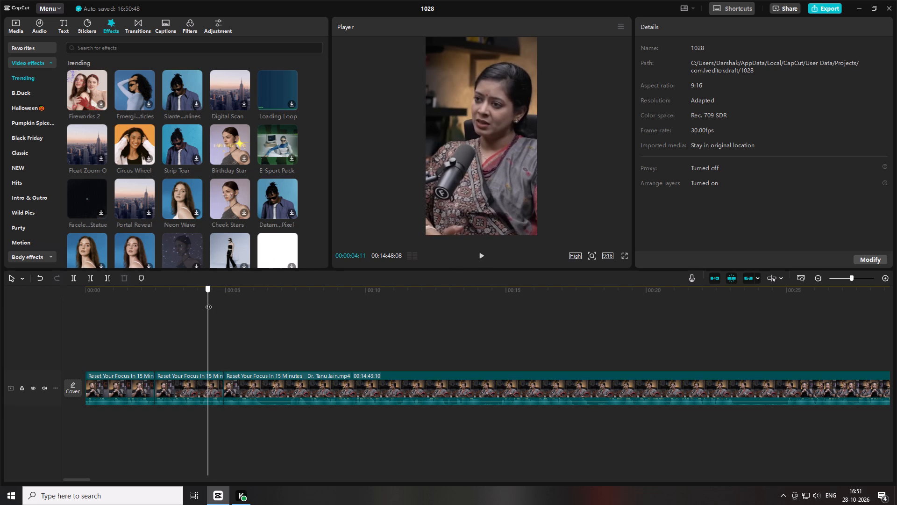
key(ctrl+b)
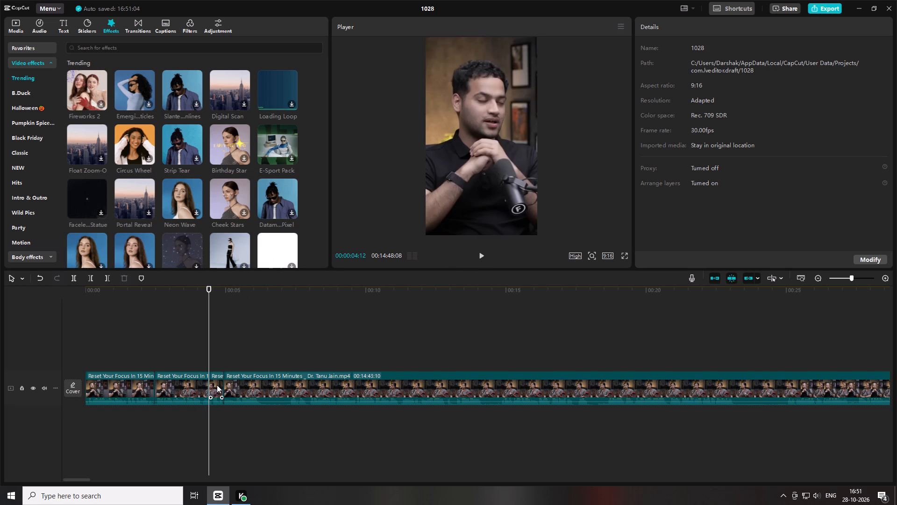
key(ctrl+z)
Play on through the guest's answer, split it at about 00:00:06:07 and trim away about one second after the cut.
key(space)
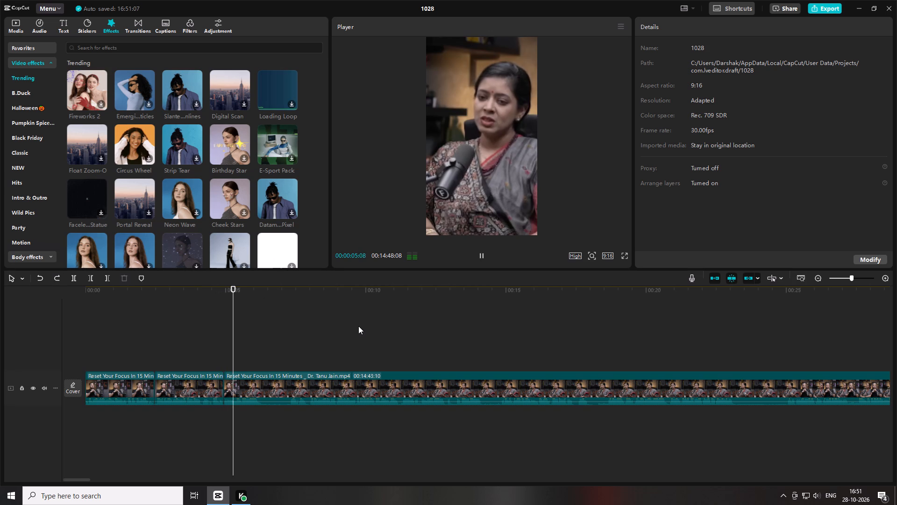
key(space)
key(space)
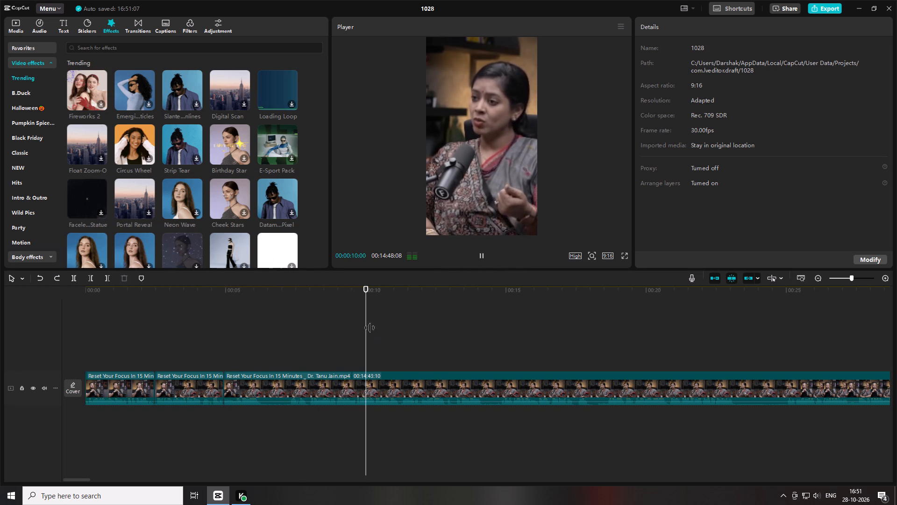
click(854, 276)
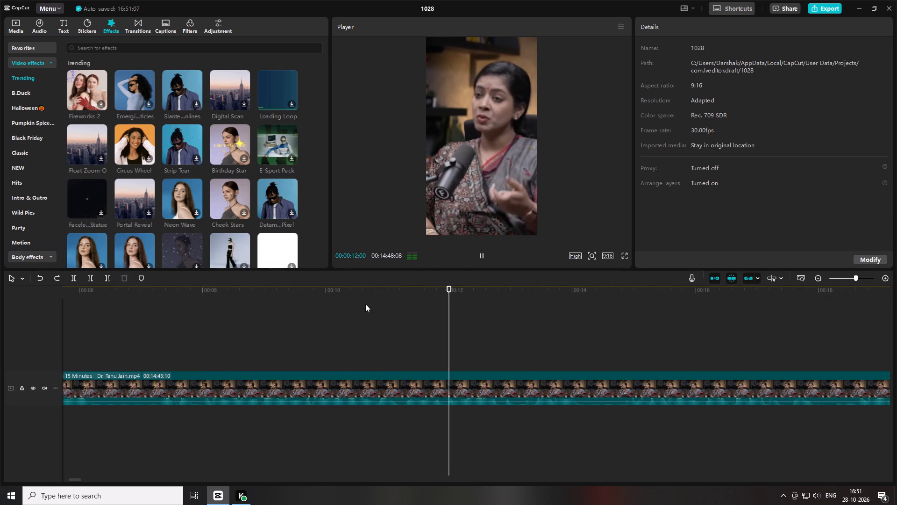
drag(364, 298, 317, 327)
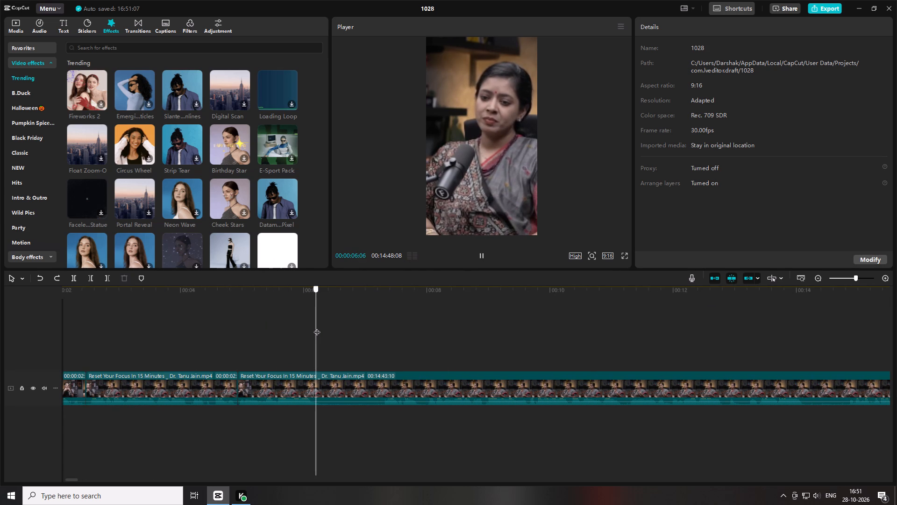
drag(317, 327, 303, 333)
key(ctrl+b)
key(q)
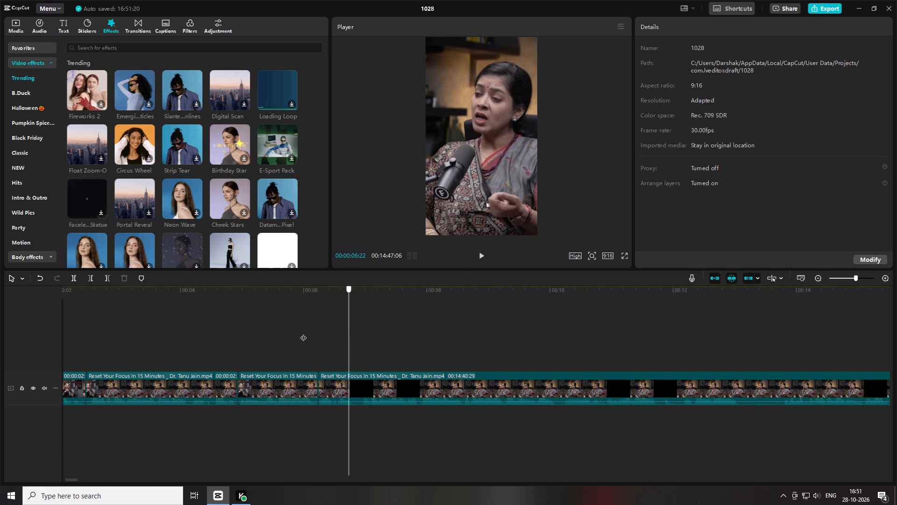
Play on through the guest's answer, split it at about 00:00:10:02 and trim about five frames from the start of the following clip.
drag(303, 333, 316, 335)
key(space)
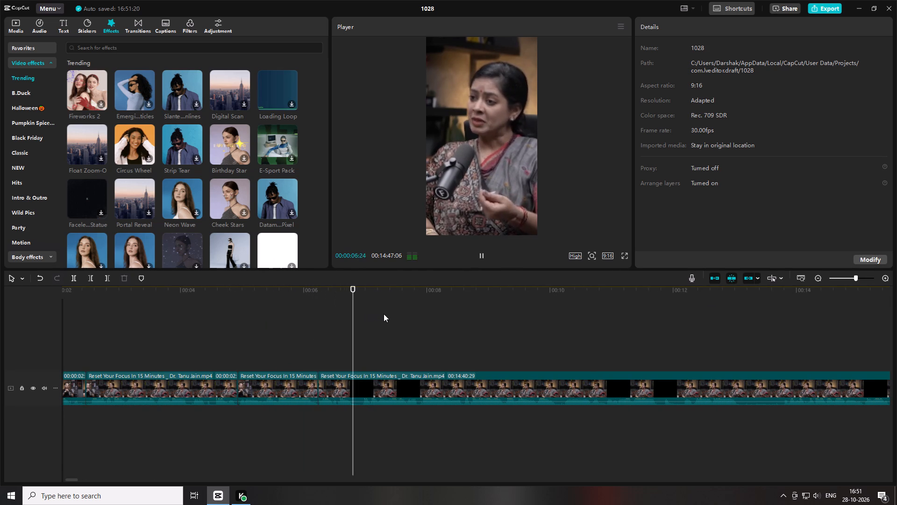
drag(856, 279, 854, 278)
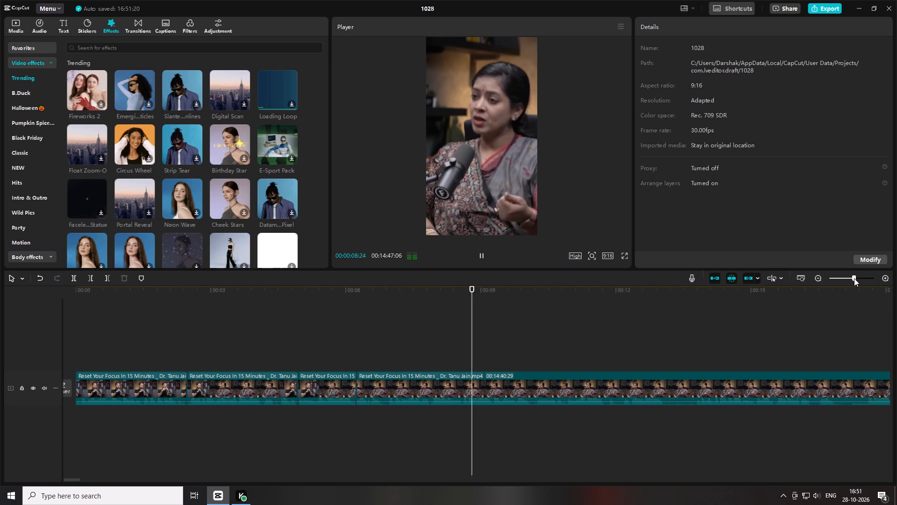
drag(854, 278, 851, 278)
drag(854, 279, 857, 279)
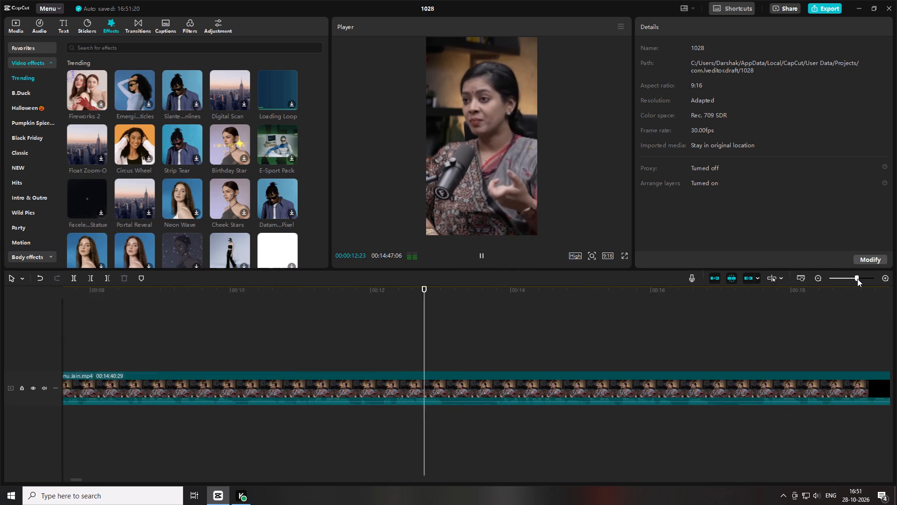
drag(857, 279, 858, 279)
drag(233, 299, 135, 297)
click(211, 287)
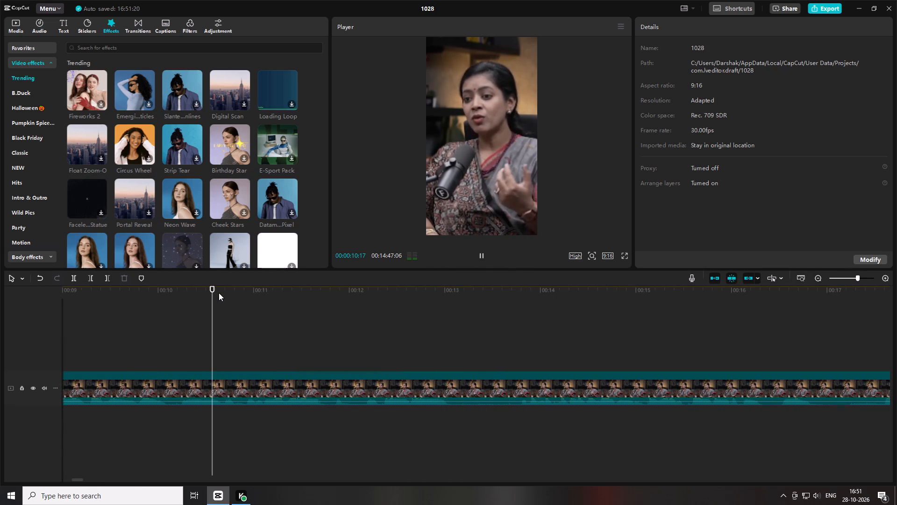
key(space)
drag(172, 296, 165, 298)
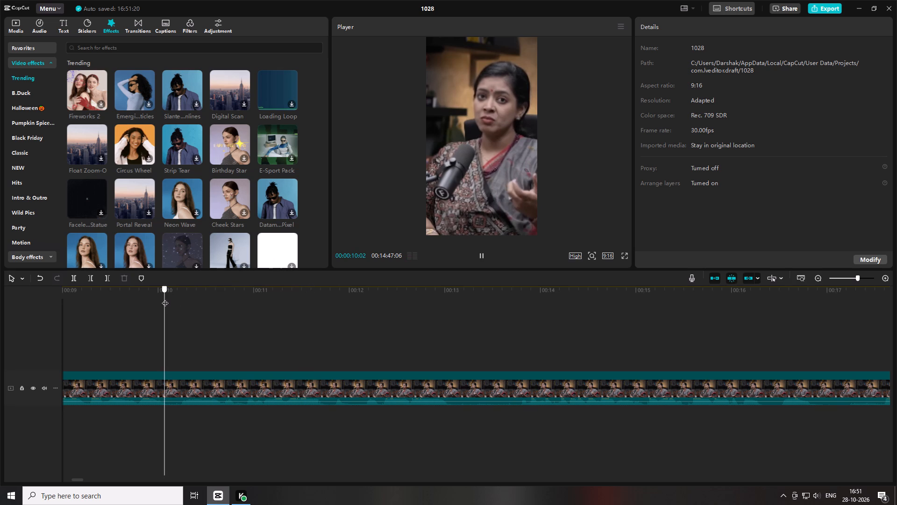
drag(165, 298, 171, 301)
key(ctrl+b)
key(q)
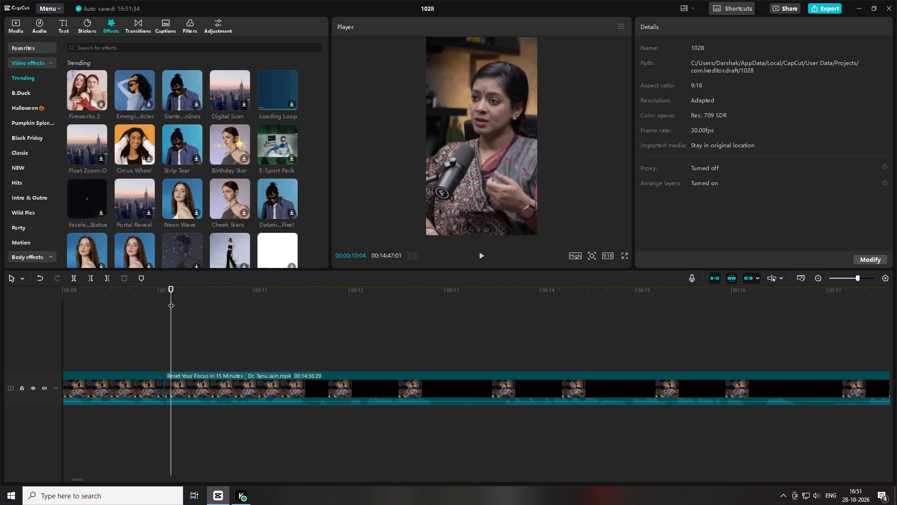
Play on, split the footage at about 00:00:11:17 and trim about four frames after the cut.
key(space)
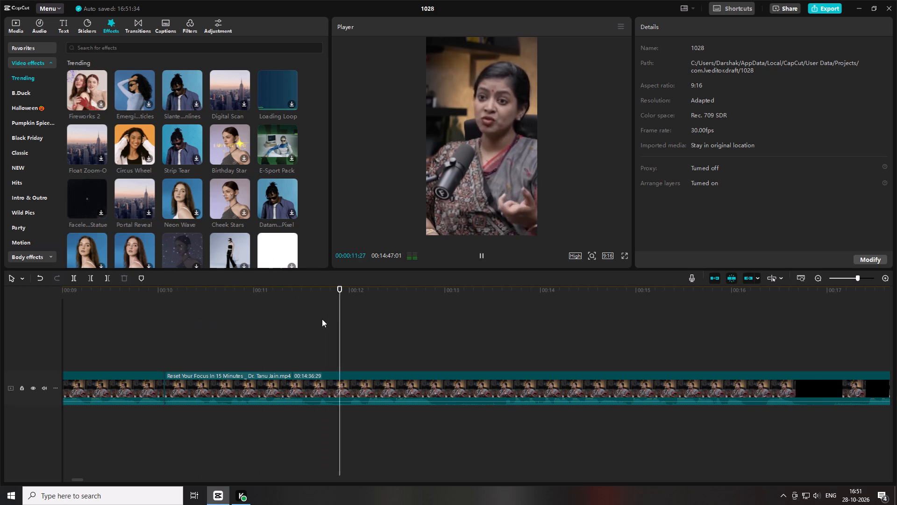
drag(314, 289, 308, 292)
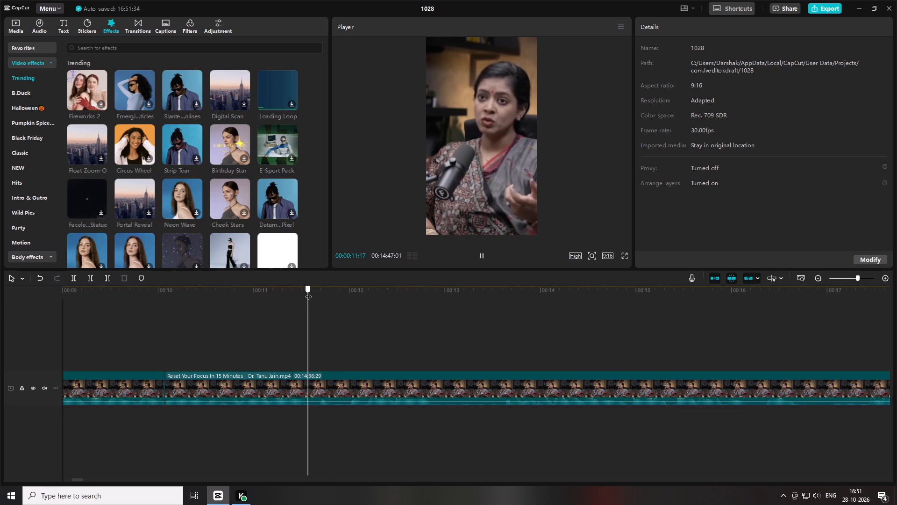
drag(308, 292, 313, 296)
key(ctrl+b)
key(q)
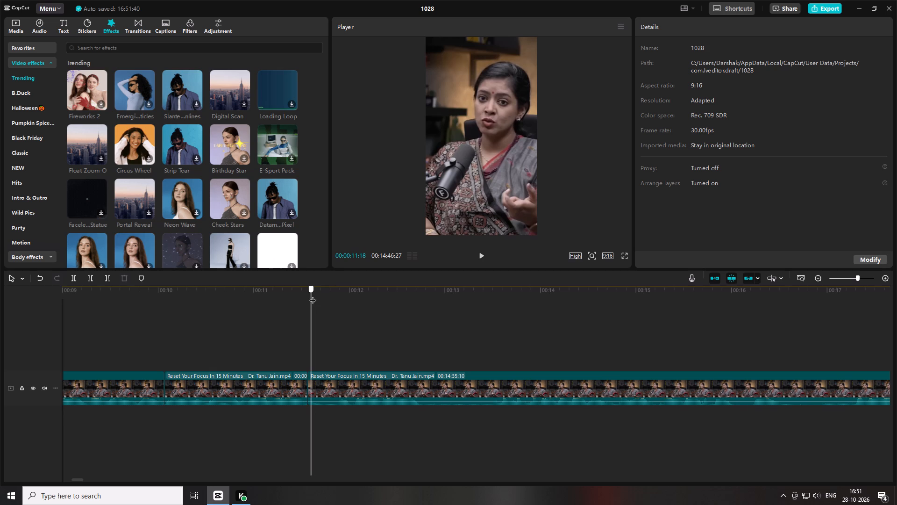
Split the footage again at about 00:00:11:20 and trim about six frames from the start of the following clip.
drag(313, 296, 334, 300)
key(ctrl+b)
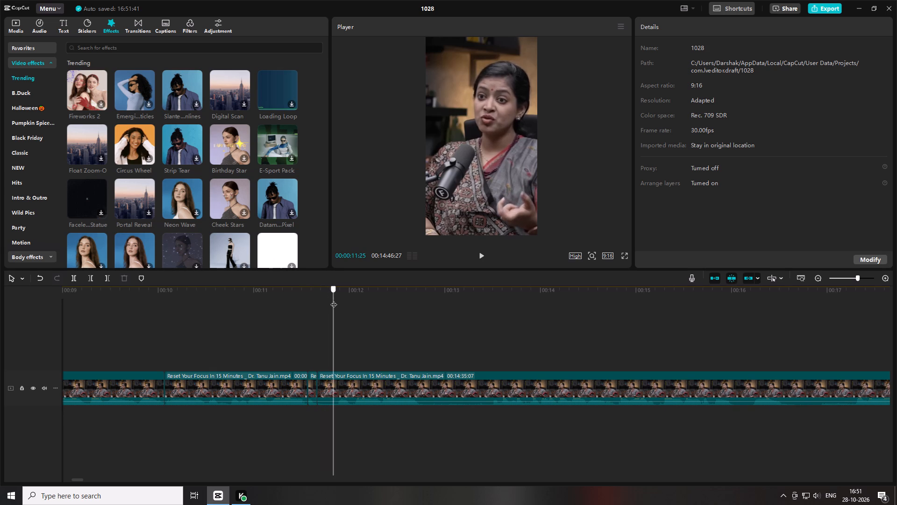
drag(334, 300, 330, 300)
key(q)
Play on, split the footage at about 00:00:12:16 and trim about 23 frames after the cut.
key(space)
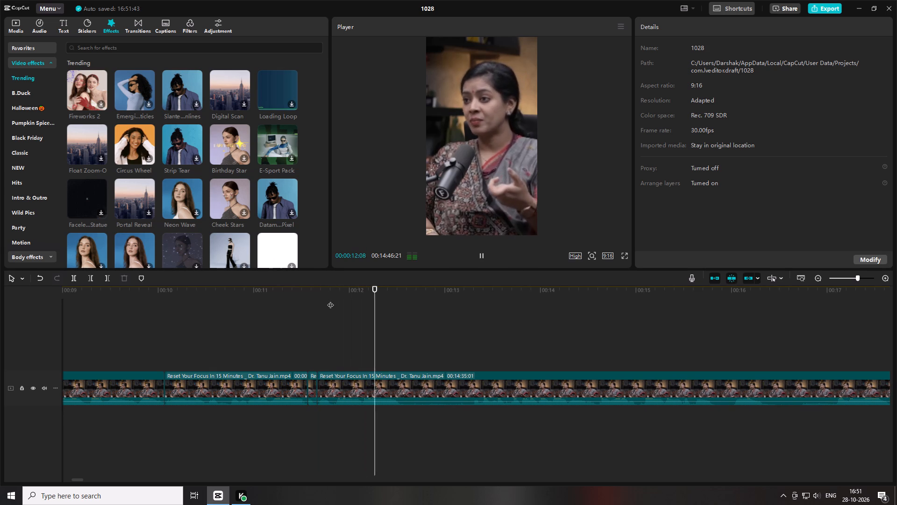
key(space)
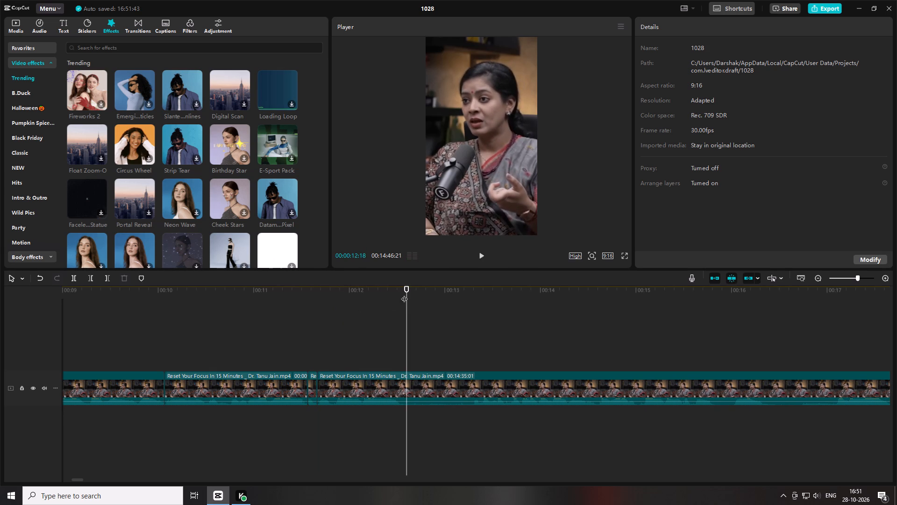
click(406, 290)
drag(411, 291, 401, 291)
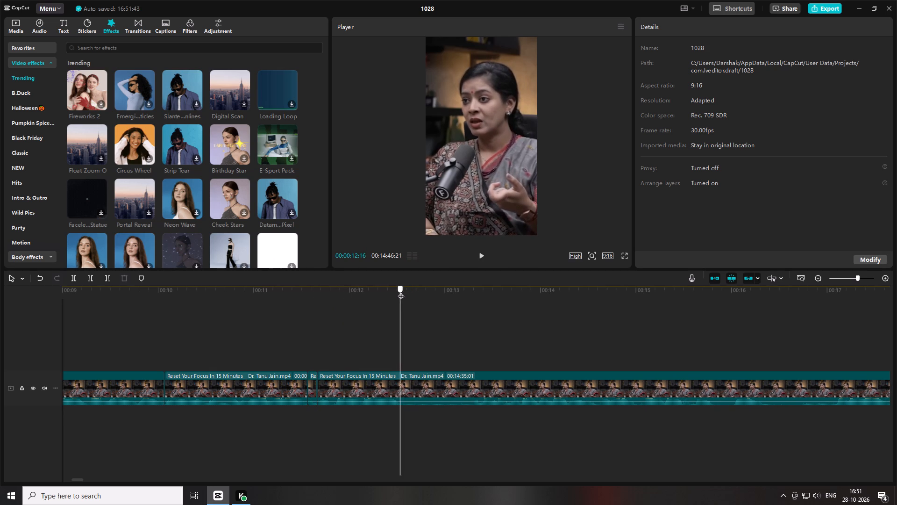
drag(401, 291, 475, 319)
key(ctrl+b)
key(q)
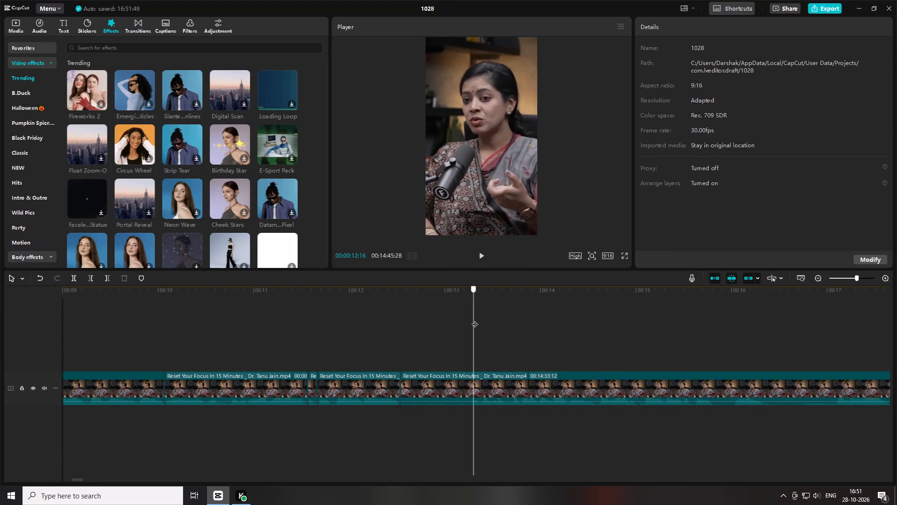
Play on from the last cut, split the footage at about 00:00:14:06 and trim about three frames after the cut.
drag(475, 319, 399, 315)
key(space)
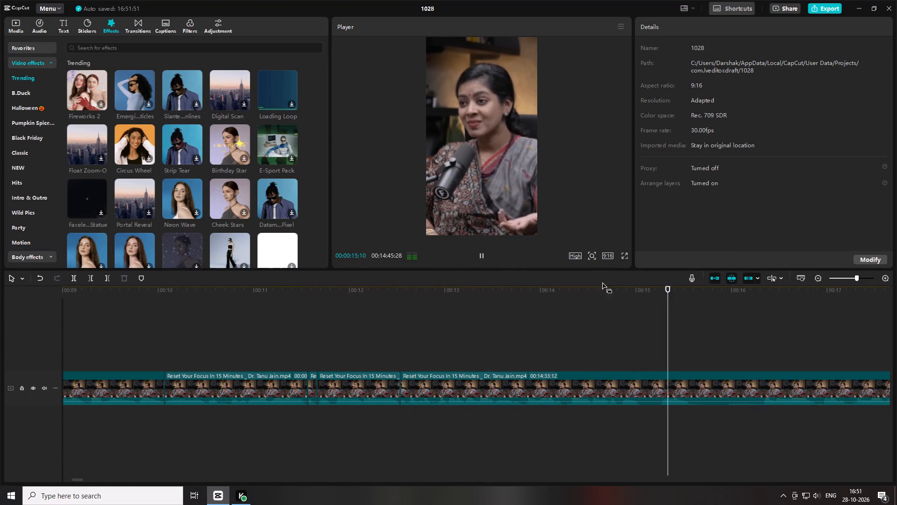
key(space)
drag(565, 296, 560, 306)
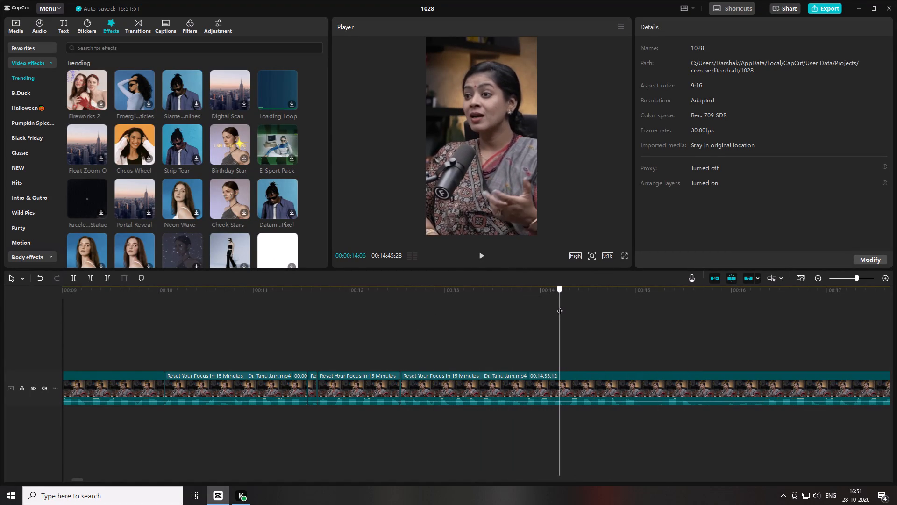
drag(560, 306, 566, 310)
key(ctrl+b)
key(q)
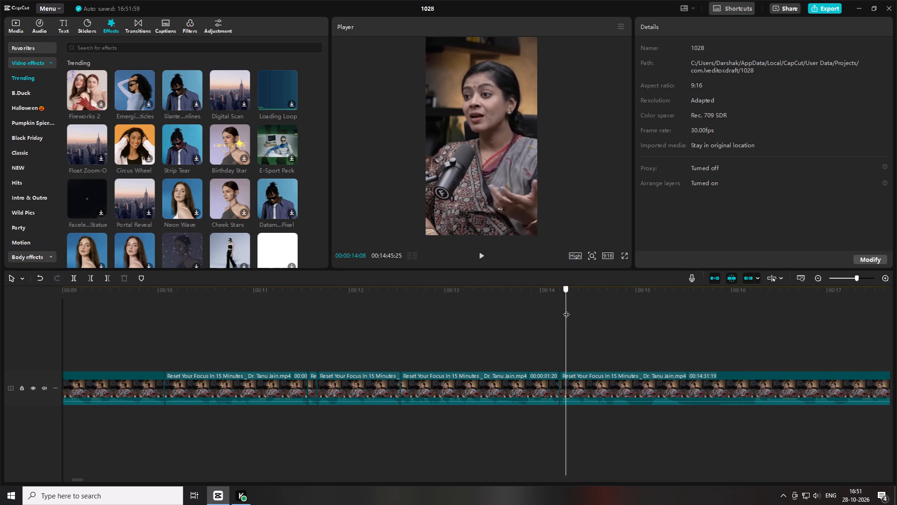
Play on from the last cut and split the footage at 00:00:14:28.
drag(566, 310, 565, 310)
key(space)
key(space)
key(space)
key(space)
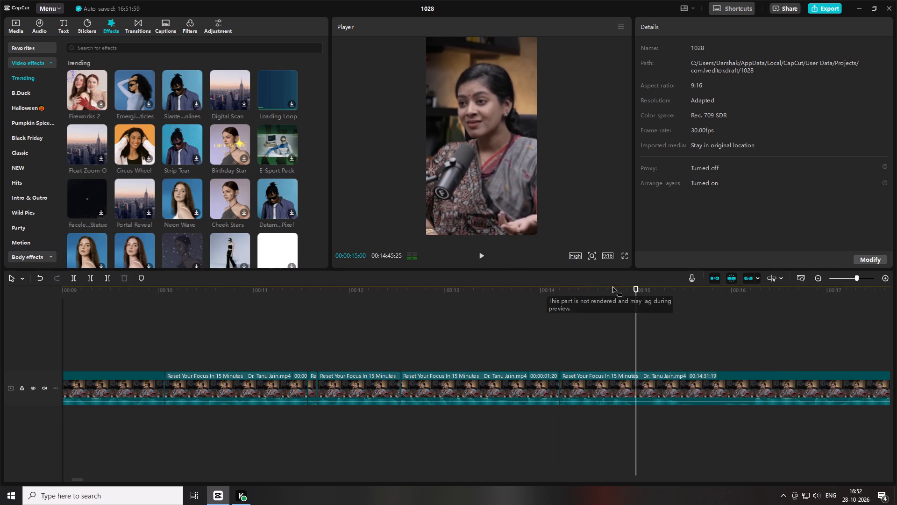
drag(630, 288, 630, 295)
key(ctrl+b)
Play on past the last split, and replay the edit from the beginning to about 00:00:15:20 to check the cuts.
key(space)
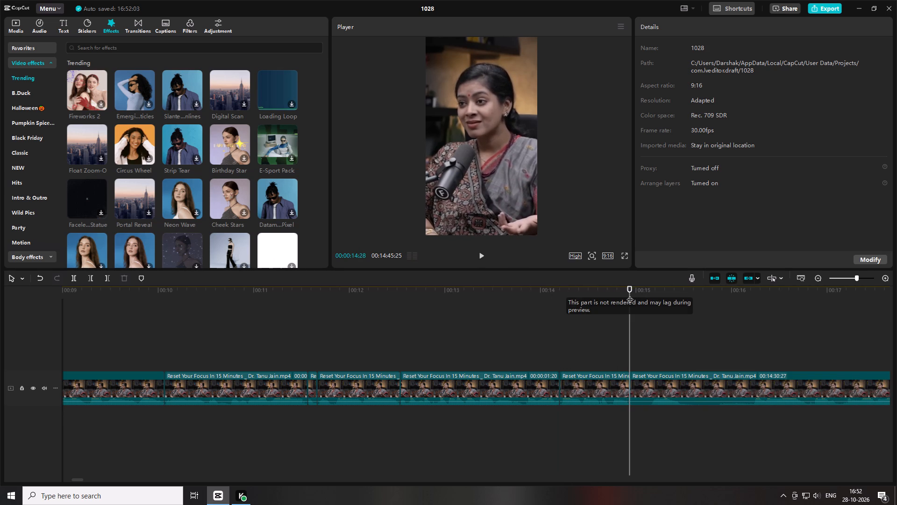
key(space)
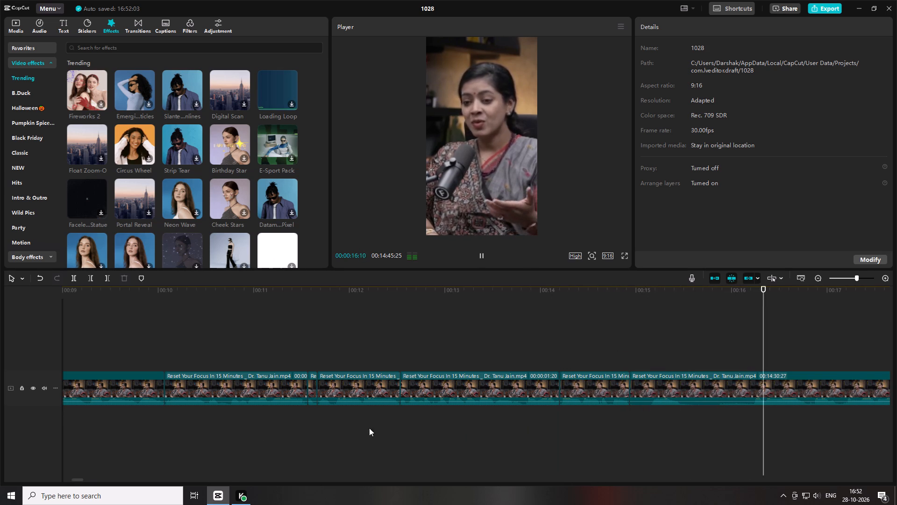
click(854, 276)
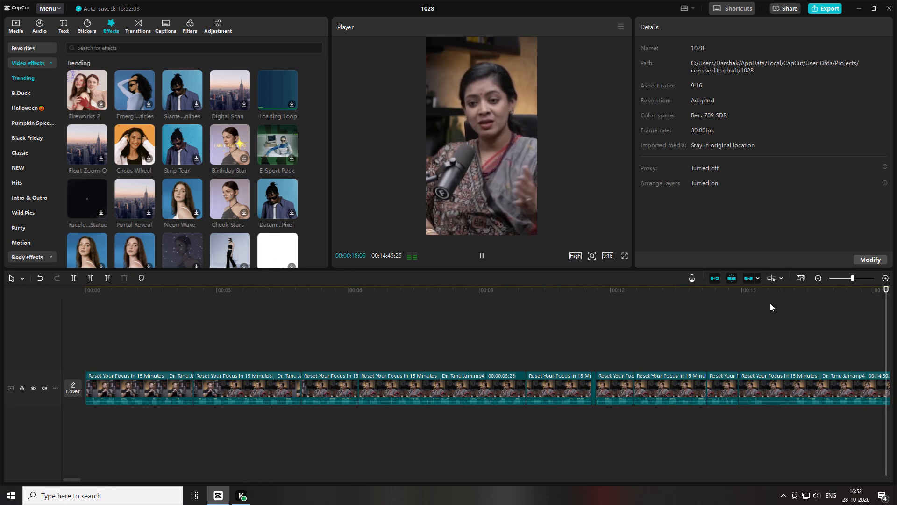
drag(771, 296, 419, 322)
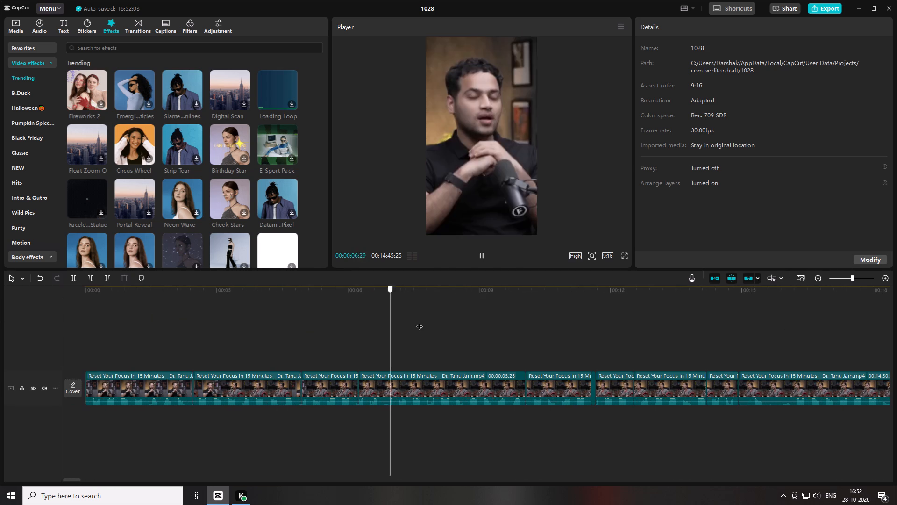
drag(419, 322, 0, 370)
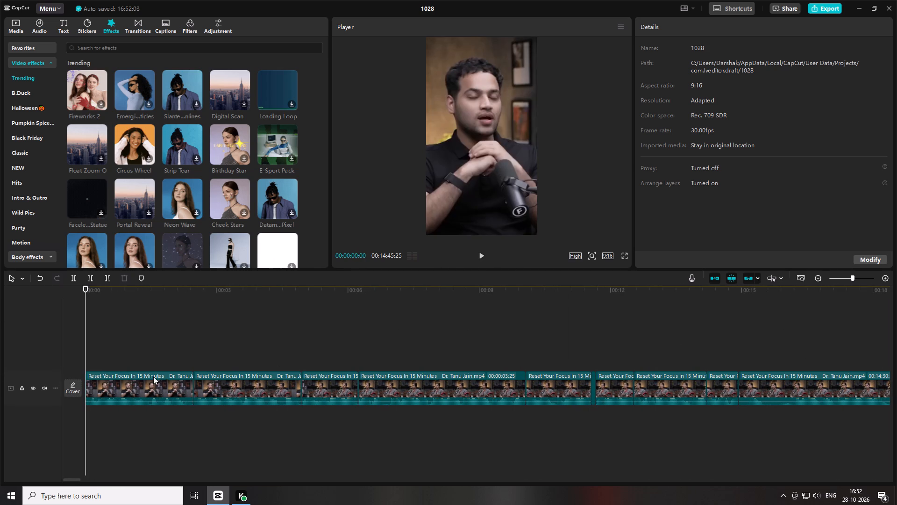
key(space)
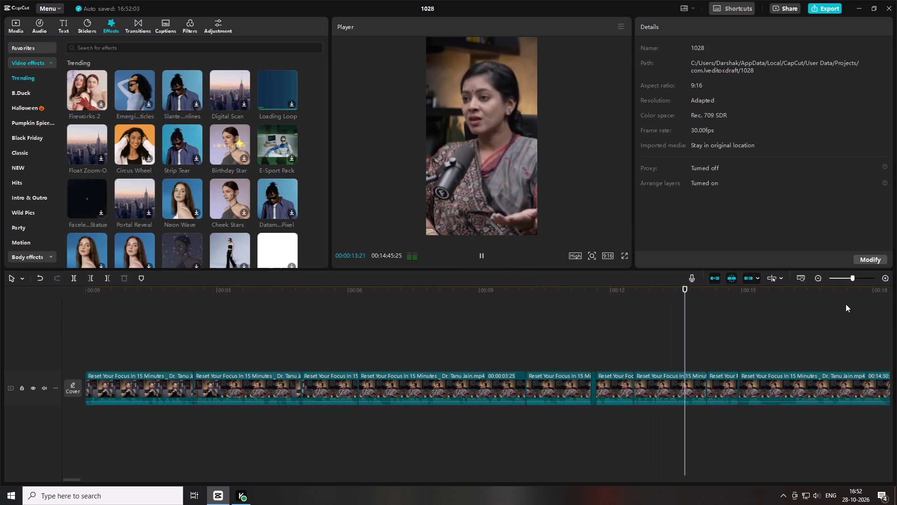
click(849, 280)
key(space)
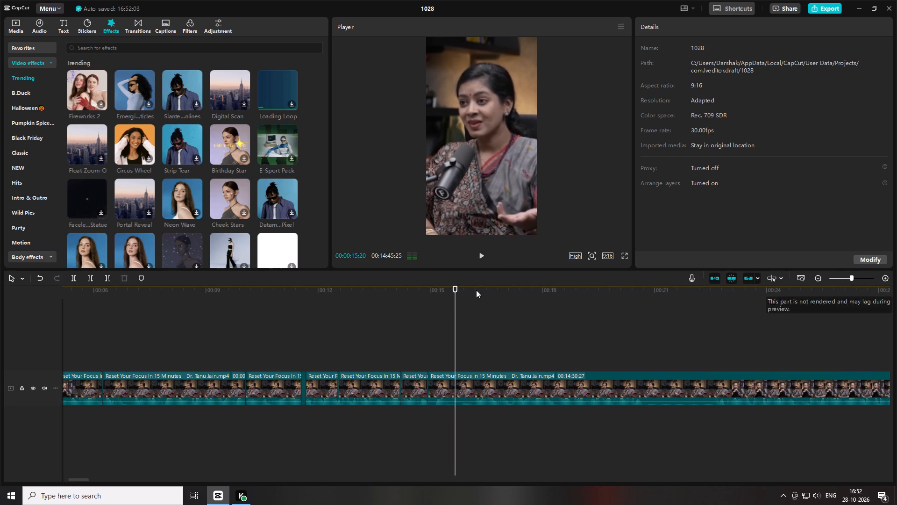
Trim about 28 frames from the start of the clip that follows the split at 00:00:14:28.
drag(437, 297, 428, 295)
key(space)
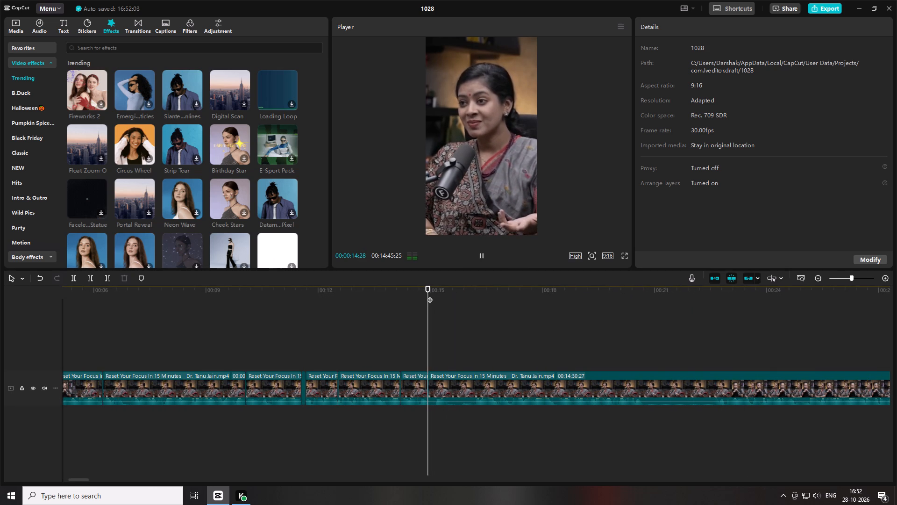
drag(430, 295, 462, 309)
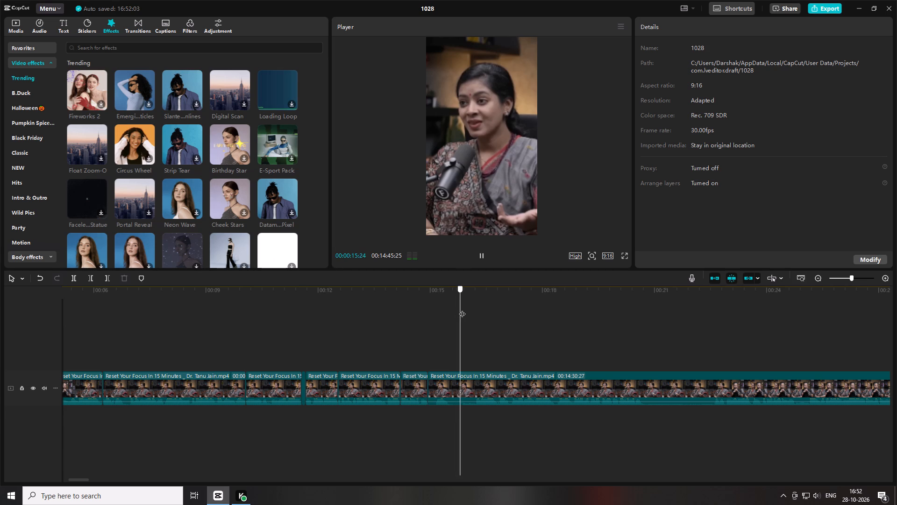
drag(462, 309, 463, 310)
key(q)
Replay the cut at 00:00:14:28 and trim about nine more frames from the start of the clip after it.
click(442, 311)
click(422, 295)
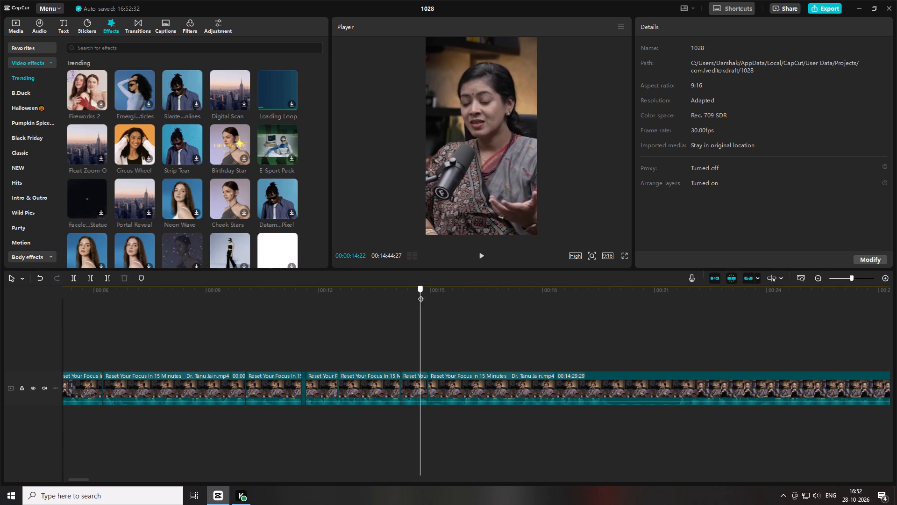
drag(422, 294, 429, 296)
key(space)
click(429, 296)
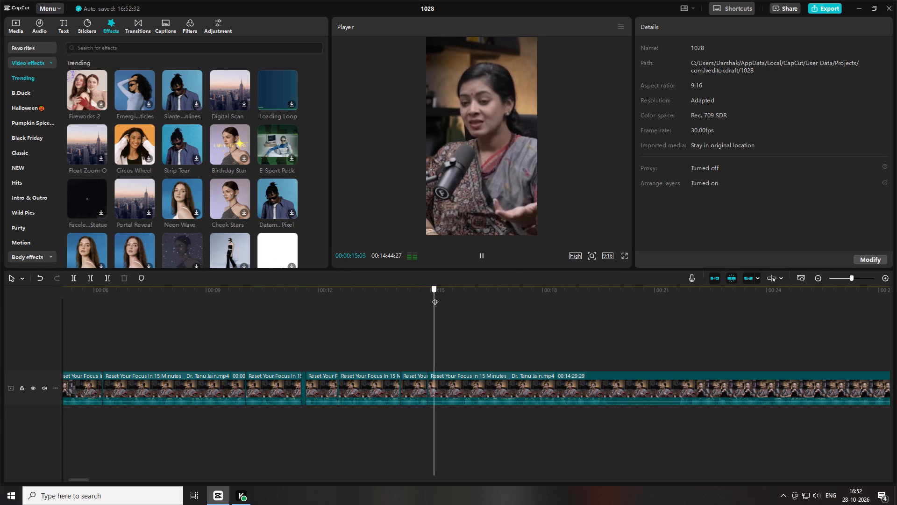
key(q)
Play on through the guest's answer, split it at about 00:00:19:15 and trim about two seconds from the start of the following clip.
key(space)
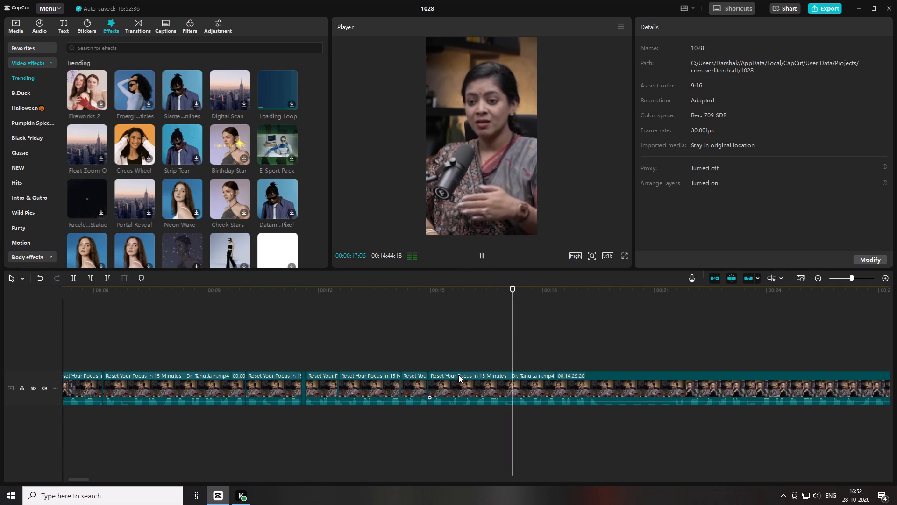
click(81, 479)
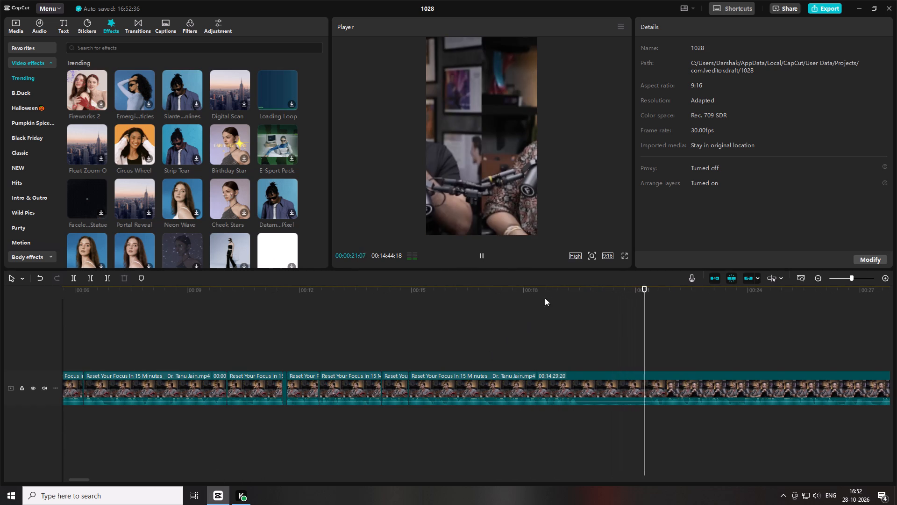
drag(550, 296, 499, 297)
key(space)
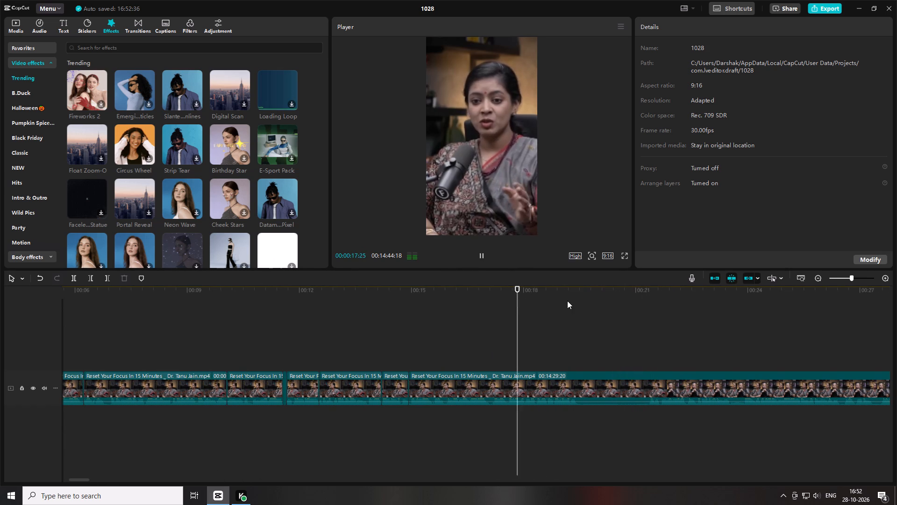
key(space)
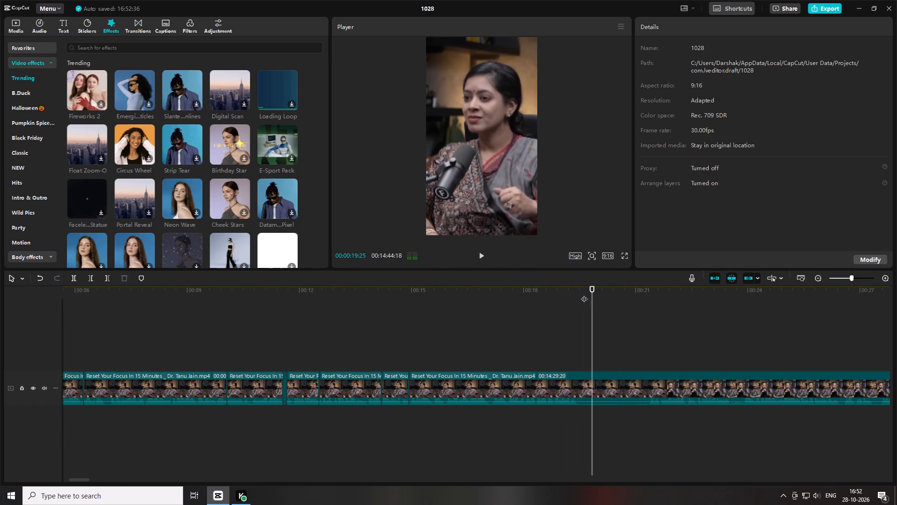
drag(585, 293, 579, 296)
key(ctrl+b)
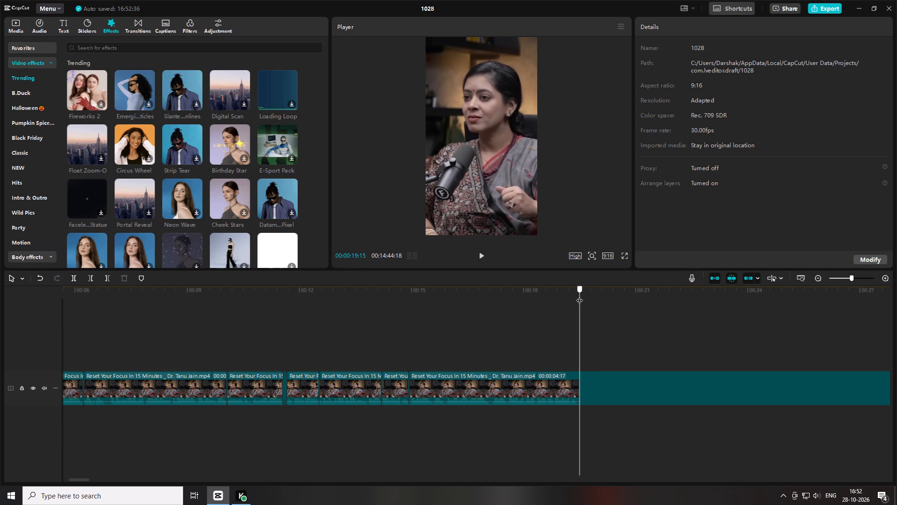
drag(579, 296, 568, 302)
key(q)
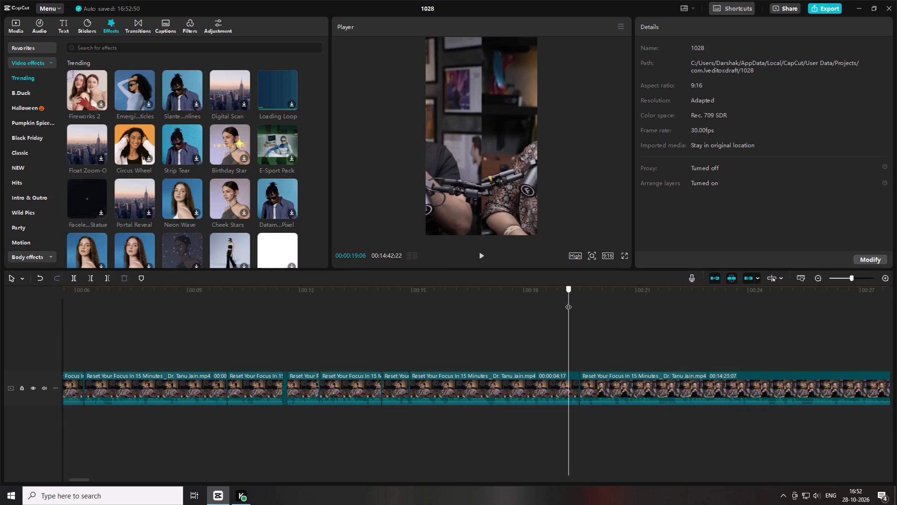
Reposition the clip after the split at 00:00:19:15 to about X -1871, Y 0 so the guest fills the vertical frame.
drag(568, 302, 580, 304)
key(space)
key(space)
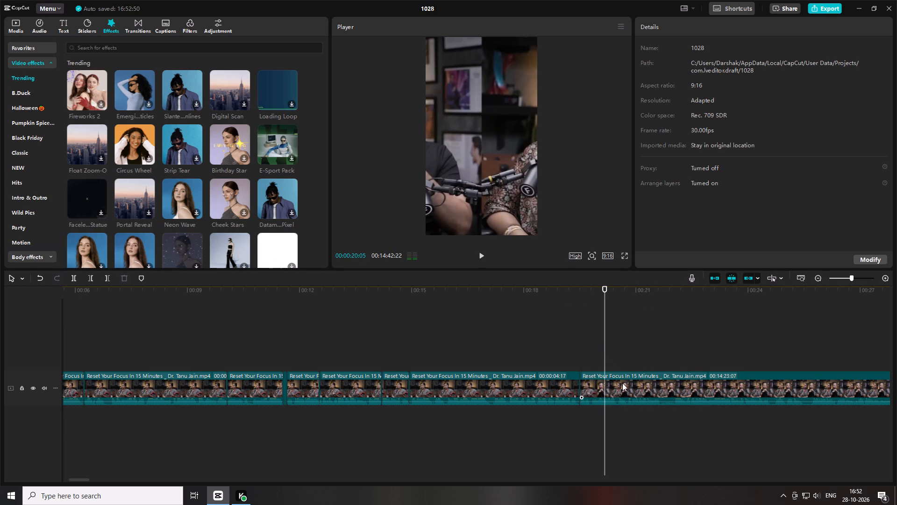
click(622, 383)
drag(489, 138, 413, 137)
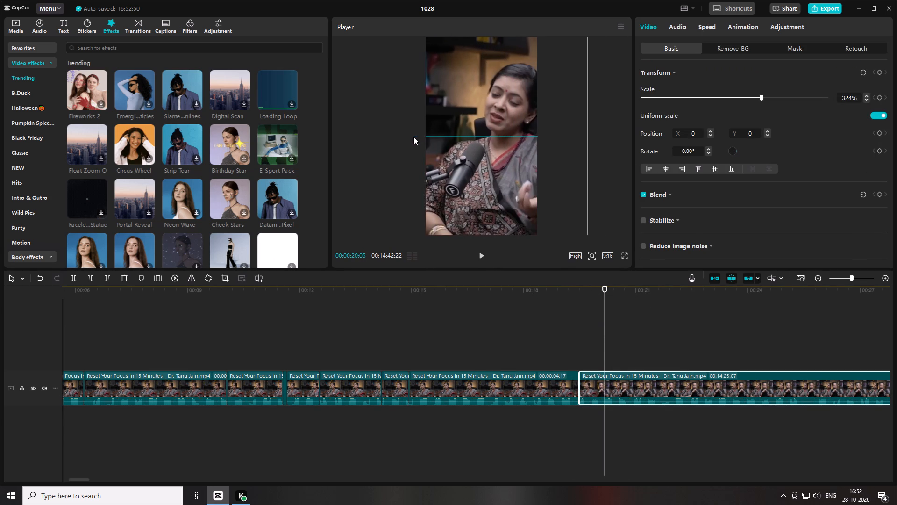
drag(413, 137, 392, 135)
drag(394, 135, 398, 140)
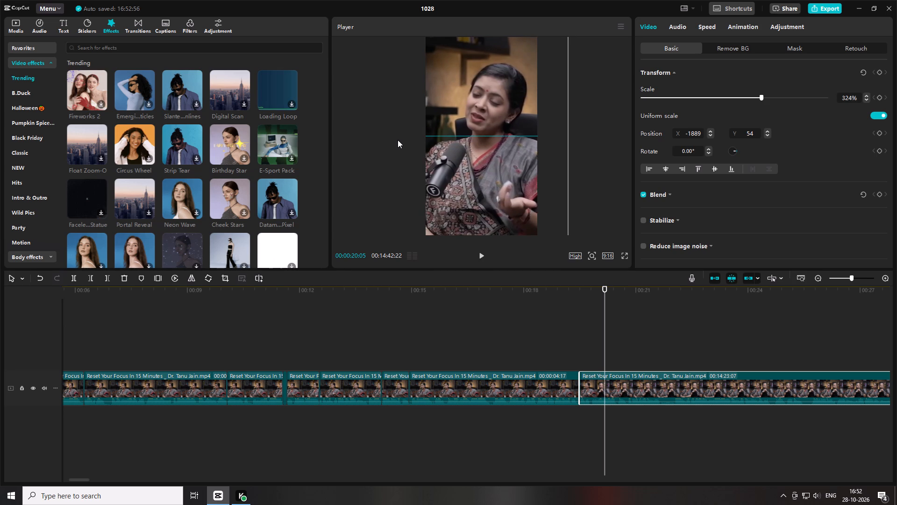
drag(398, 140, 395, 140)
Play on through the guest's answer, split it at about 00:00:25:14 and trim about seven frames from the start of the following clip.
key(space)
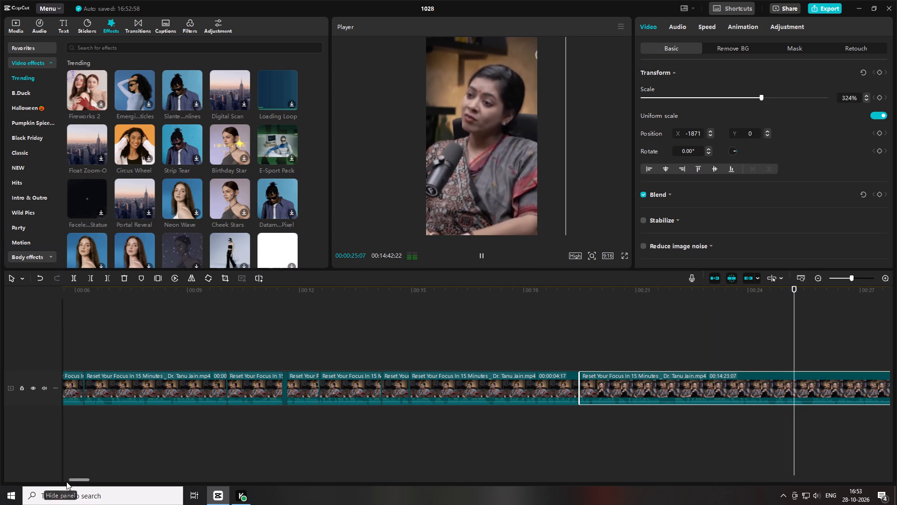
drag(74, 477, 80, 478)
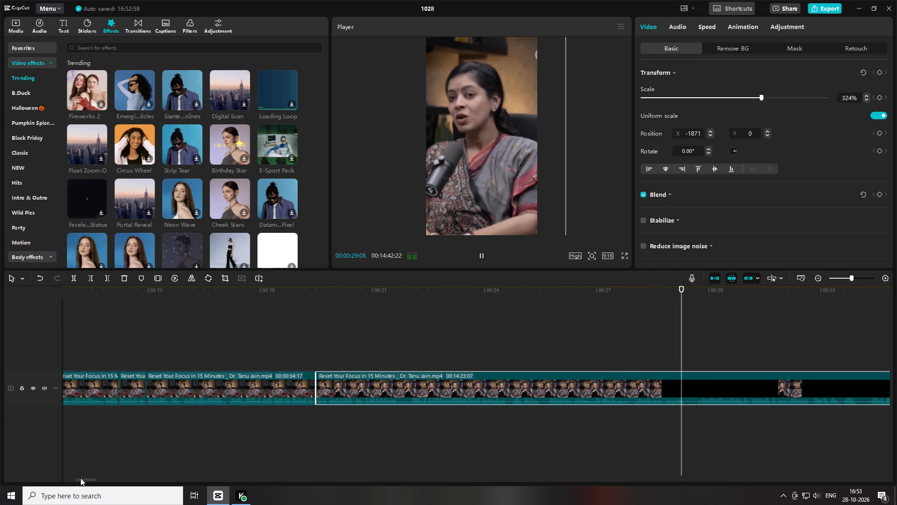
drag(80, 478, 81, 478)
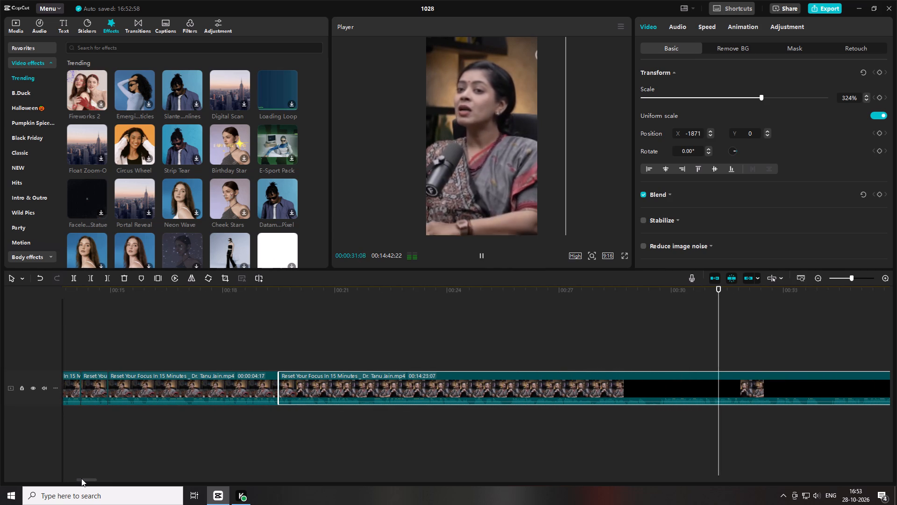
drag(81, 478, 83, 478)
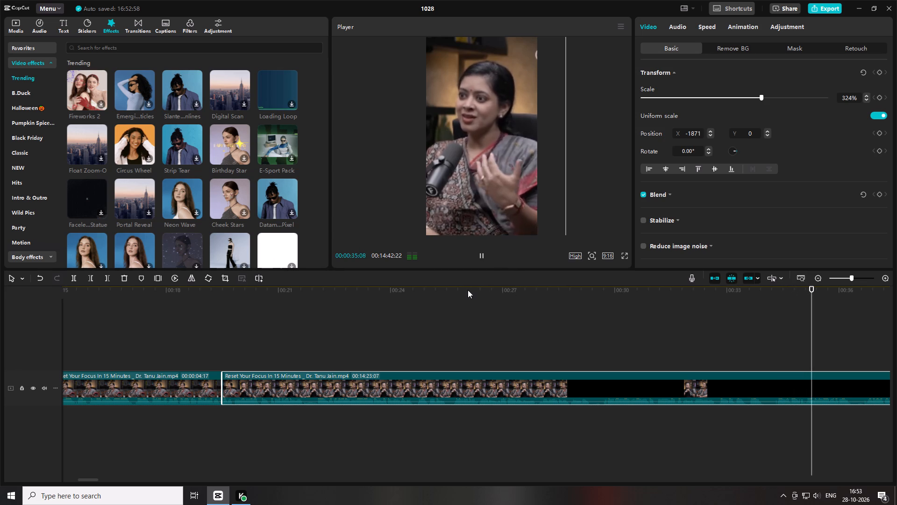
drag(458, 290, 446, 293)
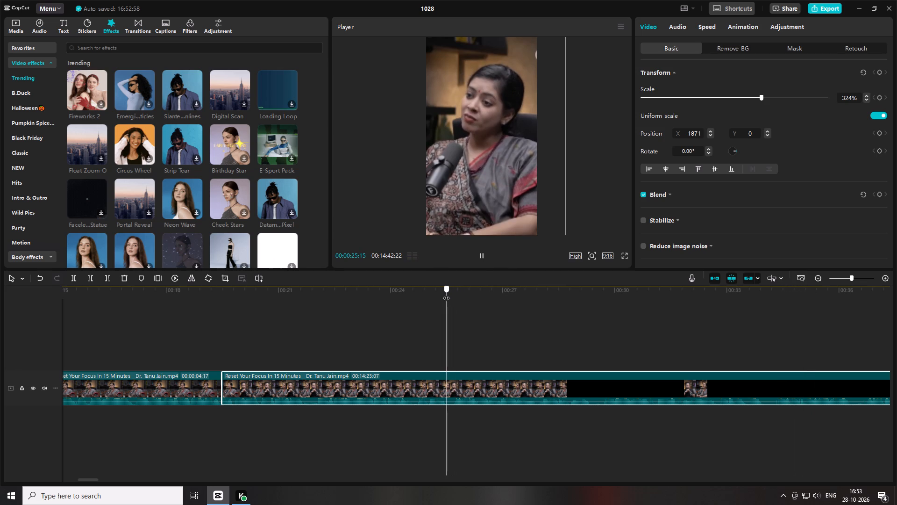
drag(446, 293, 455, 296)
key(ctrl+b)
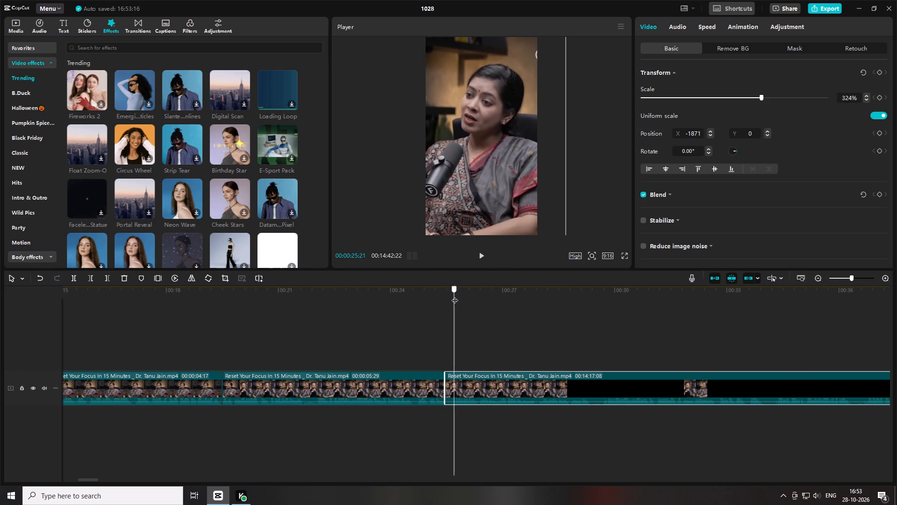
drag(455, 296, 224, 305)
key(q)
Replay the earlier part of the edit and play past the split at 00:00:19:15 to check the cuts.
key(space)
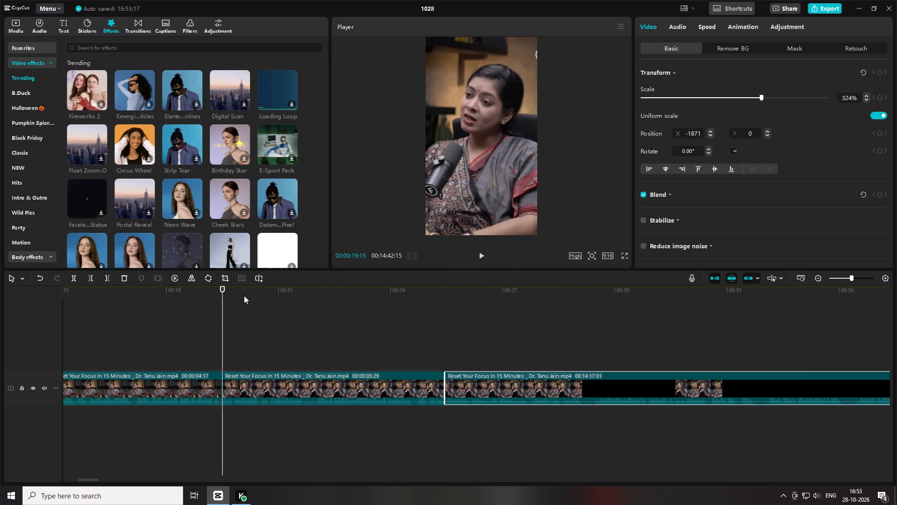
drag(174, 290, 156, 293)
key(space)
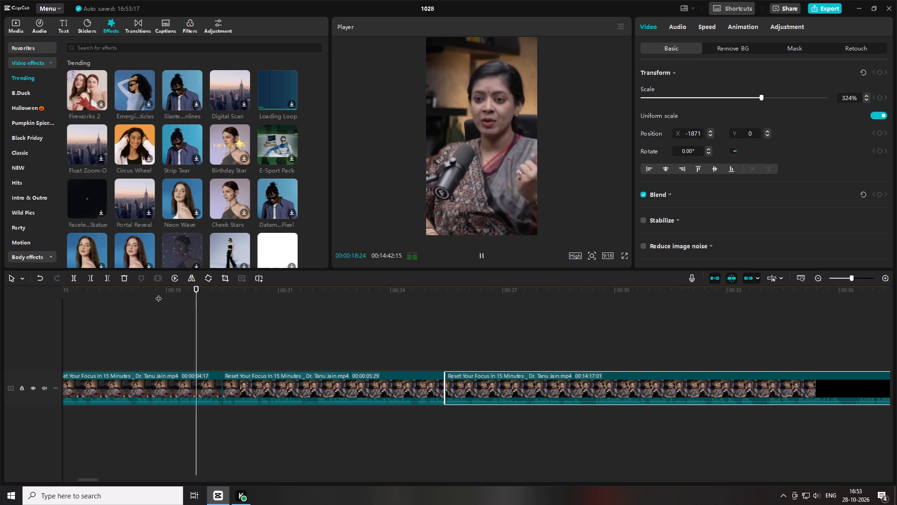
drag(159, 294, 145, 303)
drag(143, 303, 126, 305)
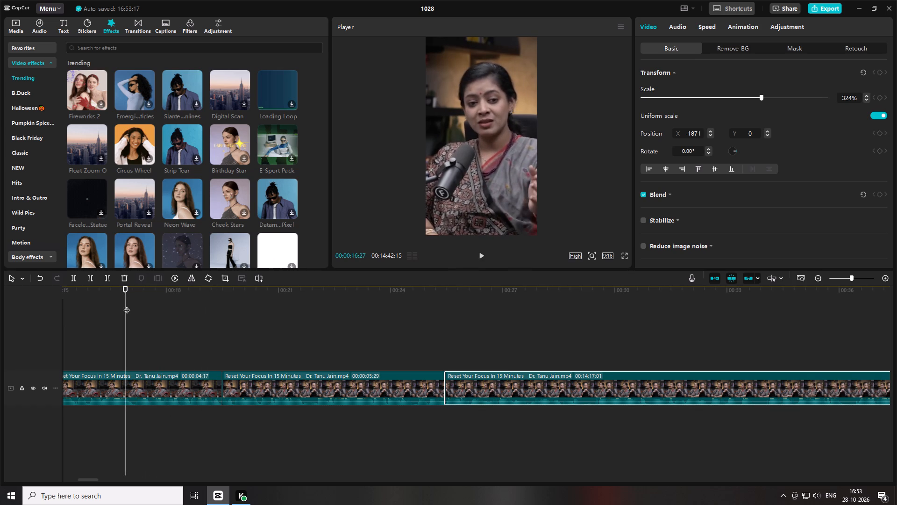
key(space)
drag(116, 290, 323, 305)
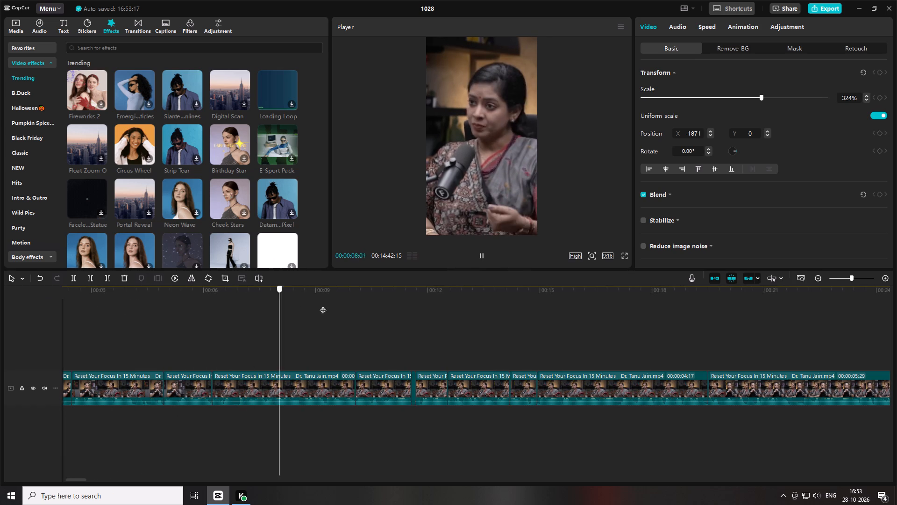
drag(323, 305, 433, 309)
drag(433, 309, 473, 310)
key(space)
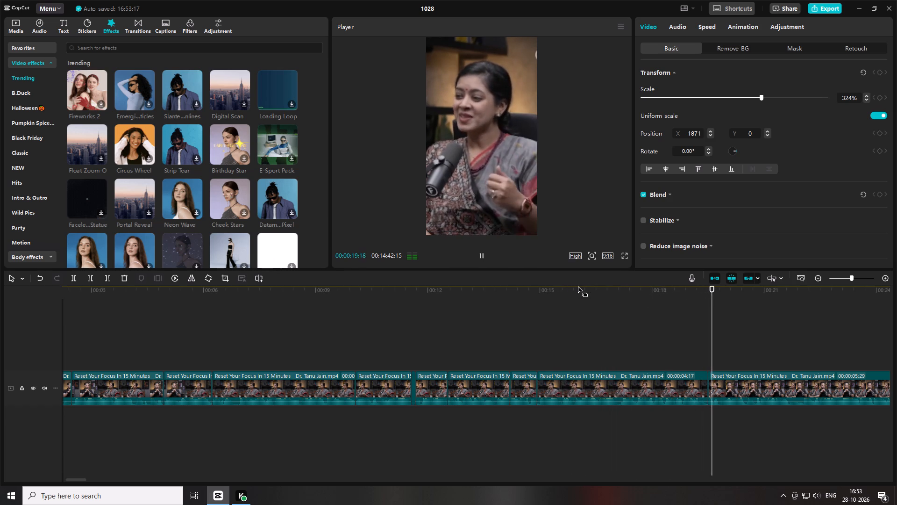
key(space)
key(space)
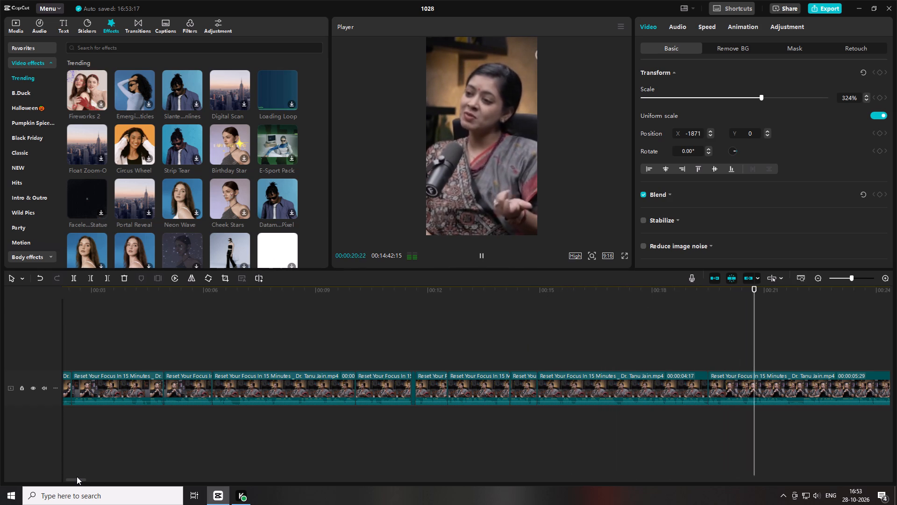
Play on past the last cut, split the answer at about 00:00:27:19 and trim about three frames from the start of the following clip.
drag(77, 478, 85, 481)
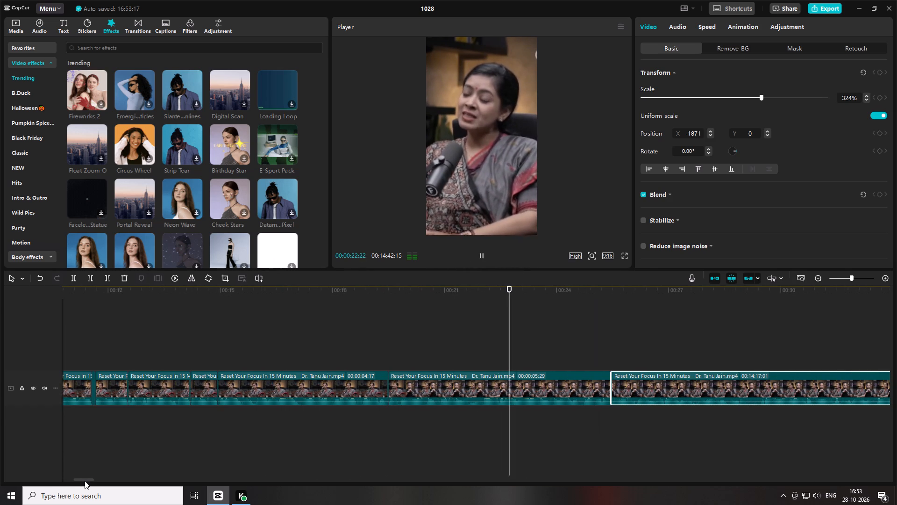
drag(85, 481, 87, 482)
drag(83, 480, 87, 480)
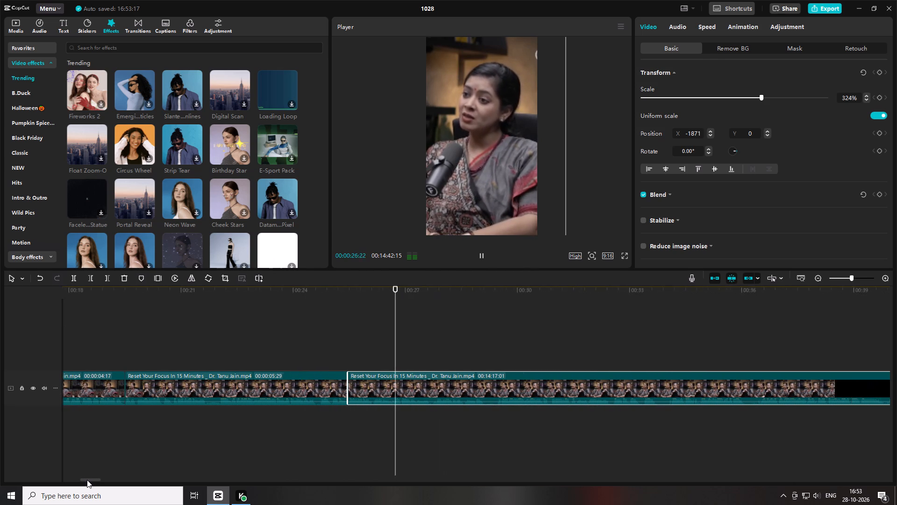
drag(87, 480, 87, 480)
key(space)
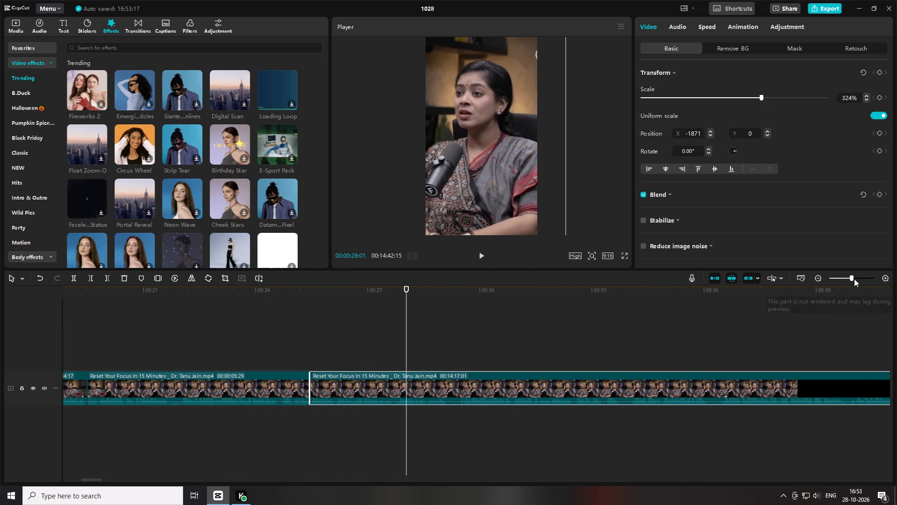
drag(854, 278, 858, 279)
click(363, 296)
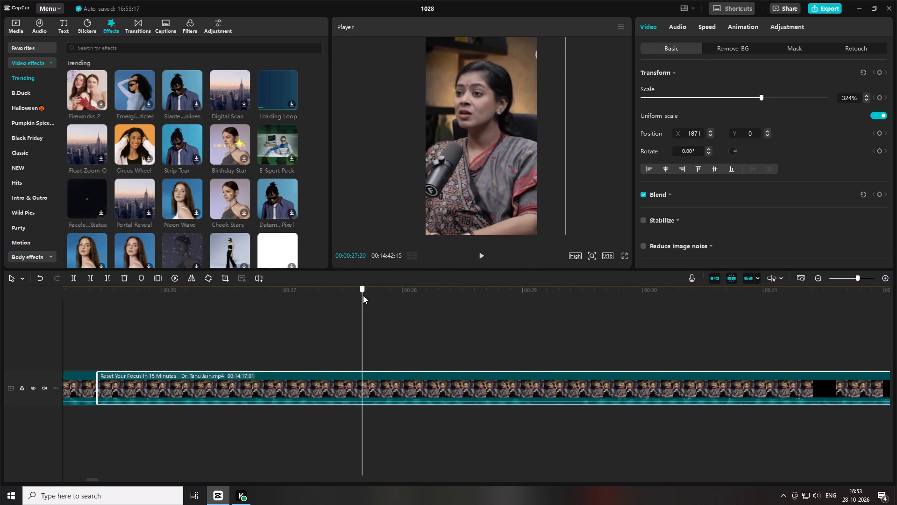
key(ctrl+v)
key(ctrl+b)
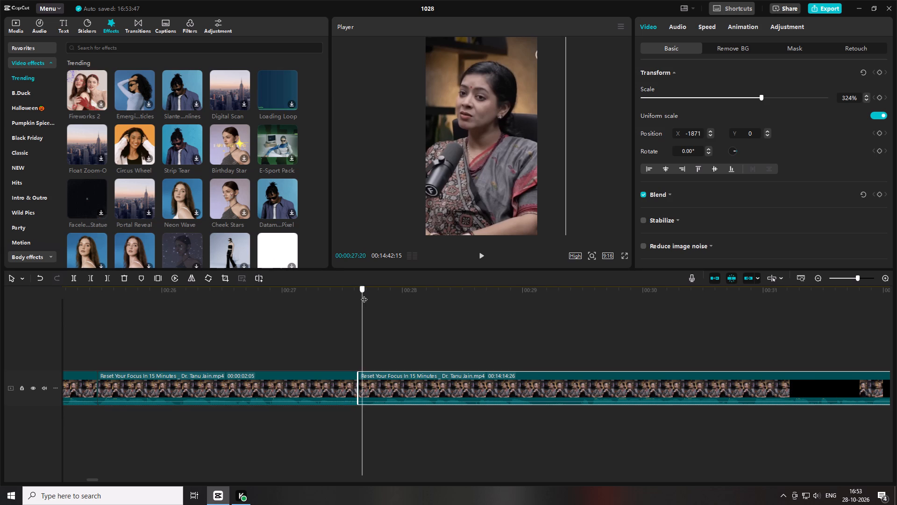
key(q)
Split the guest's answer at about 00:00:28:29 and trim about 12 frames from the start of the following clip.
key(space)
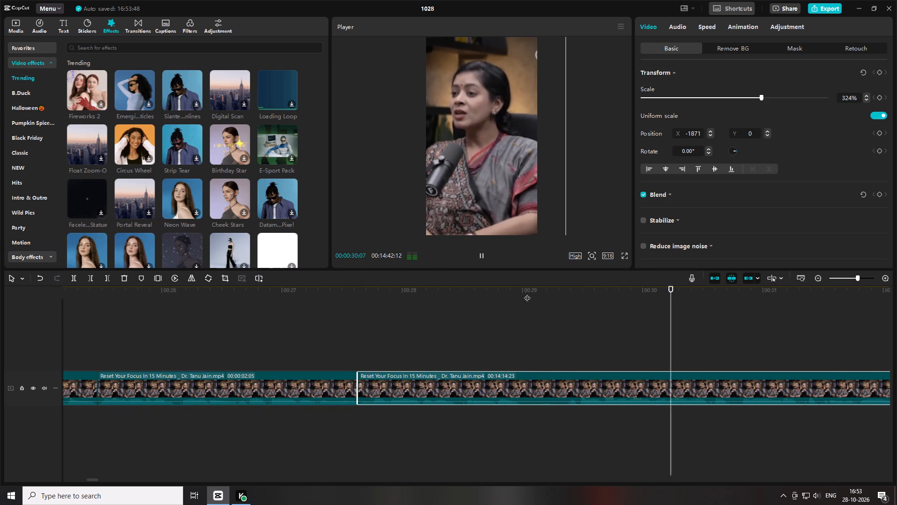
drag(527, 293, 566, 298)
key(ctrl+b)
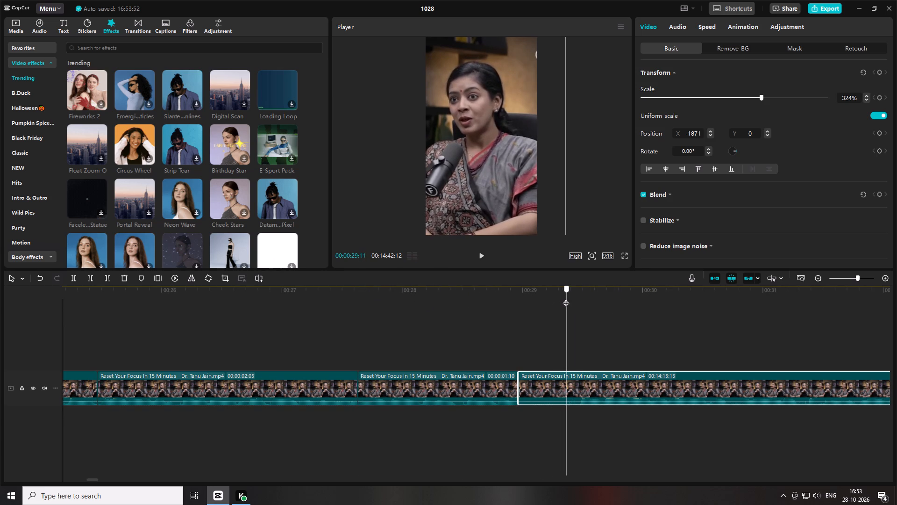
drag(566, 298, 517, 291)
key(q)
Play on through the guest's answer and split the clip at 00:00:40:27.
key(space)
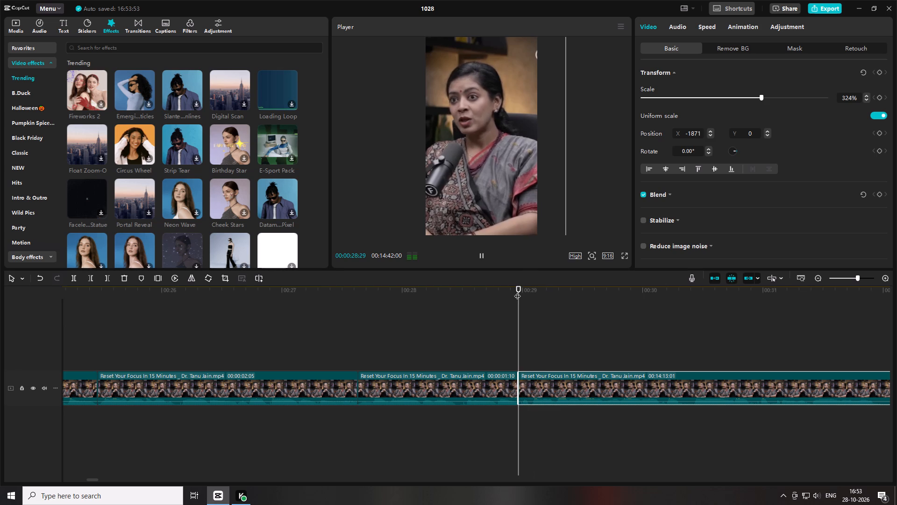
click(99, 477)
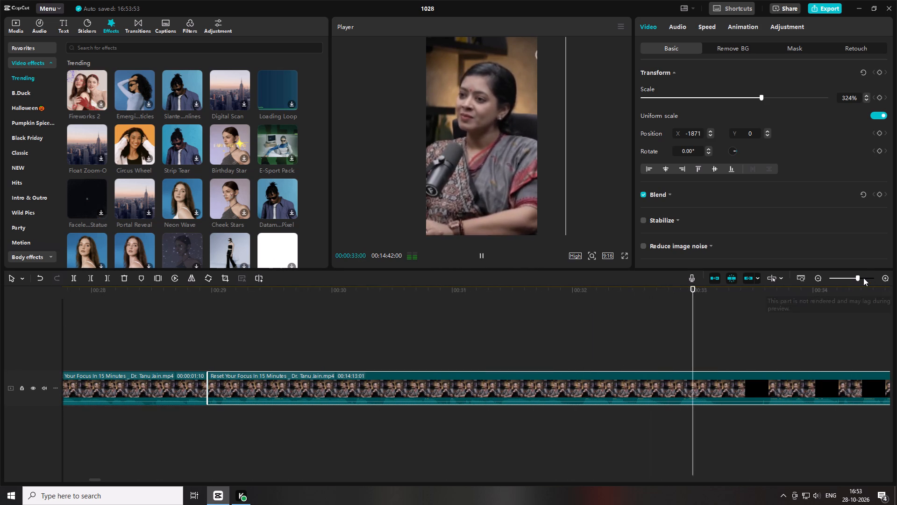
drag(860, 278, 853, 276)
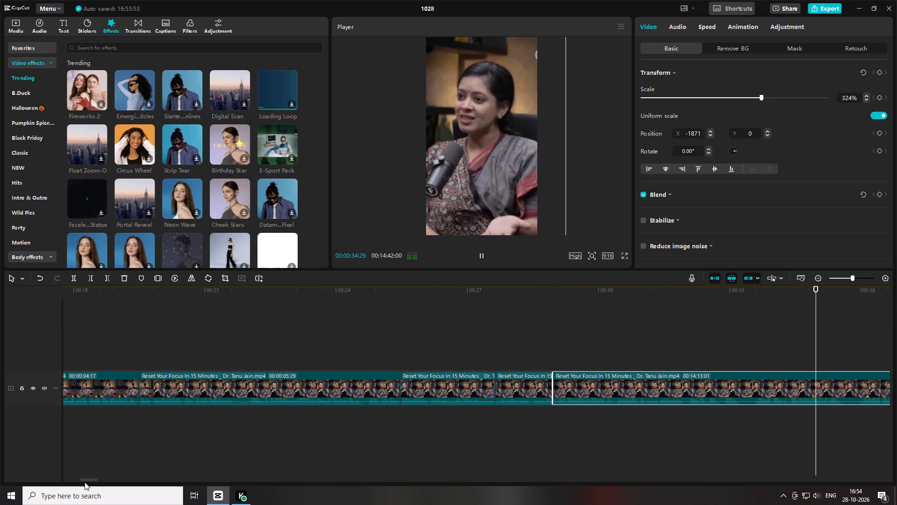
click(85, 482)
drag(88, 479, 100, 478)
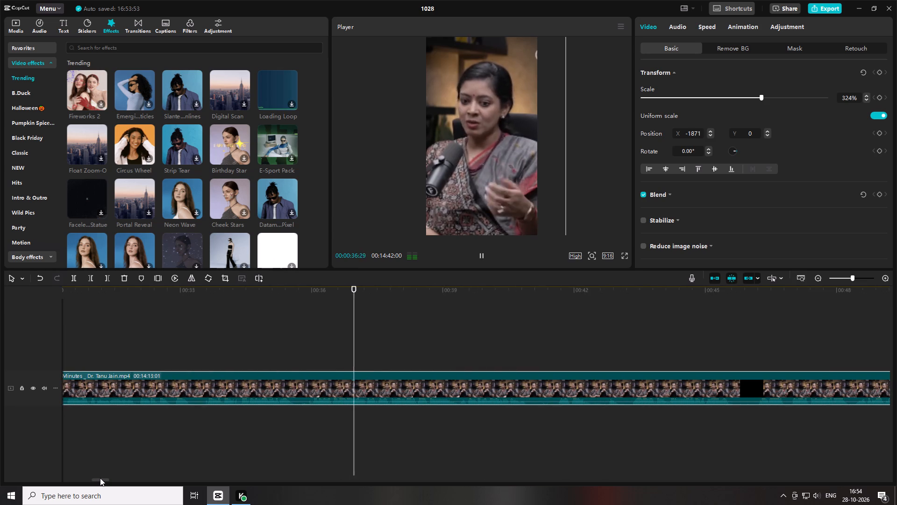
drag(100, 478, 100, 478)
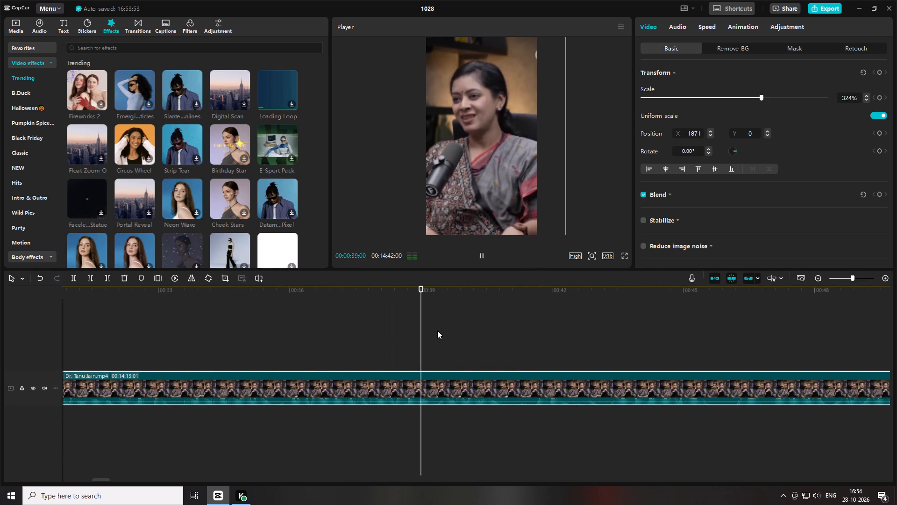
key(space)
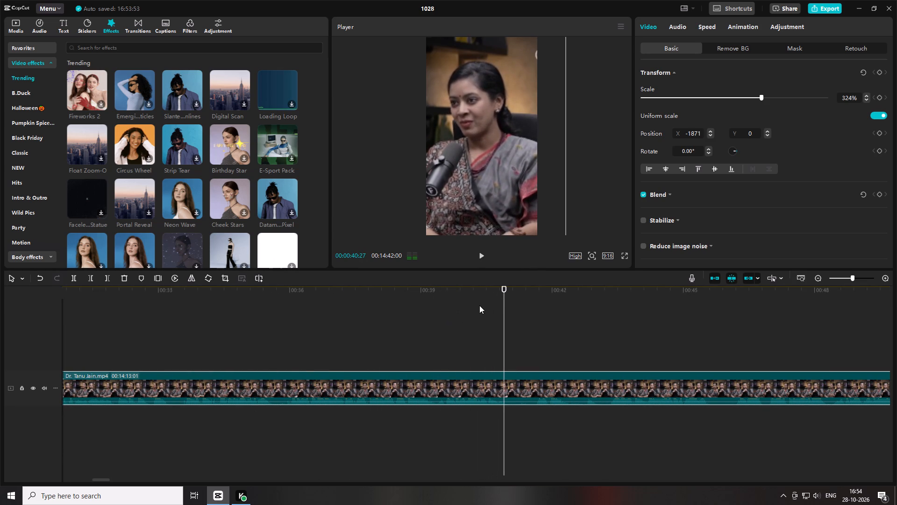
click(534, 387)
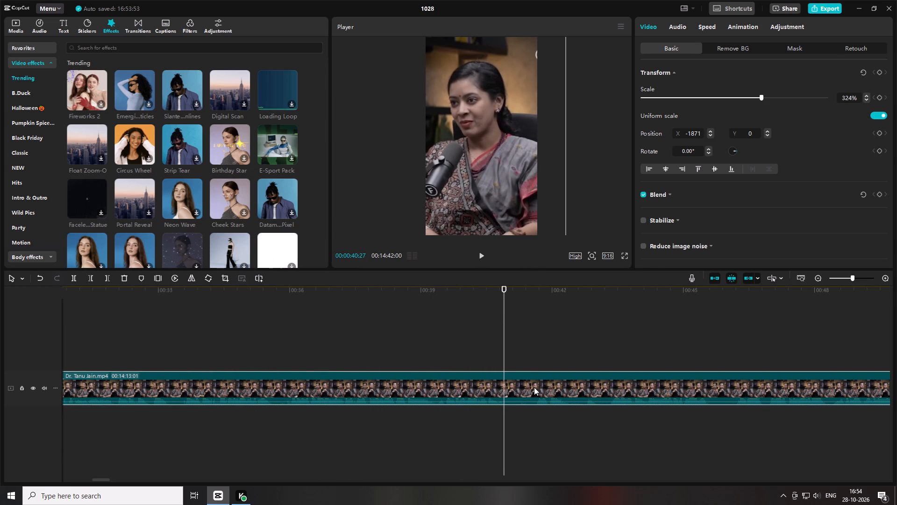
drag(530, 292, 521, 296)
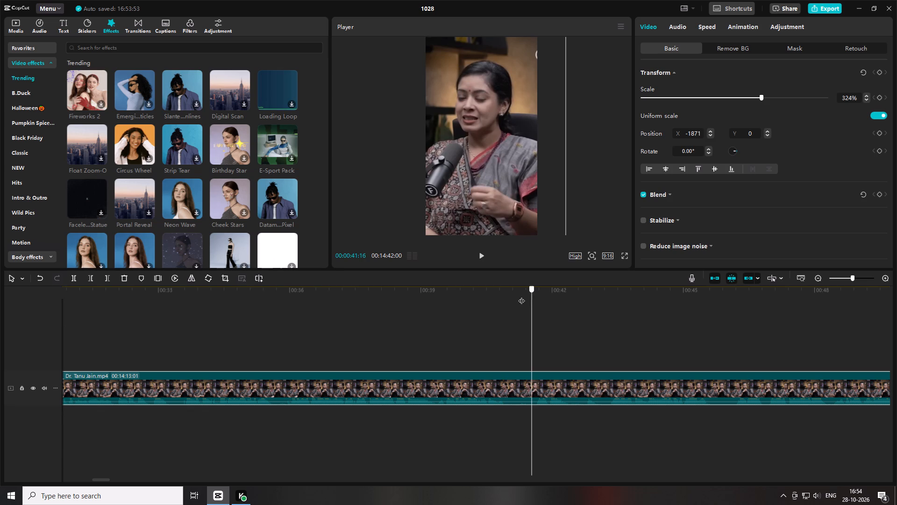
drag(521, 296, 504, 299)
key(ctrl+b)
Combine all the edited clips from the start up to 00:00:40:27 into one compound clip.
click(484, 346)
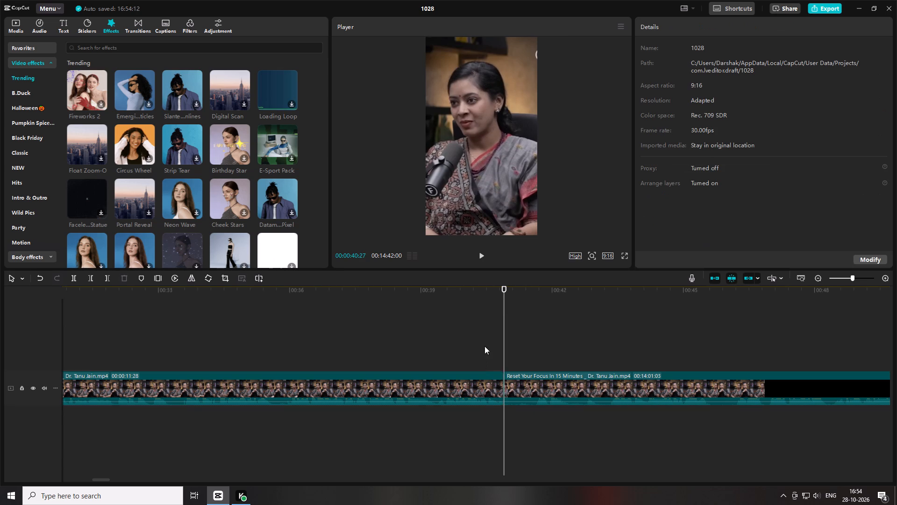
drag(853, 278, 847, 278)
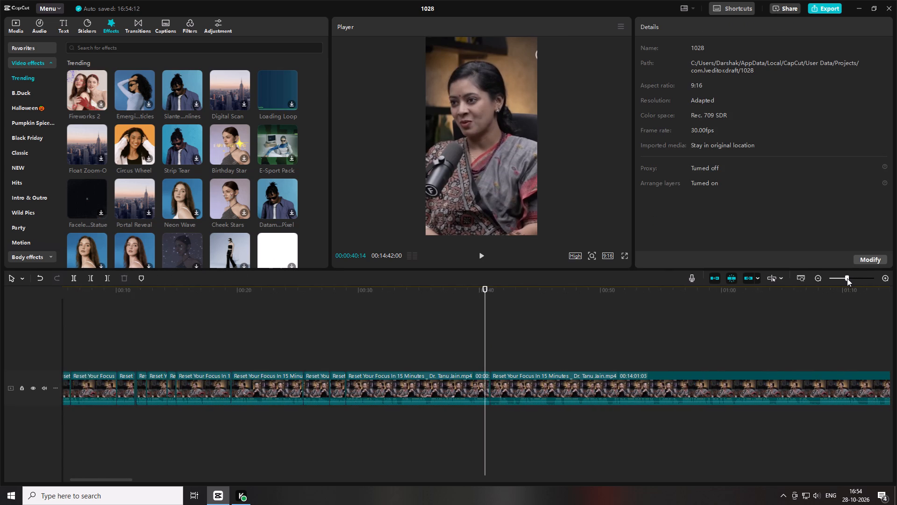
drag(847, 278, 847, 278)
drag(450, 358, 107, 394)
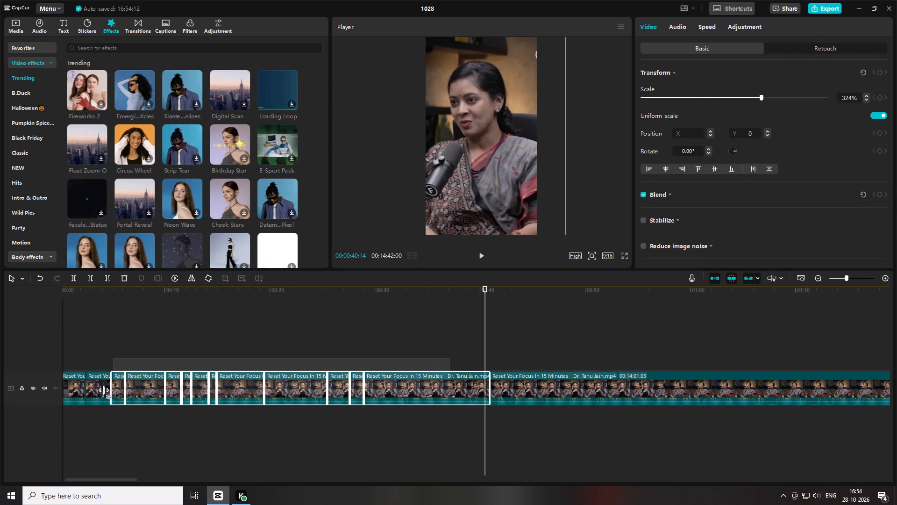
drag(107, 394, 61, 398)
key(alt+h)
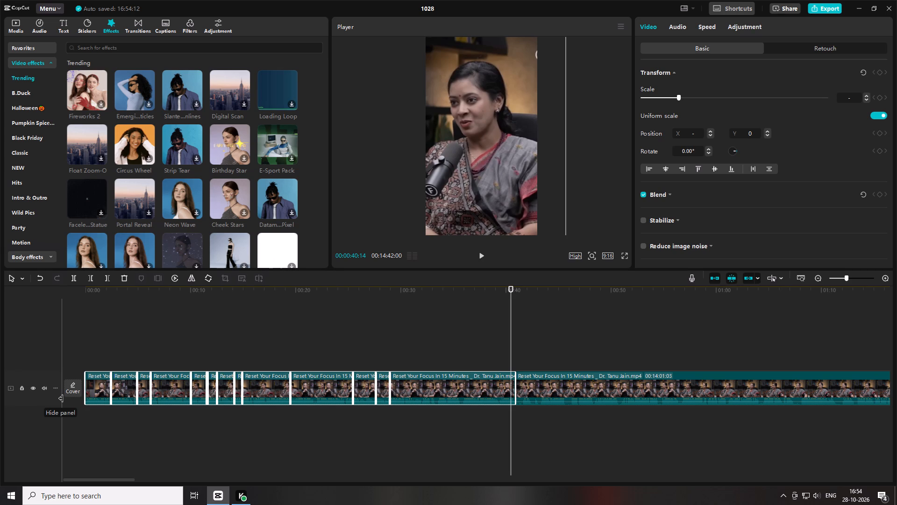
key(alt+g)
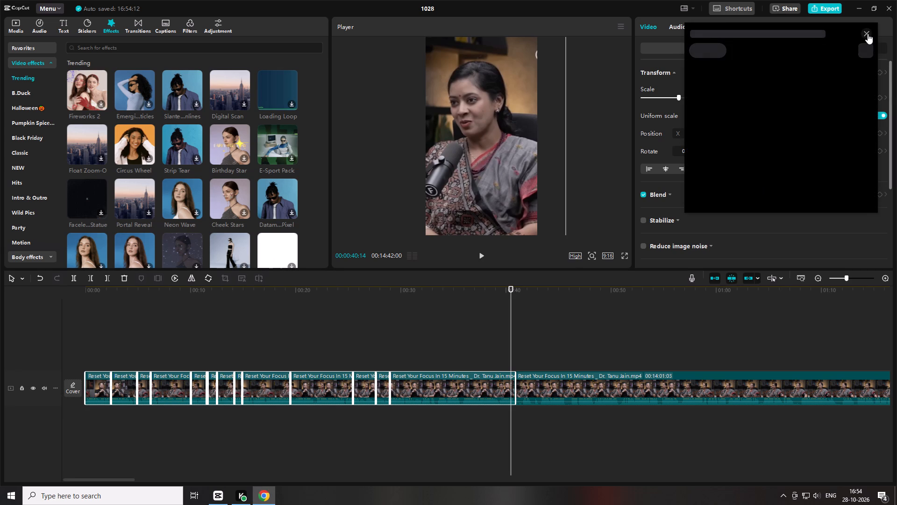
click(868, 34)
right_click(305, 386)
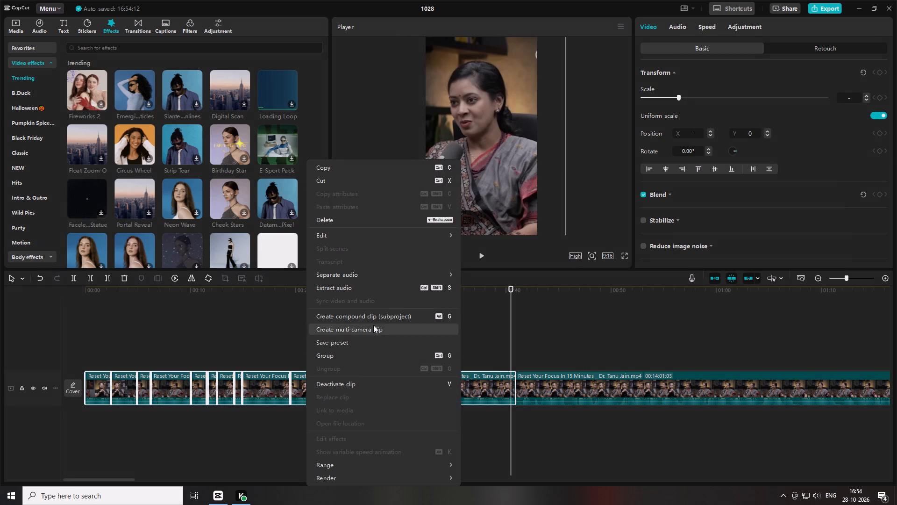
click(377, 317)
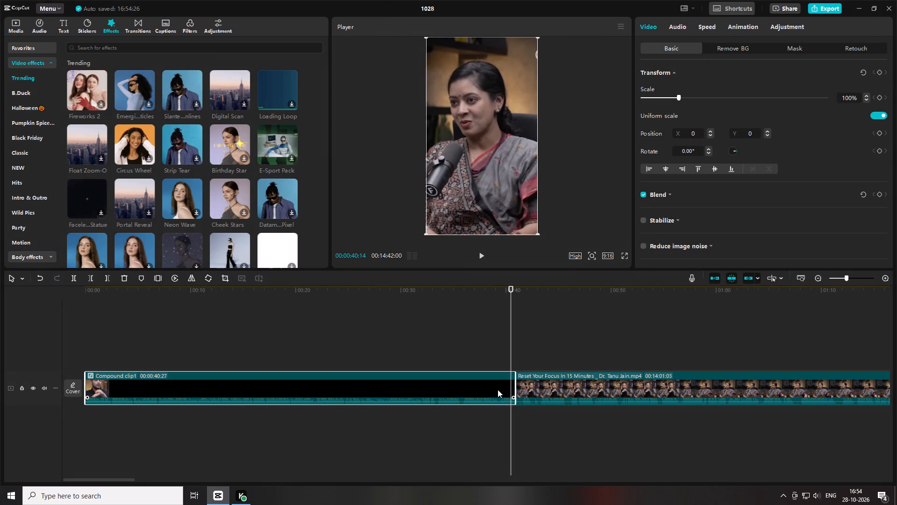
Play on past the compound clip to about 00:00:54 and delete the remaining source footage that follows it.
drag(568, 416, 570, 412)
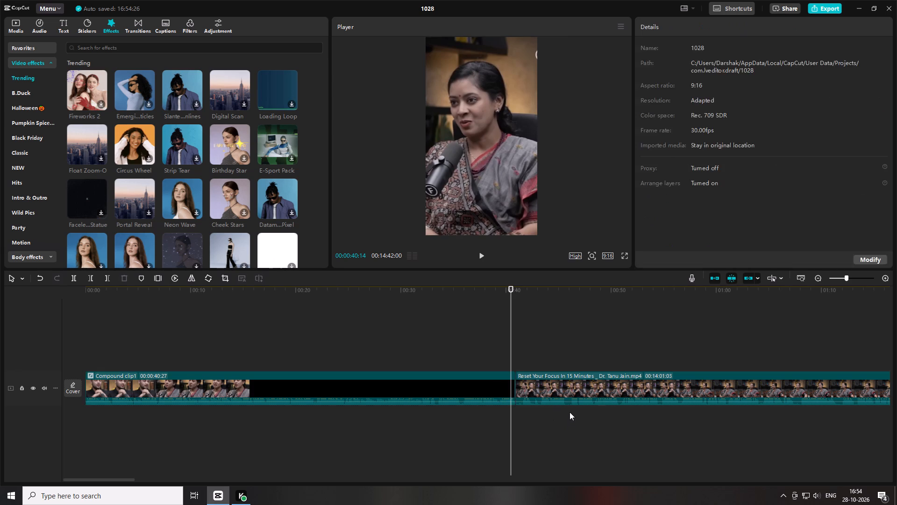
drag(570, 412, 571, 390)
drag(519, 298, 514, 294)
key(space)
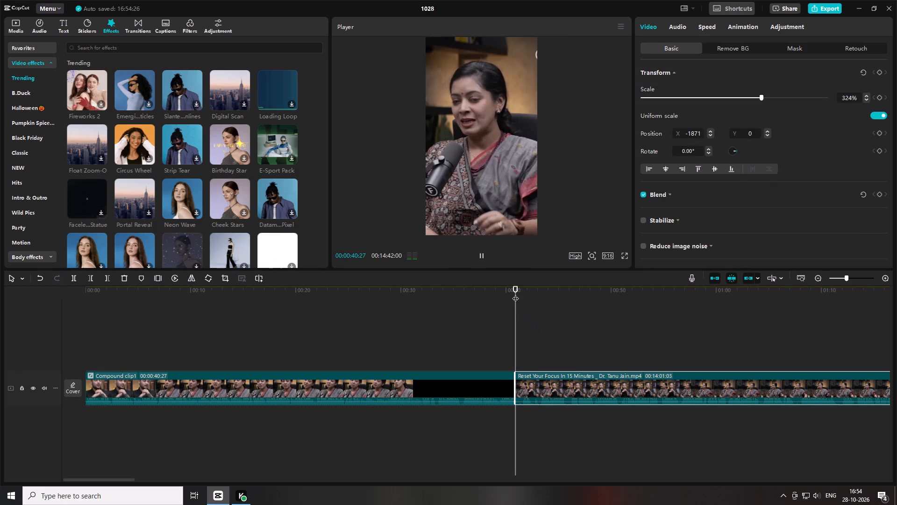
click(374, 383)
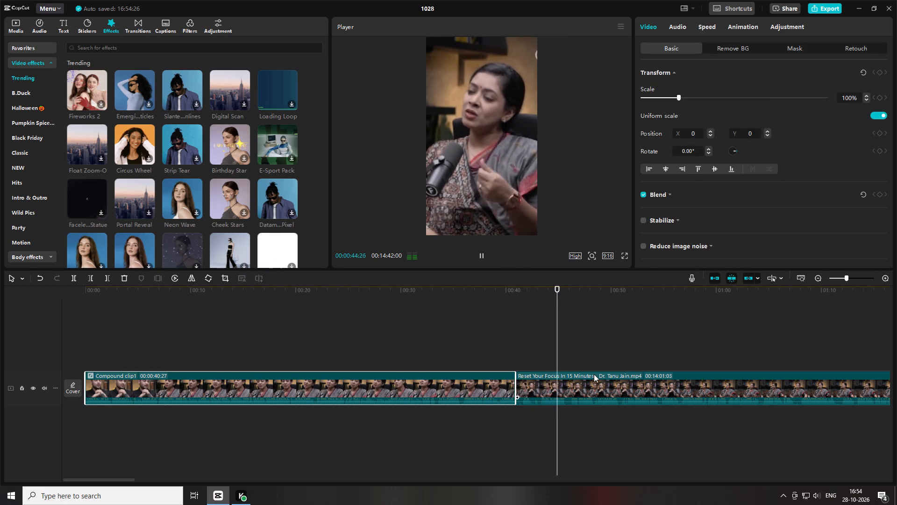
drag(570, 301, 583, 303)
drag(674, 459, 665, 375)
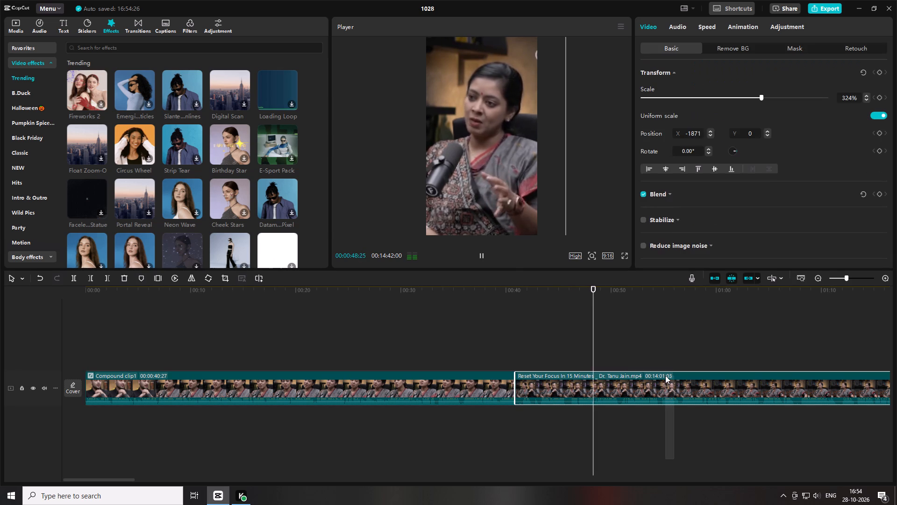
drag(665, 375, 656, 379)
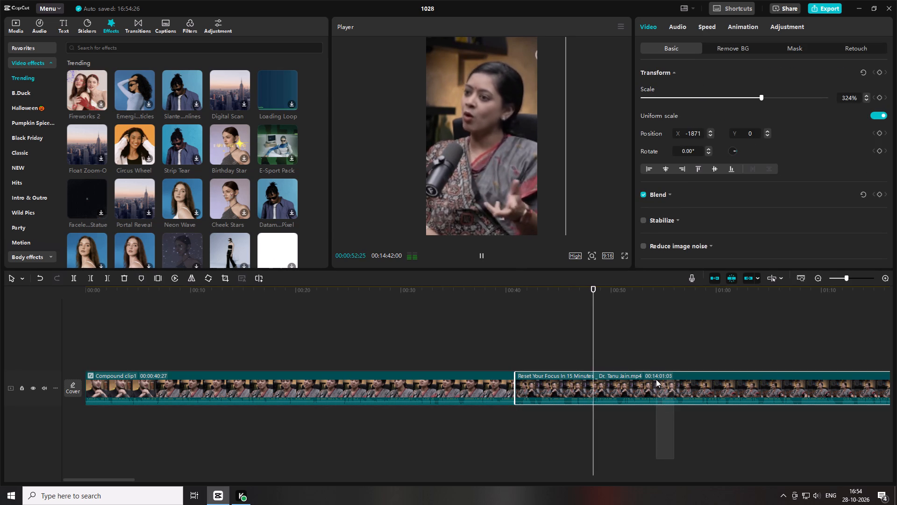
drag(656, 379, 631, 376)
key(Delete)
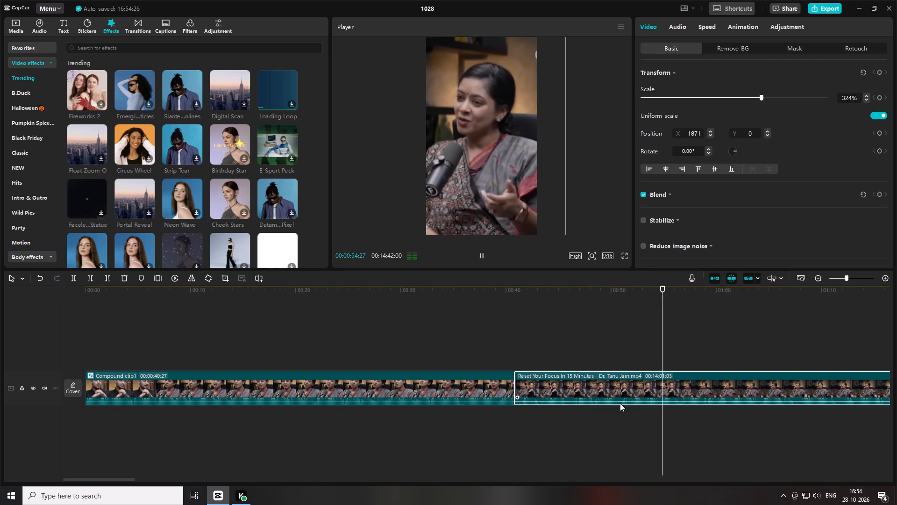
key(Delete)
Play the compound clip from the beginning to about 00:00:09:17 to check the edit.
drag(324, 291, 0, 292)
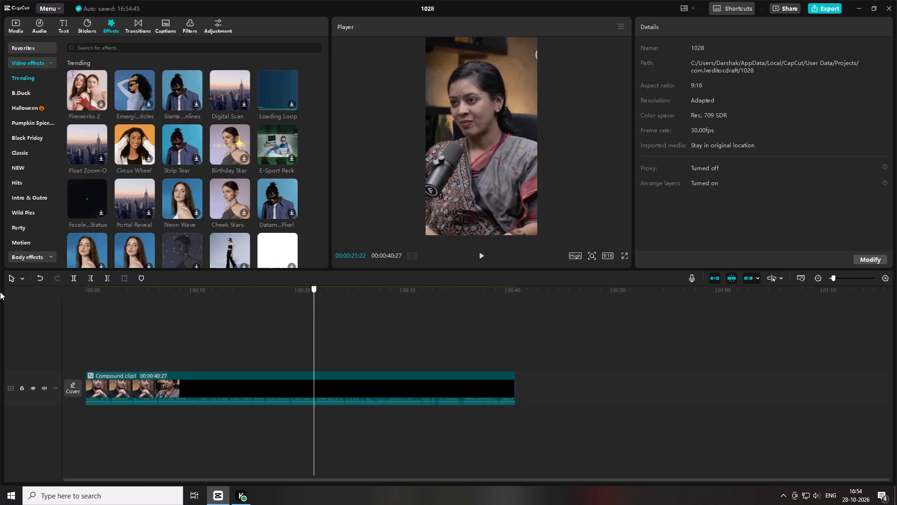
drag(0, 292, 0, 285)
key(space)
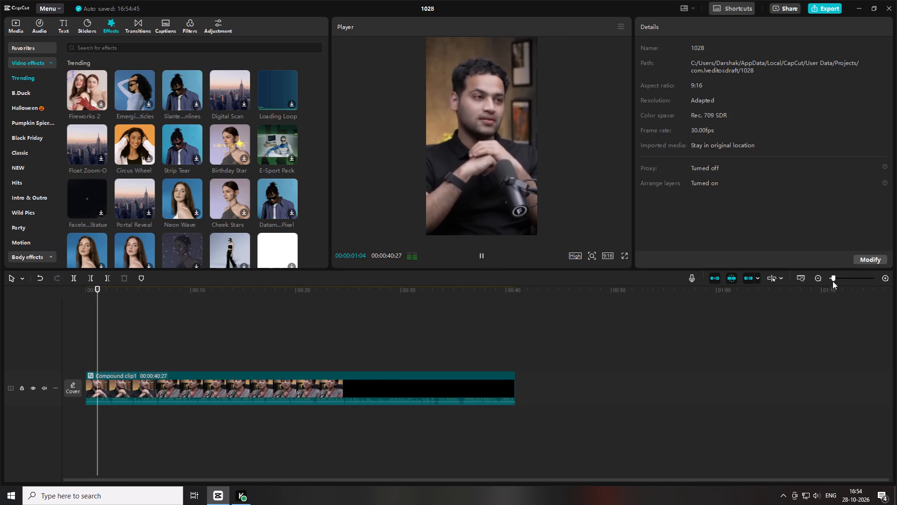
click(836, 276)
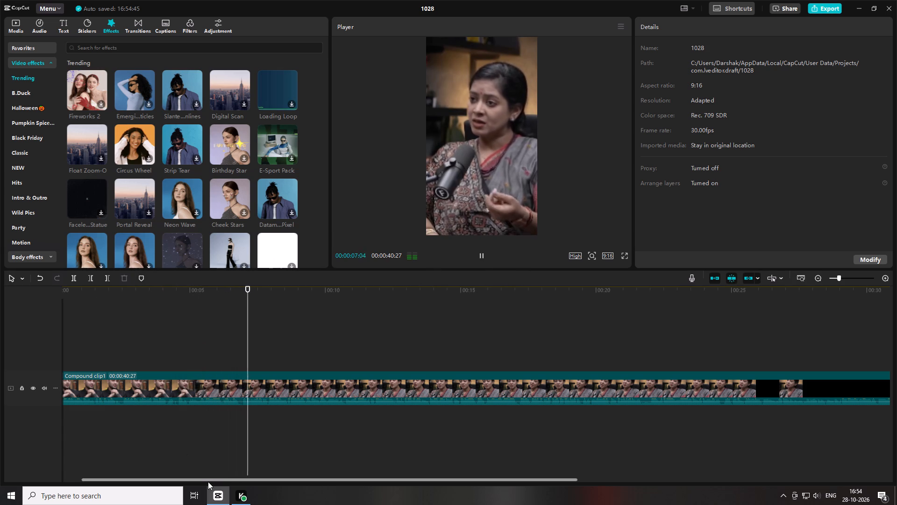
drag(206, 480, 119, 479)
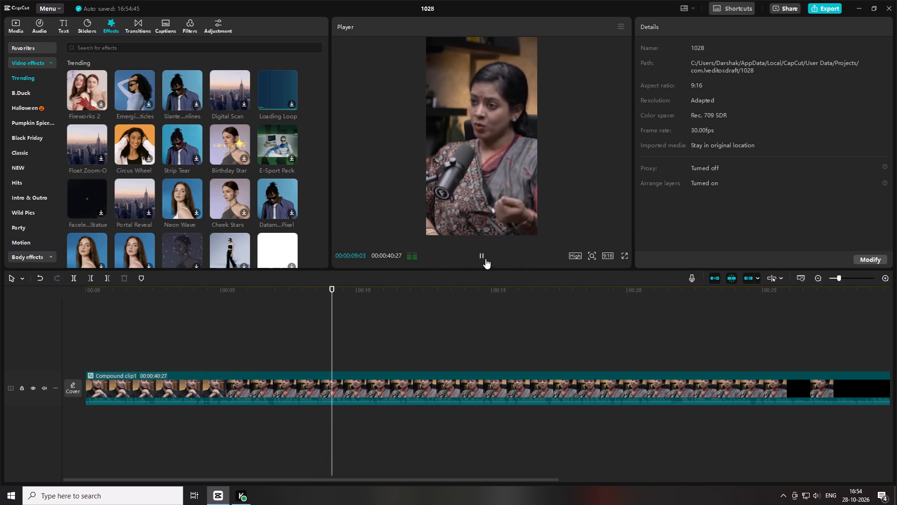
click(480, 255)
Add a default text clip above the compound clip at 00:00:00:00.
click(47, 31)
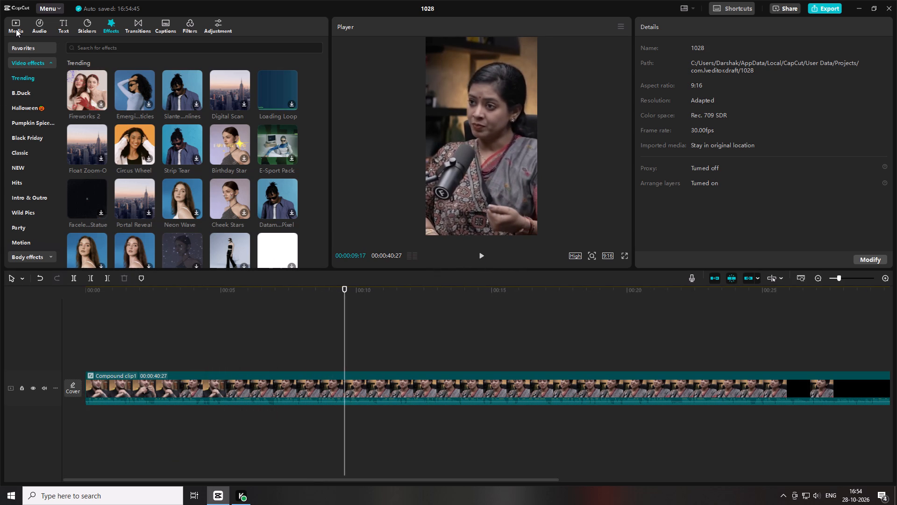
click(16, 29)
click(42, 31)
click(66, 31)
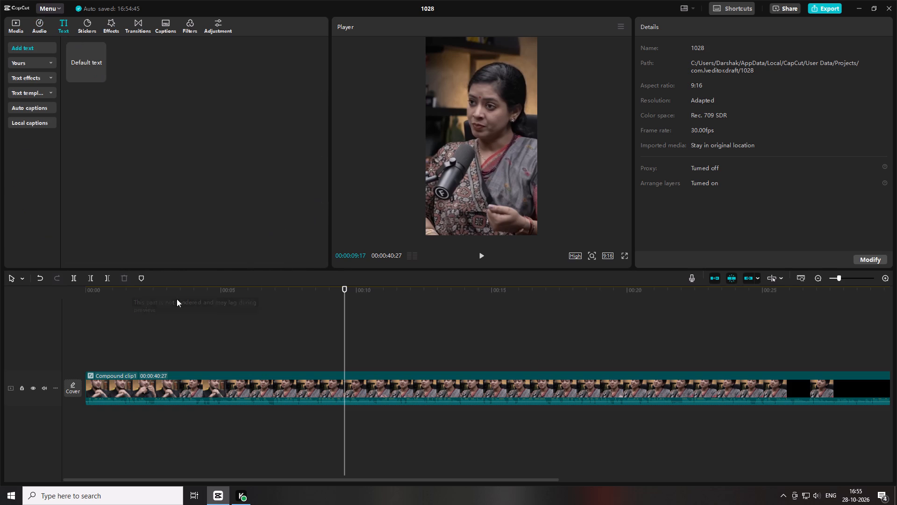
drag(176, 299, 0, 309)
click(82, 22)
click(111, 21)
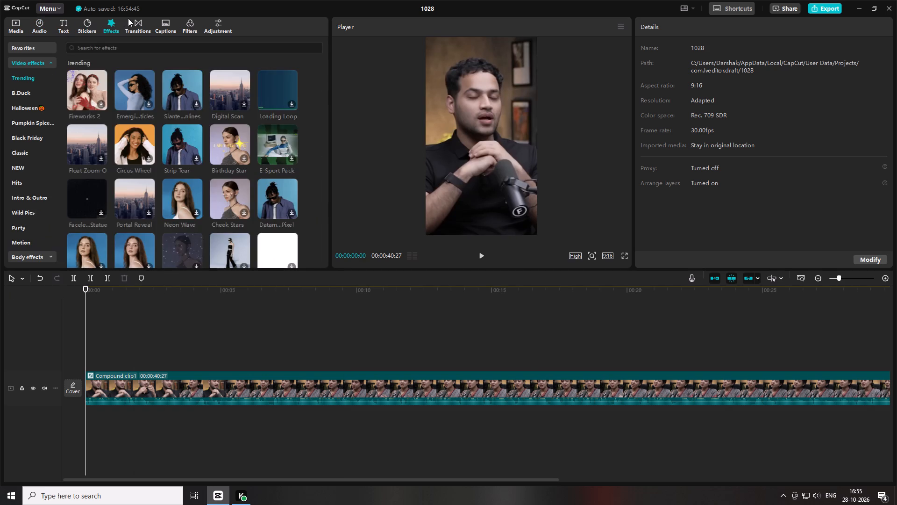
click(128, 18)
click(106, 23)
click(64, 23)
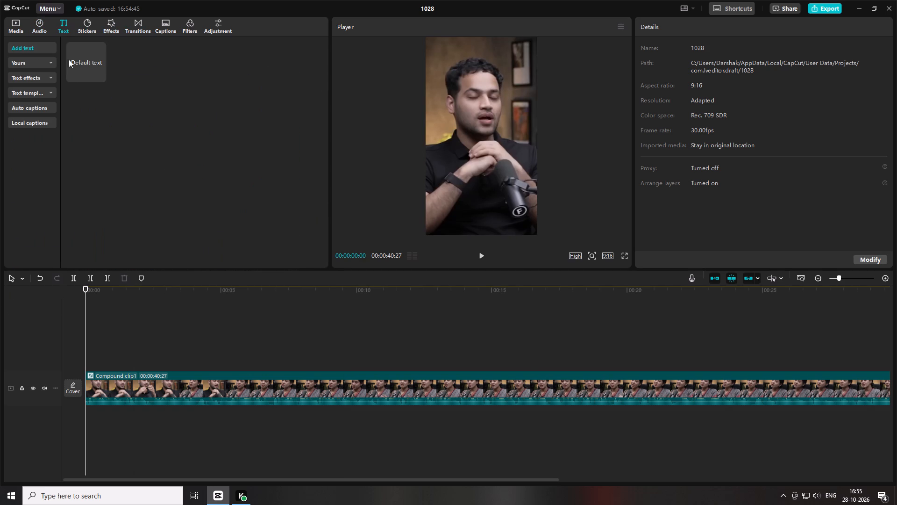
drag(89, 66, 87, 368)
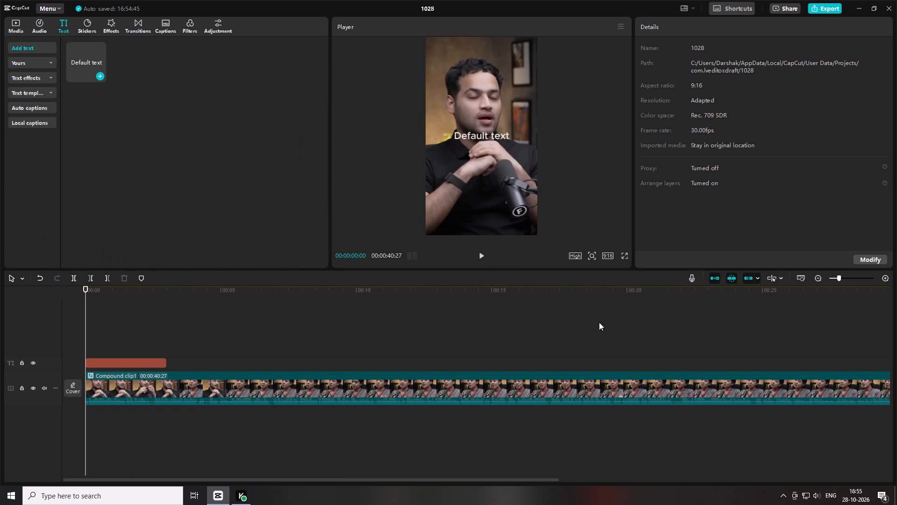
Play the first three seconds to hear the opening words, and return to the start of the timeline.
click(480, 255)
click(482, 256)
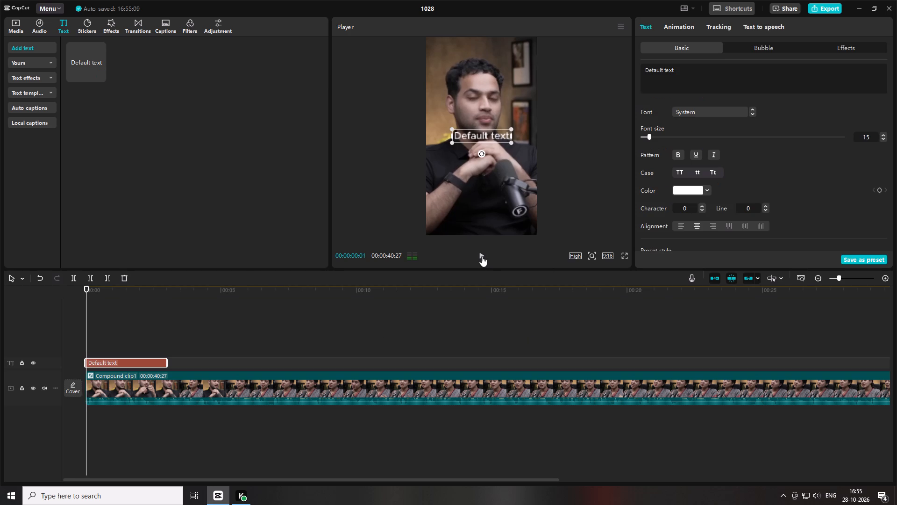
click(482, 256)
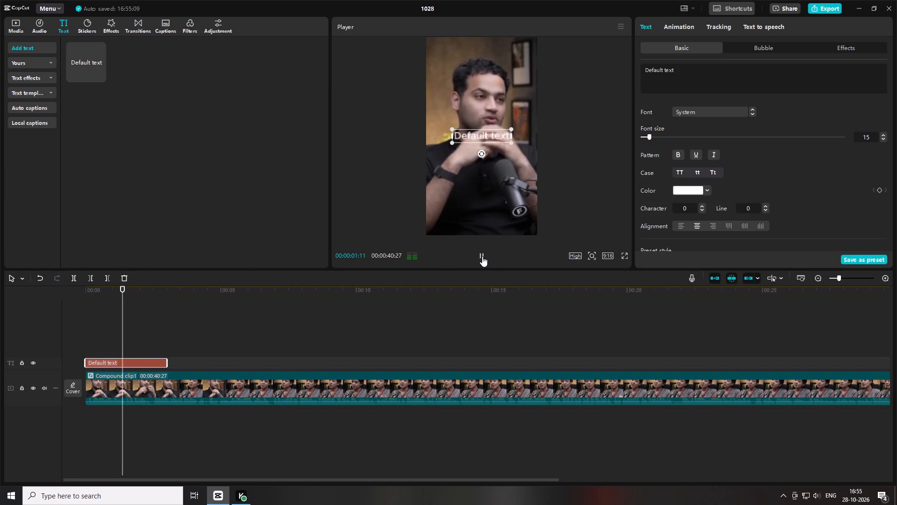
key(space)
key(space)
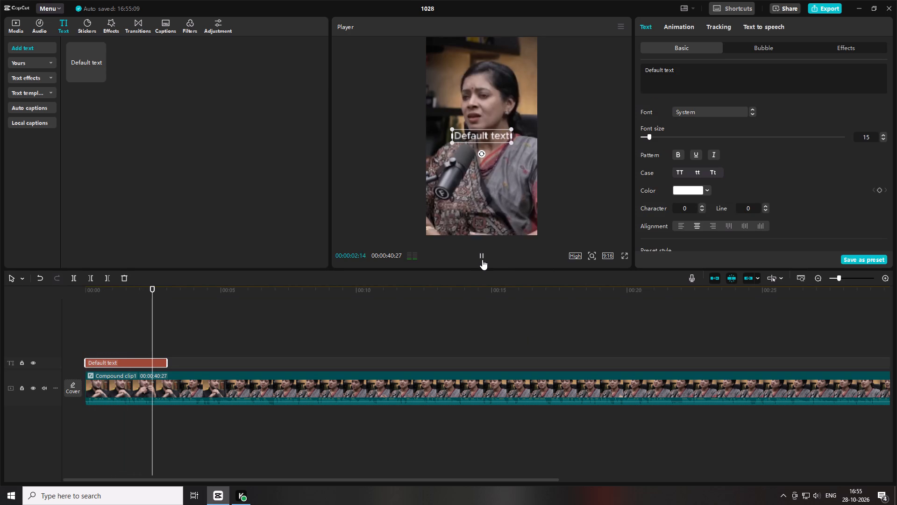
key(space)
drag(157, 283, 107, 292)
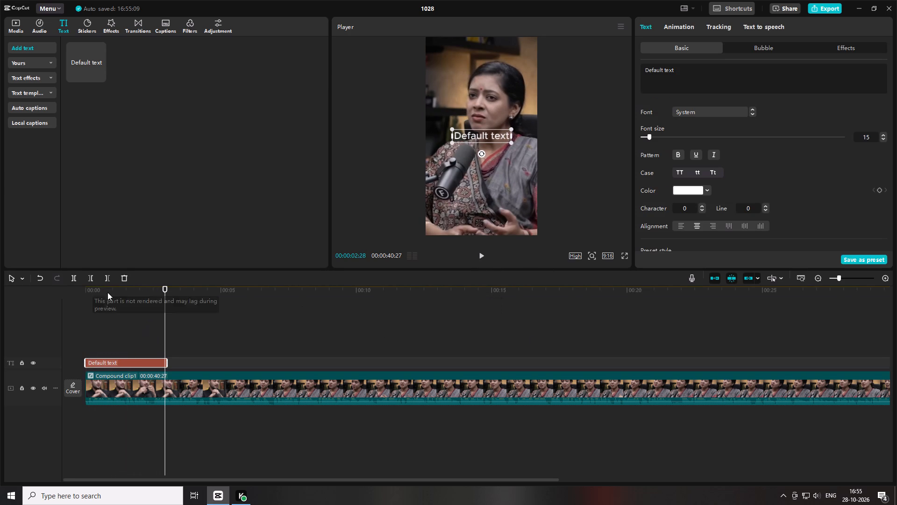
drag(107, 292, 0, 319)
drag(158, 291, 0, 295)
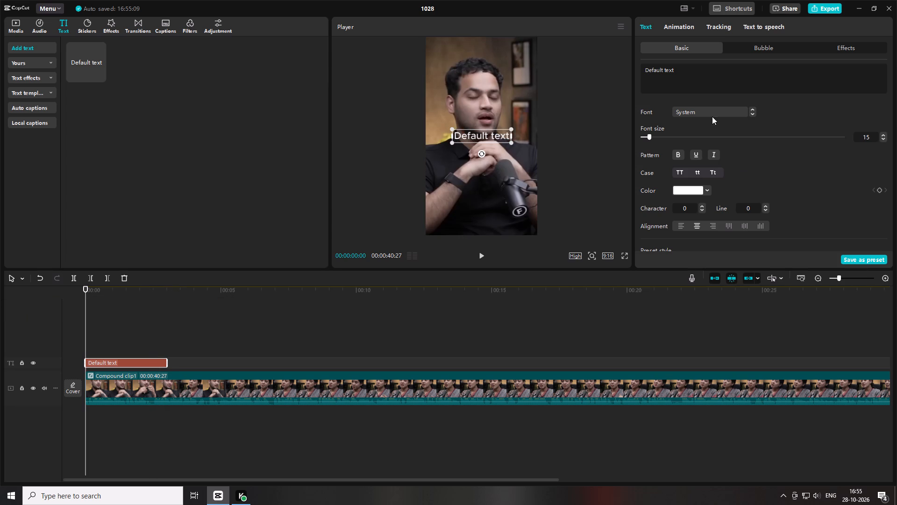
Replace the default text with the caption "aapne".
drag(693, 77, 413, 48)
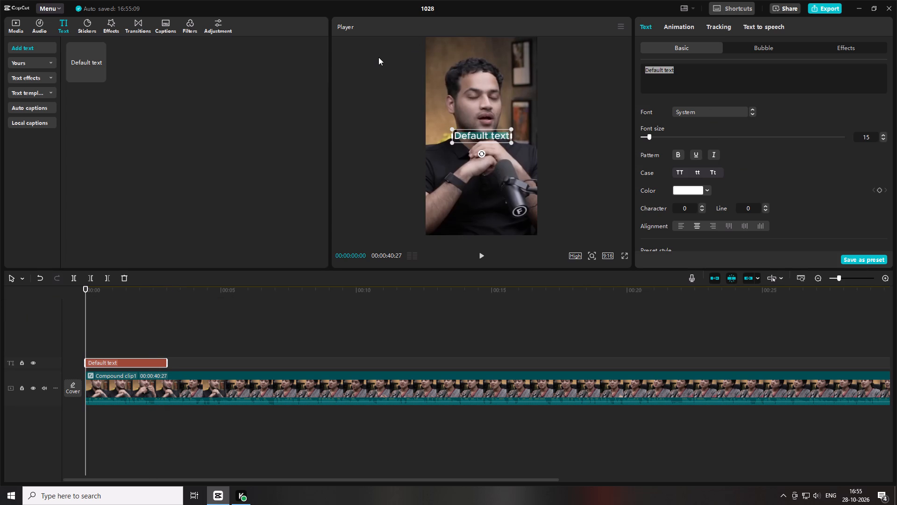
text(aapne)
key(space)
text(bola)
key(space)
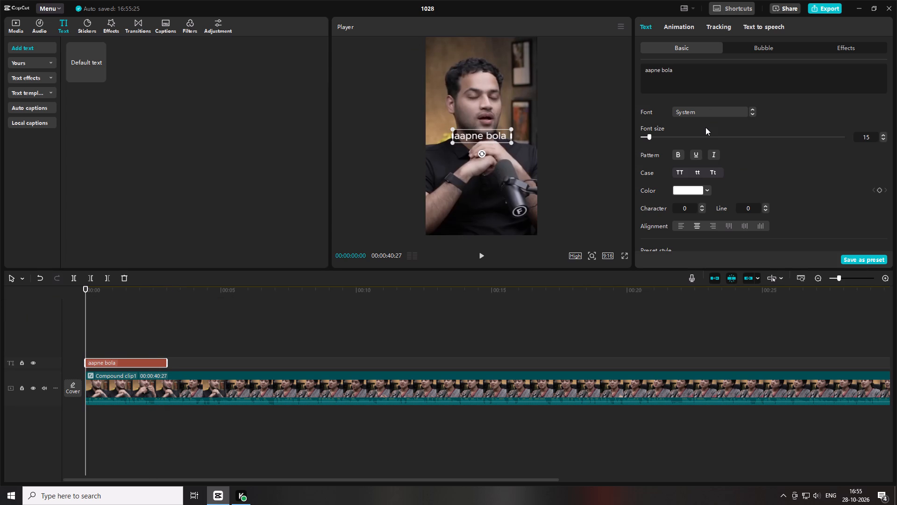
key(b)
key(BackSpace)
key(BackSpace)
key(BackSpace)
key(BackSpace)
key(BackSpace)
key(BackSpace)
key(BackSpace)
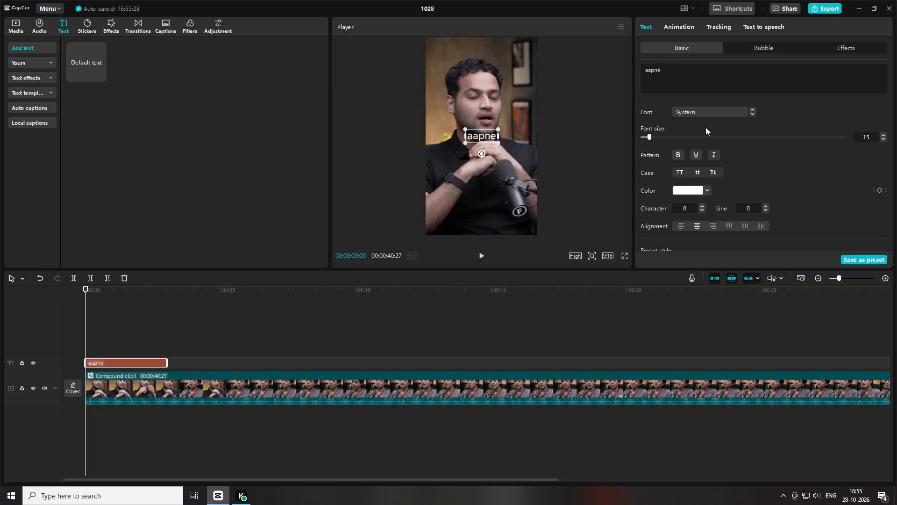
Play the opening to find where the first word ends, and trim the "aapne" caption's end to 00:00:00:10.
drag(840, 275, 843, 276)
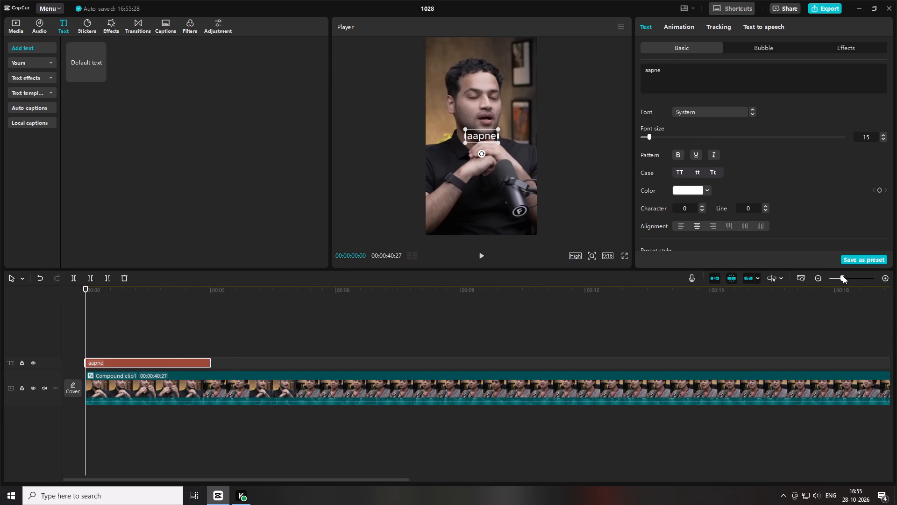
drag(843, 276, 846, 277)
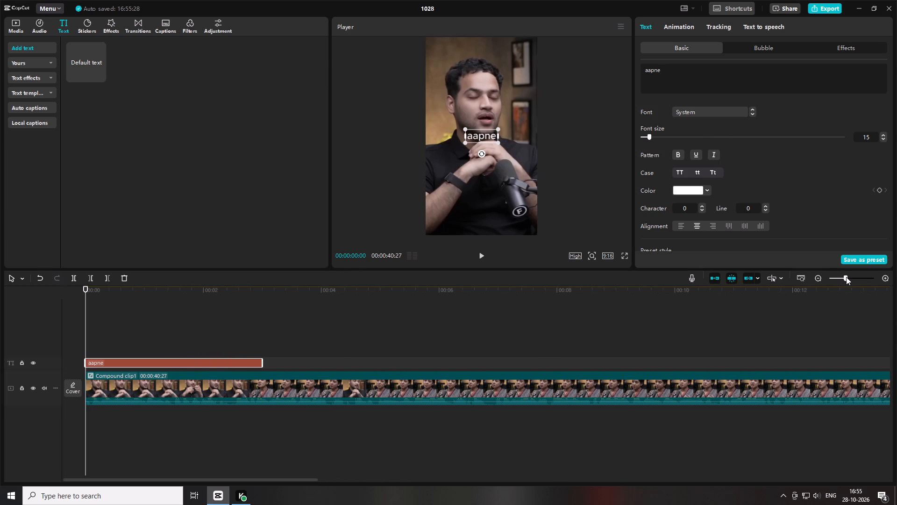
key(space)
key(space)
key(space)
key(space)
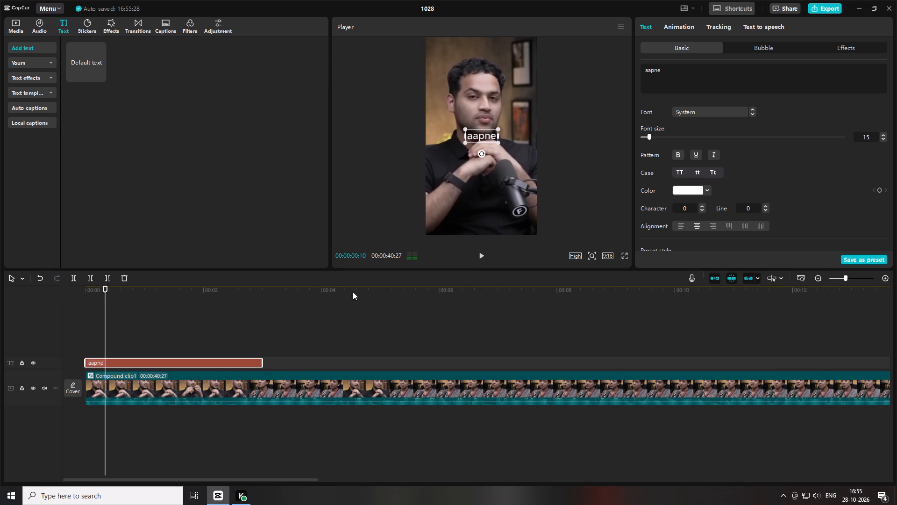
key(space)
key(space)
key(space)
key(space)
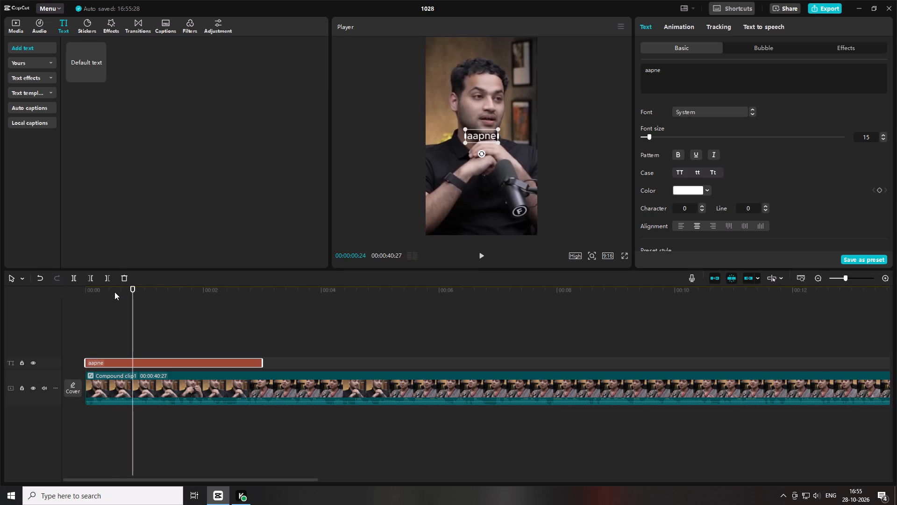
drag(114, 293, 106, 291)
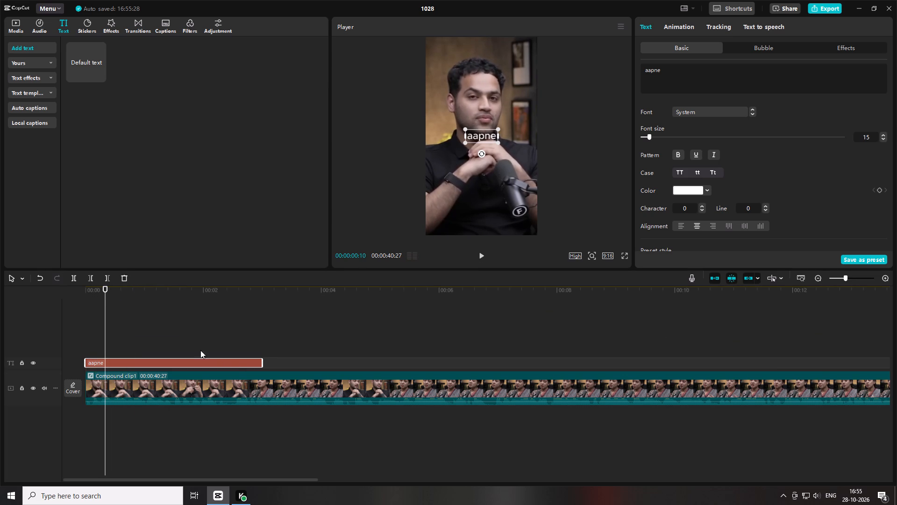
drag(261, 364, 102, 369)
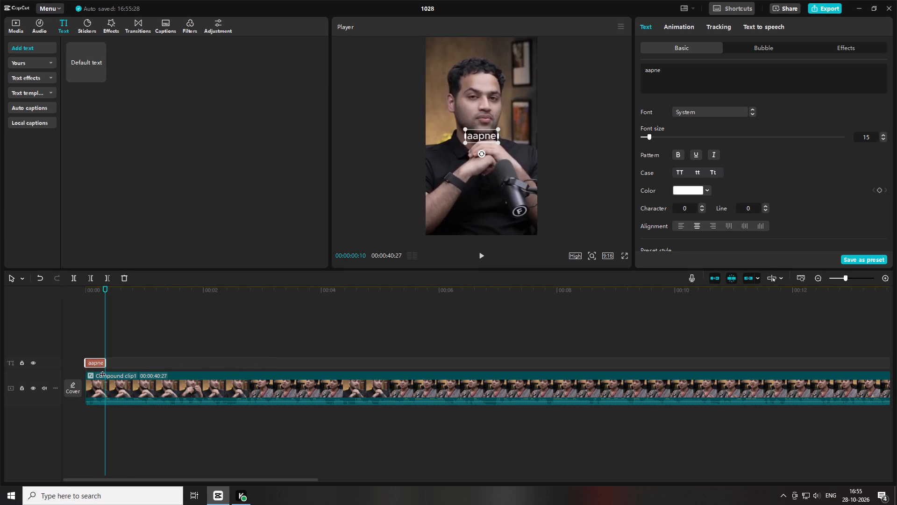
Move the caption down to the speaker's lower chest, keeping it horizontally centred, and scale it down slightly.
drag(98, 291, 89, 289)
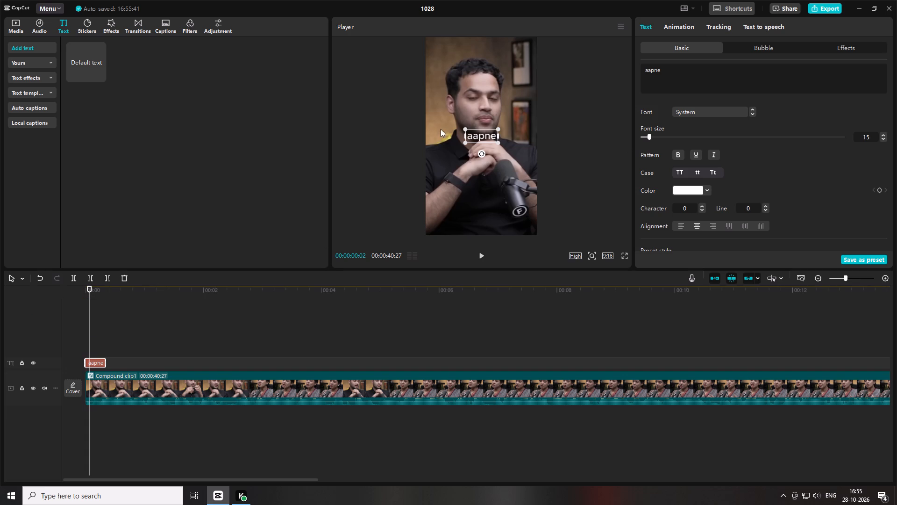
drag(481, 135, 483, 191)
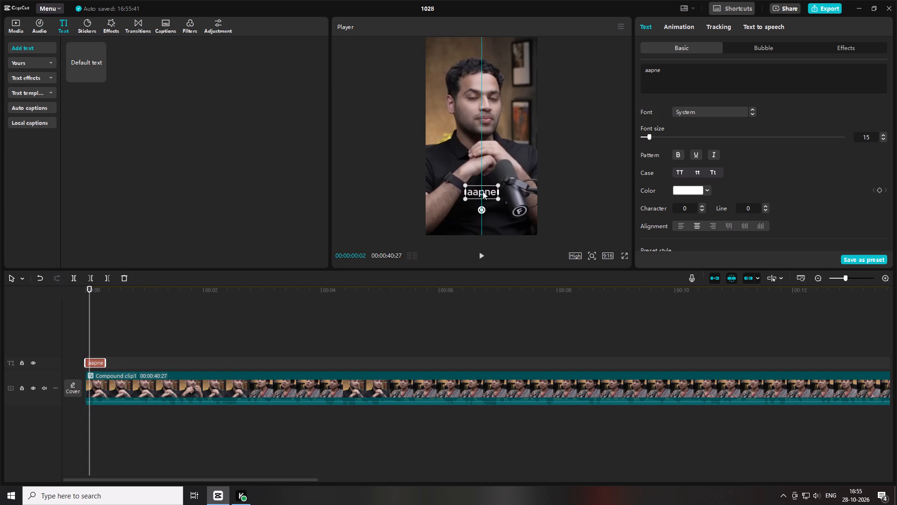
drag(500, 200, 499, 194)
Replace the caption text with the uppercase word "AAPNE".
drag(684, 79, 449, 66)
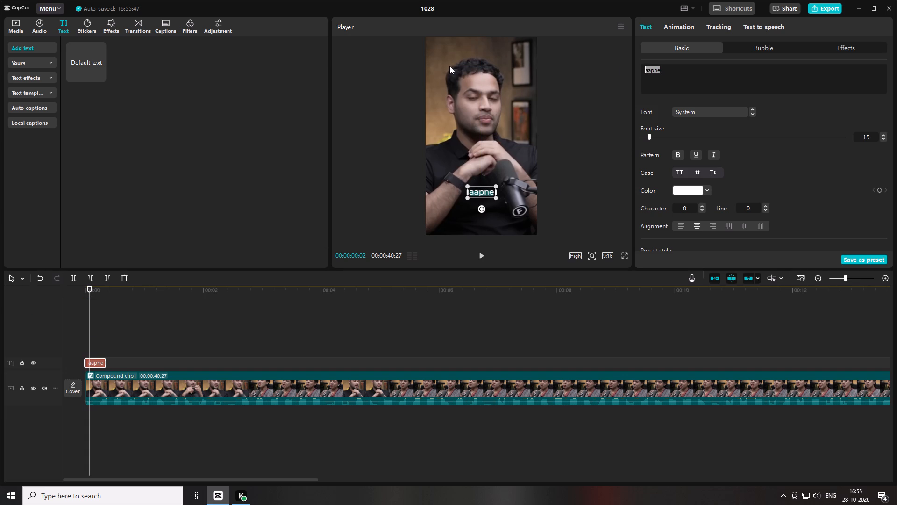
text(AA)
key(shift+p)
key(shift+BackSpace)
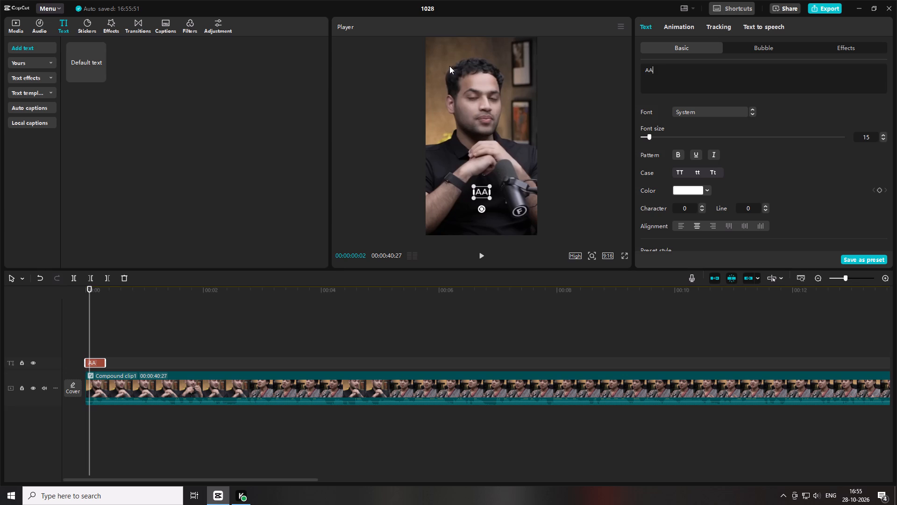
key(shift+BackSpace)
text(APNE)
Change the "AAPNE" caption's text colour to a soft light blue.
double_click(683, 198)
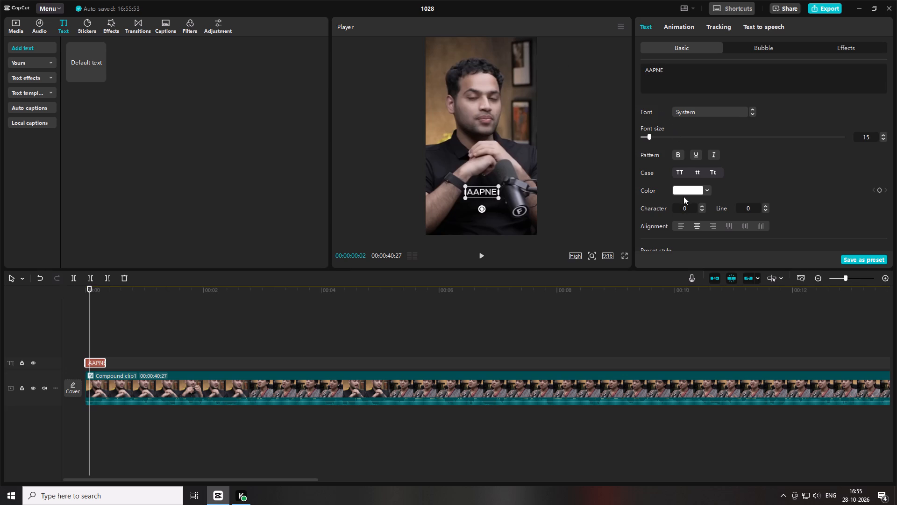
click(687, 187)
drag(723, 224, 724, 224)
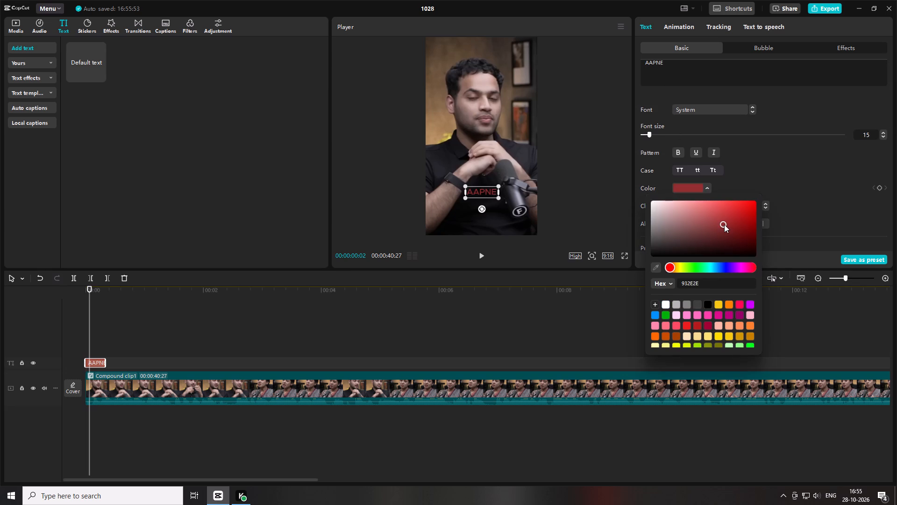
drag(724, 224, 698, 222)
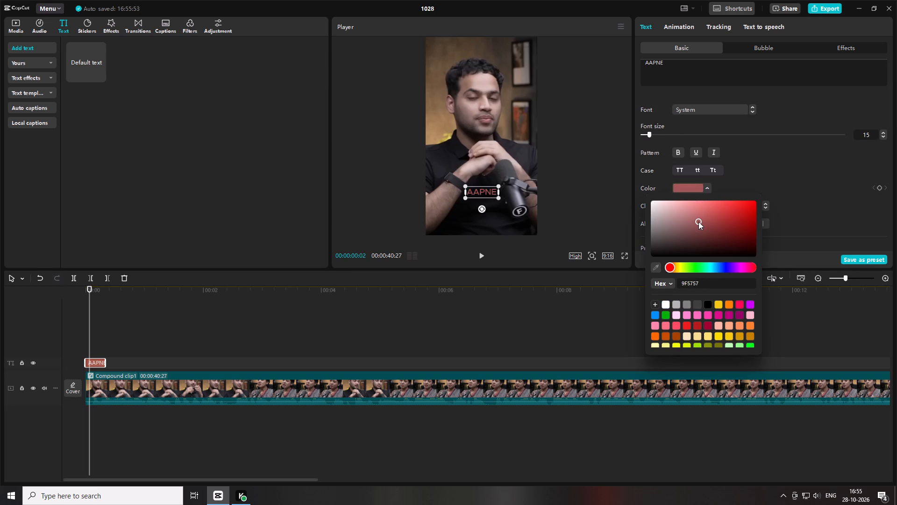
click(652, 313)
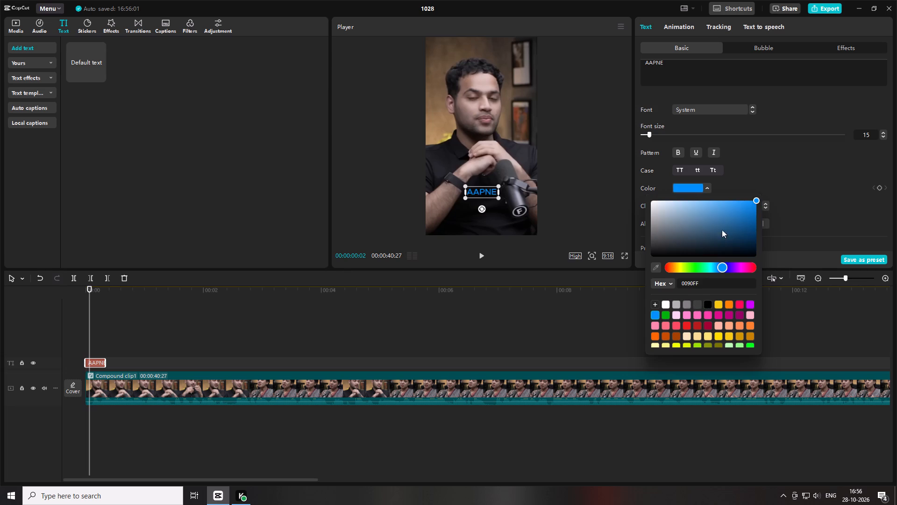
drag(743, 202, 709, 209)
drag(714, 209, 713, 209)
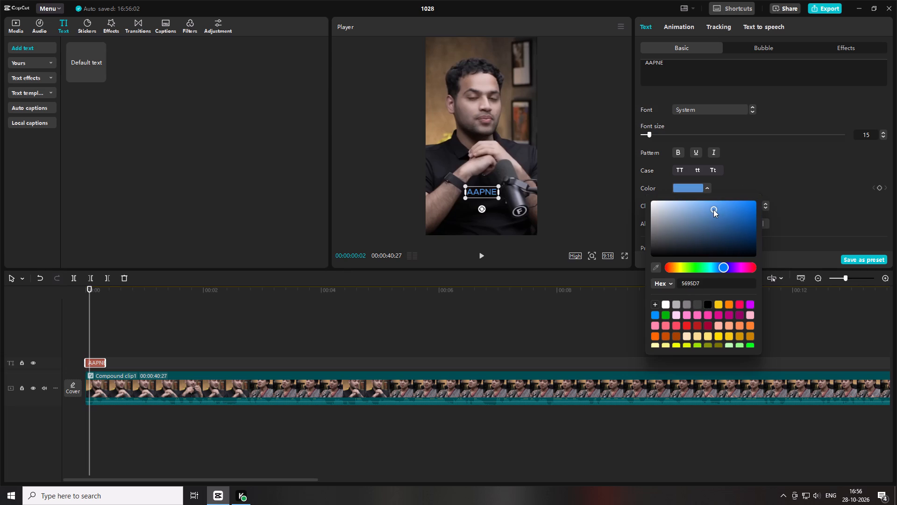
drag(713, 209, 705, 209)
click(822, 169)
Set the "AAPNE" caption's font to Modern (All res).
scroll(719, 161, down, 2)
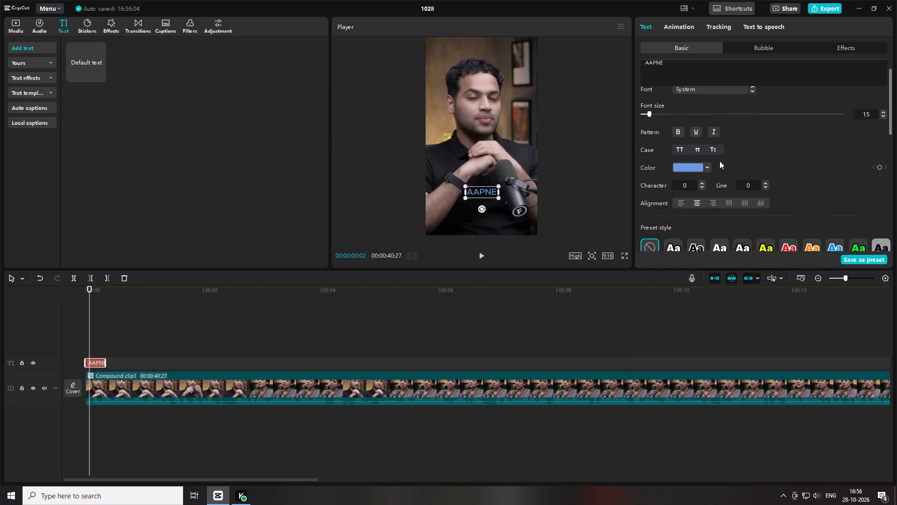
scroll(721, 135, up, 1)
click(714, 112)
click(591, 258)
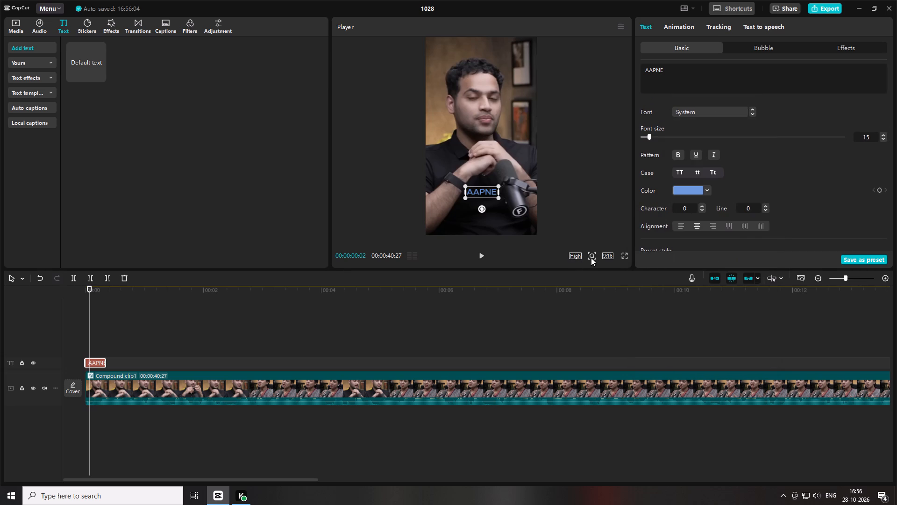
drag(595, 270, 616, 272)
scroll(444, 82, down, 6)
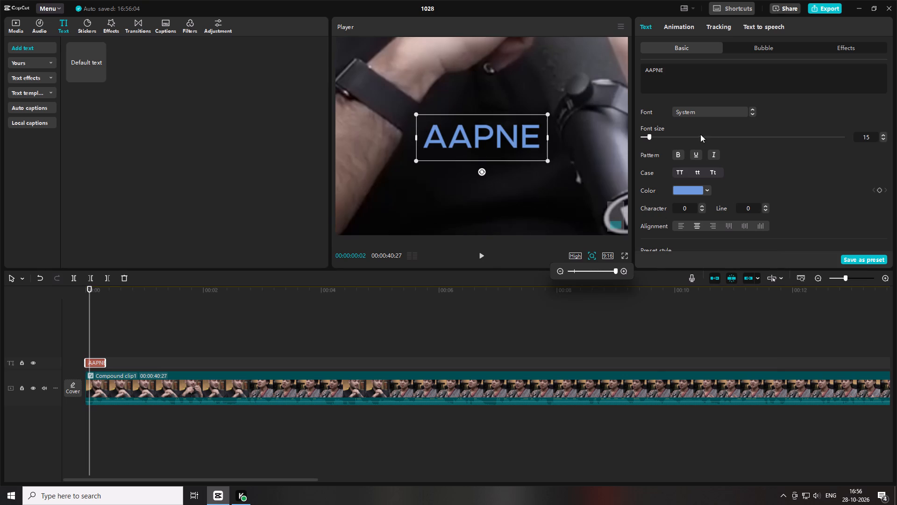
click(721, 109)
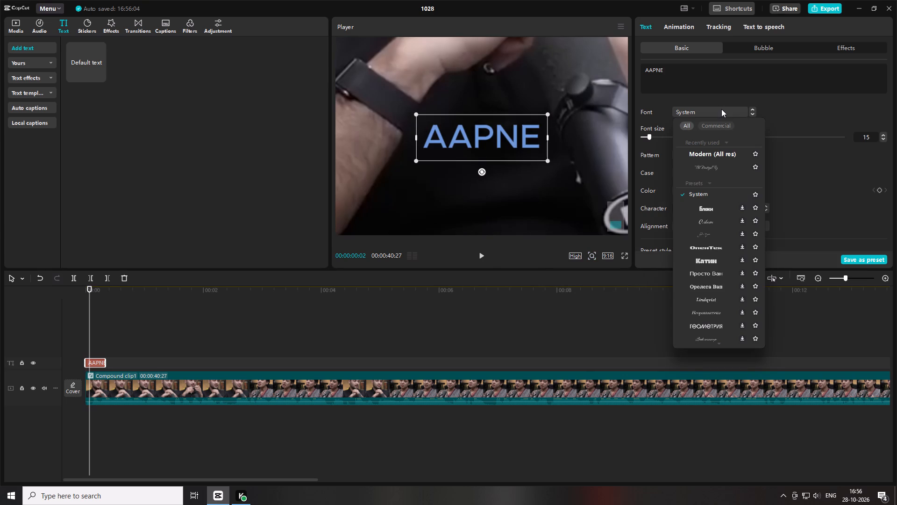
click(705, 151)
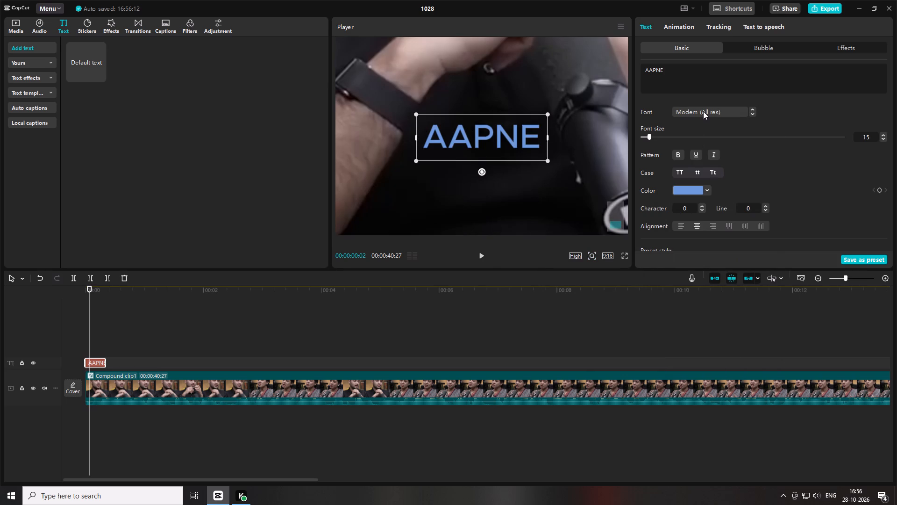
Preview other installed fonts on the "AAPNE" caption for comparison, and keep Modern (All res).
click(703, 111)
click(703, 112)
click(704, 115)
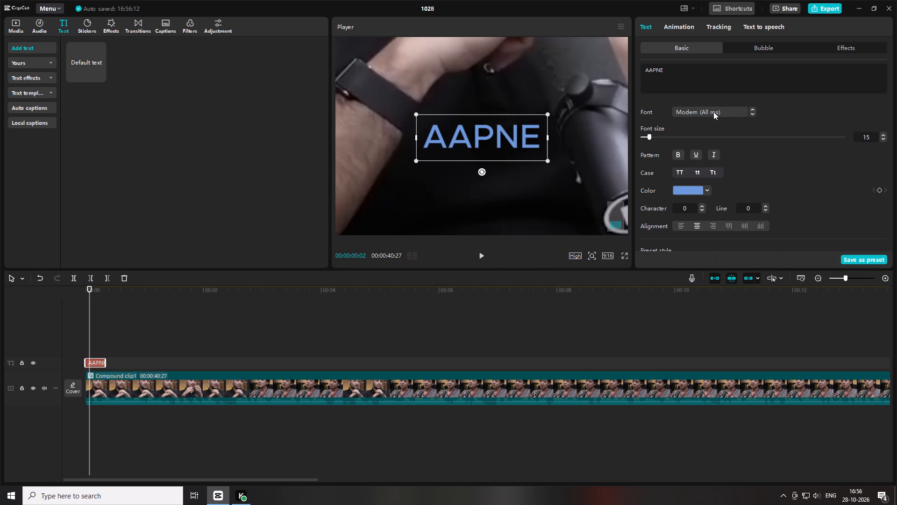
click(715, 111)
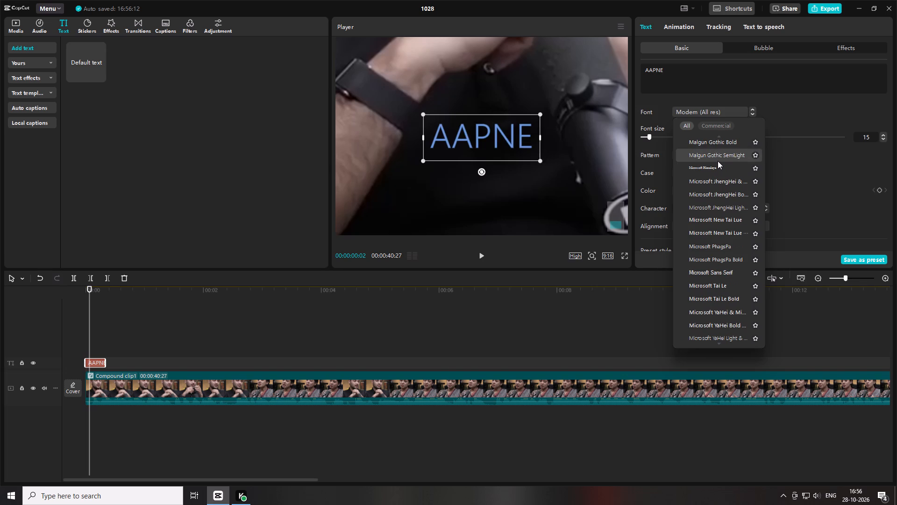
scroll(719, 161, up, 2)
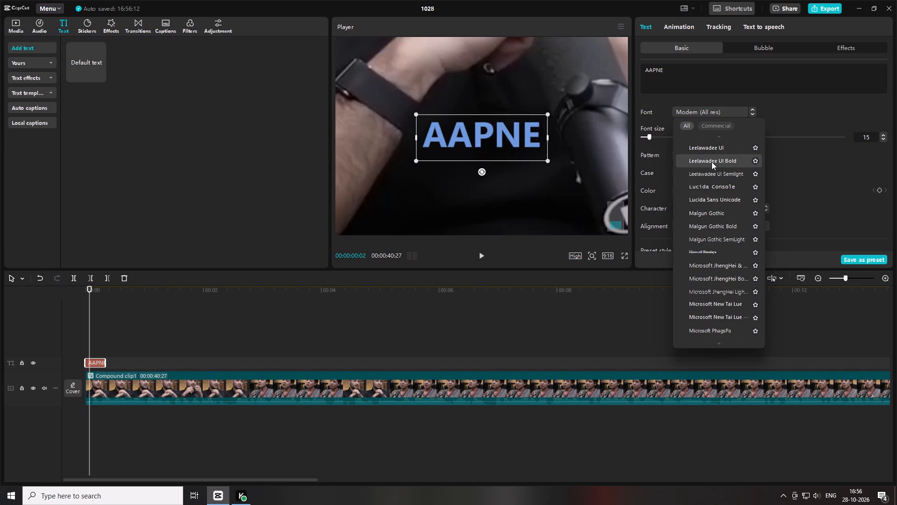
scroll(712, 162, up, 3)
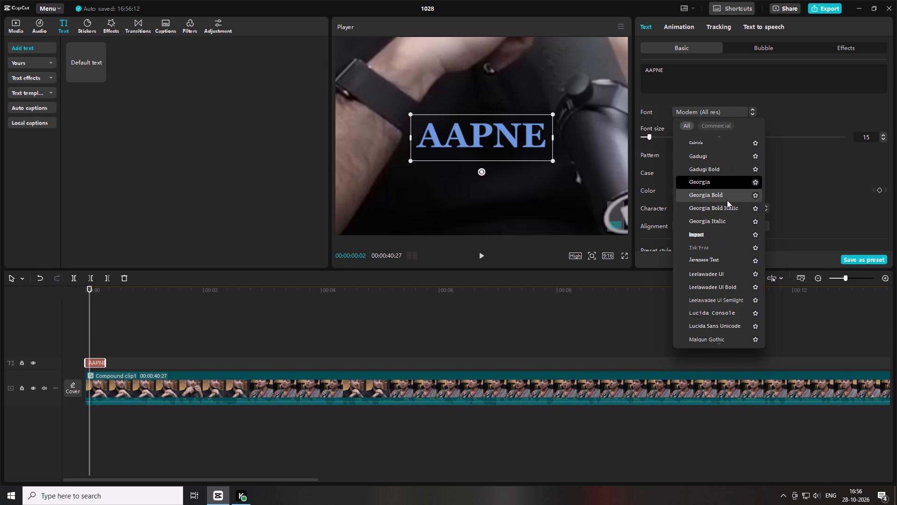
scroll(727, 200, up, 7)
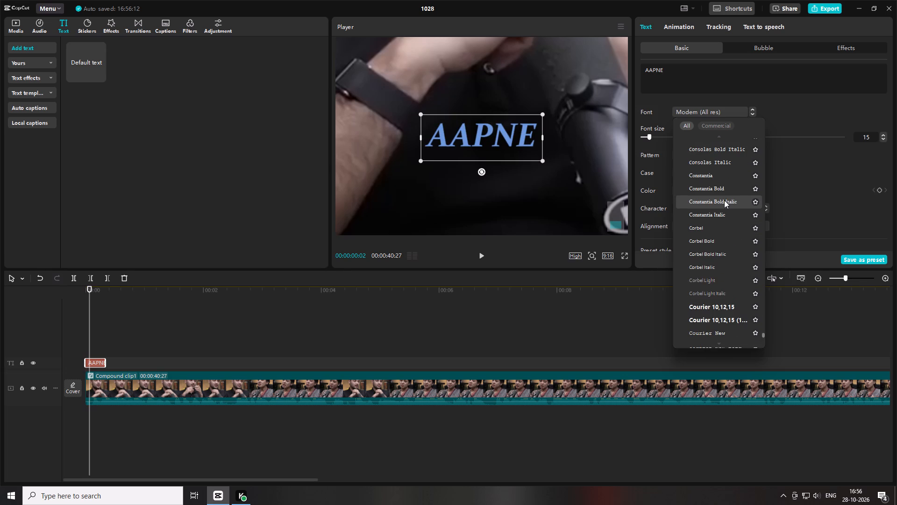
scroll(723, 182, up, 2)
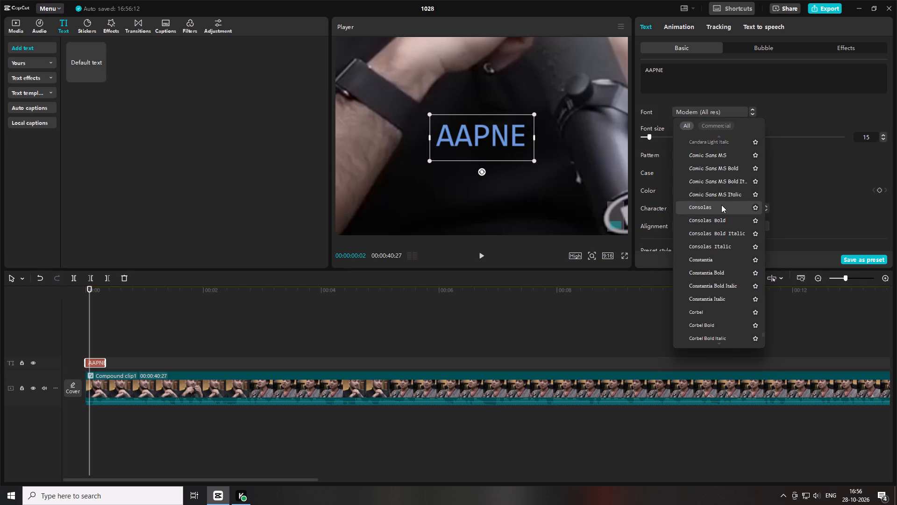
scroll(720, 195, down, 7)
scroll(719, 233, down, 7)
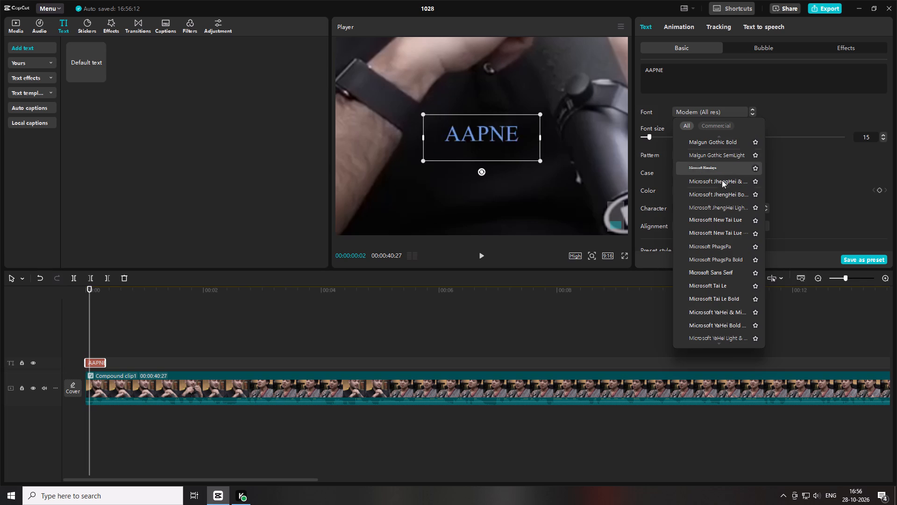
scroll(729, 167, down, 7)
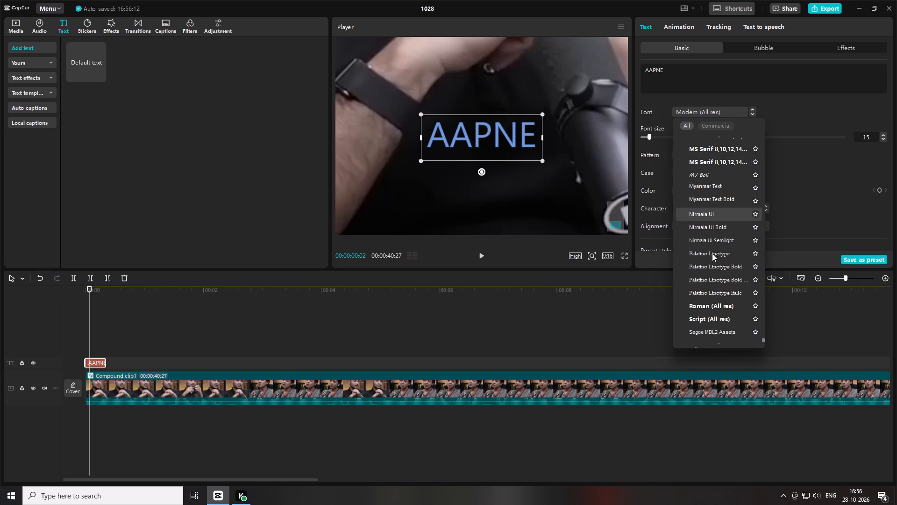
scroll(714, 228, down, 5)
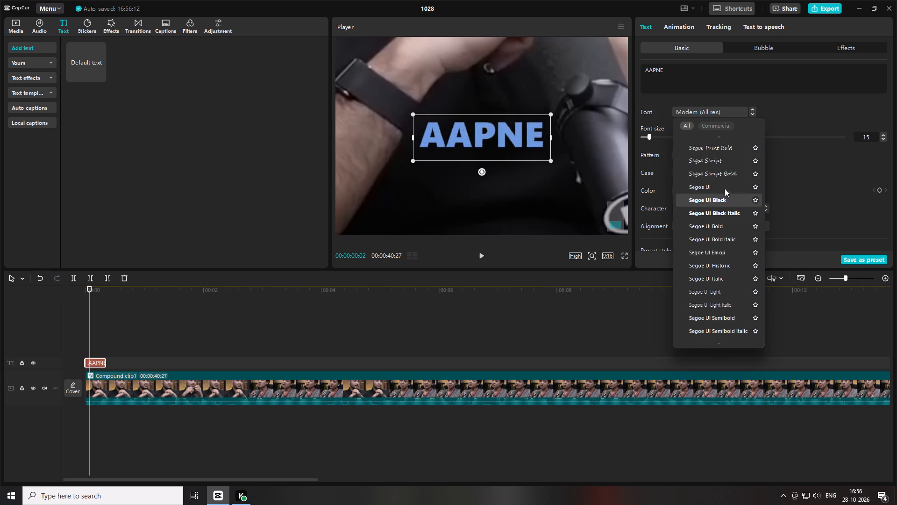
scroll(706, 207, down, 11)
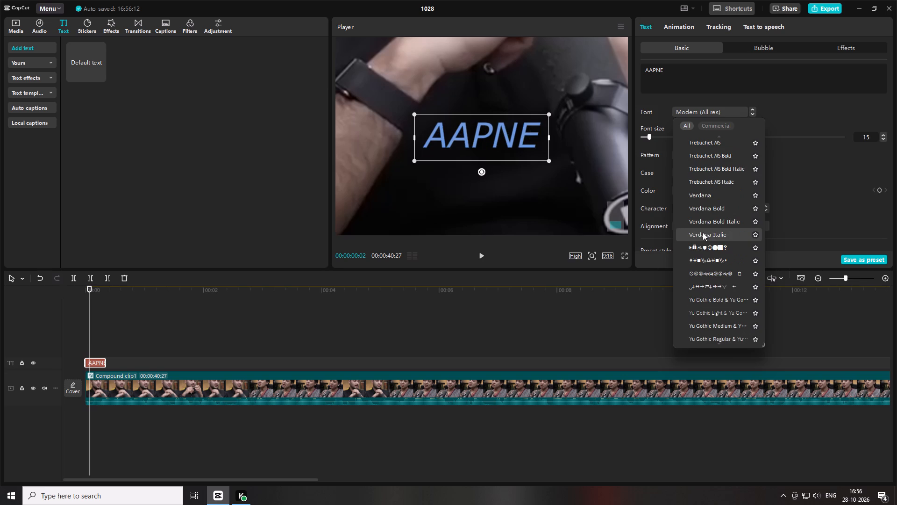
scroll(703, 232, down, 7)
scroll(703, 232, up, 5)
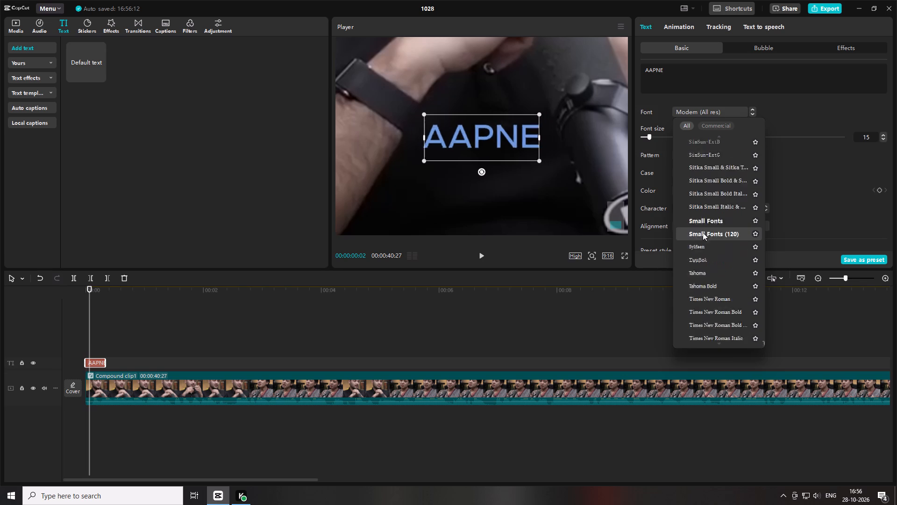
scroll(703, 232, up, 14)
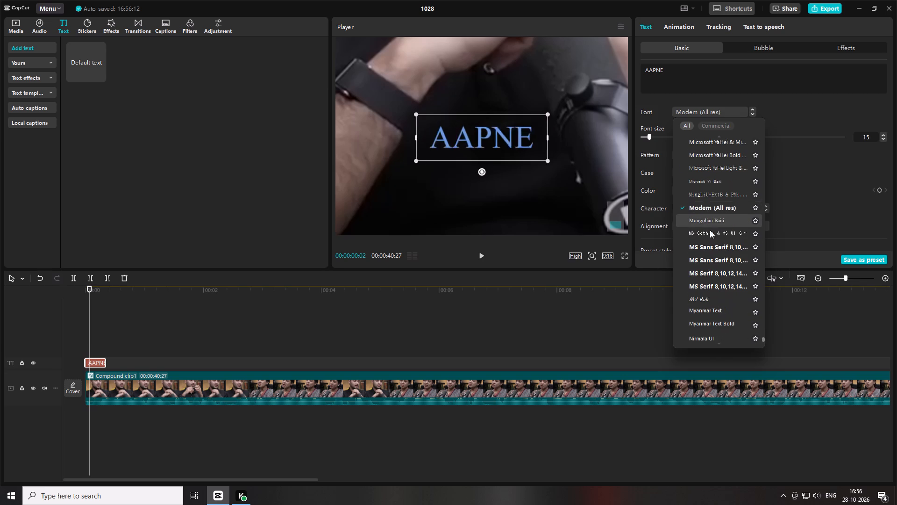
click(712, 208)
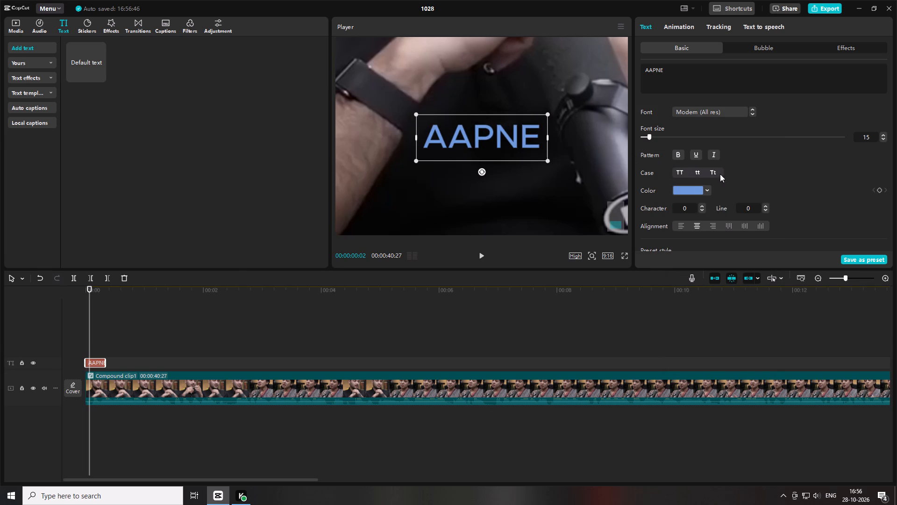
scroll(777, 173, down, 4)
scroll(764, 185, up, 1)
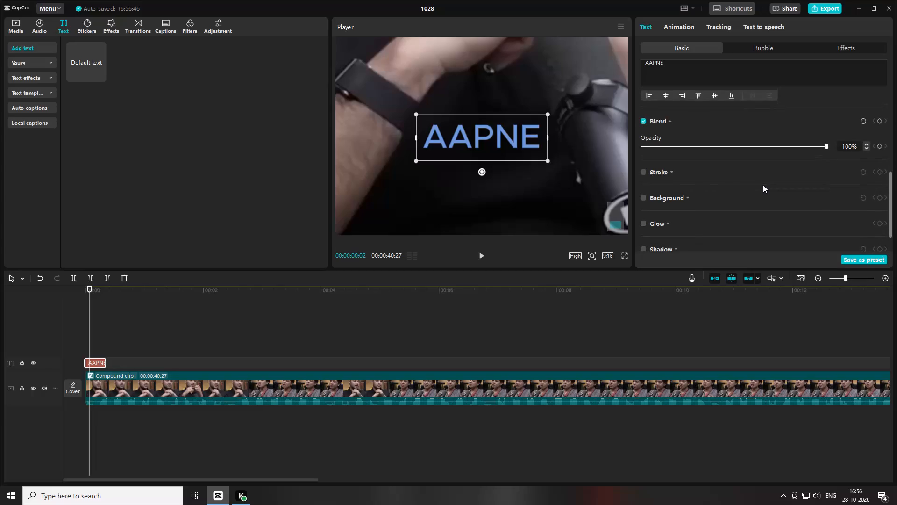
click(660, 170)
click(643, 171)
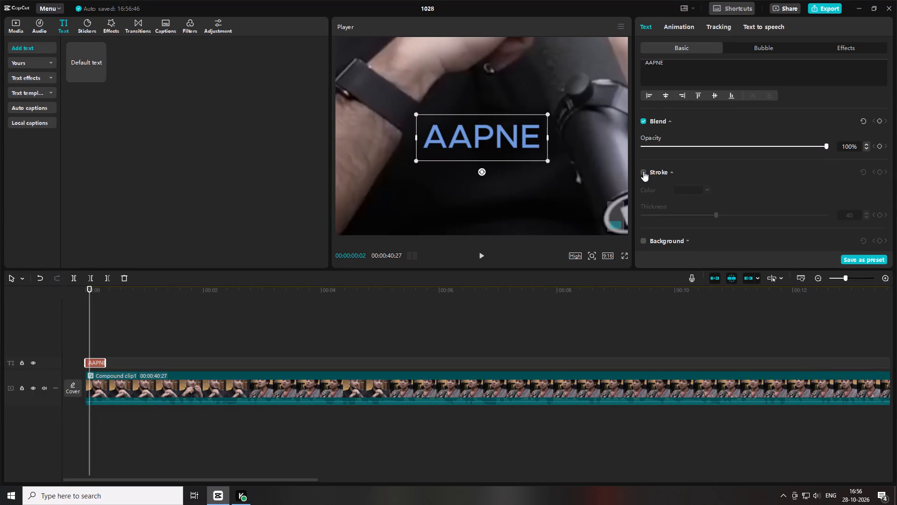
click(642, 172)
Add a background box to the "AAPNE" caption and set its rounded rectangle value to 58%.
scroll(652, 176, down, 1)
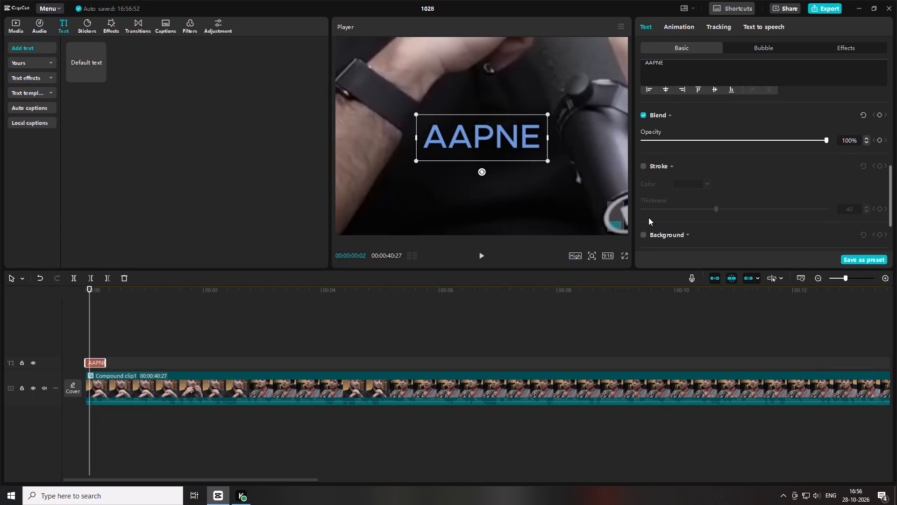
click(642, 232)
click(642, 232)
scroll(688, 196, down, 3)
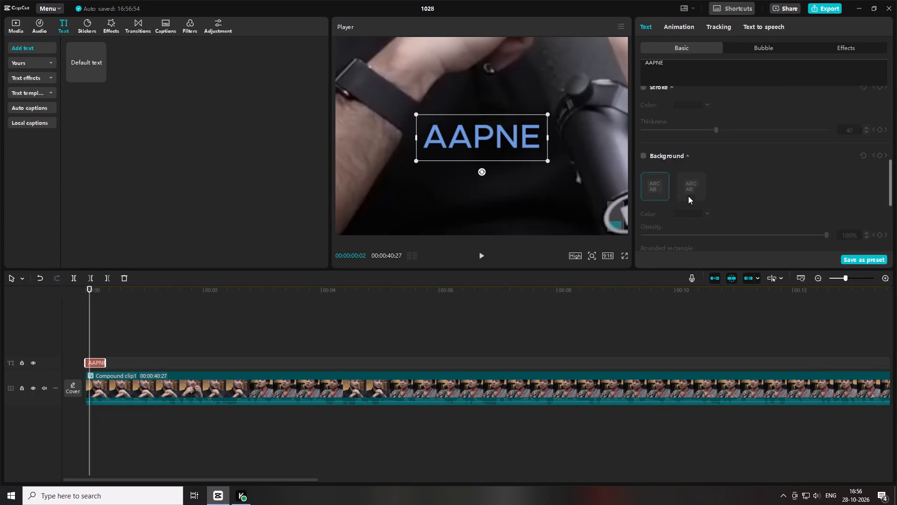
scroll(654, 143, up, 2)
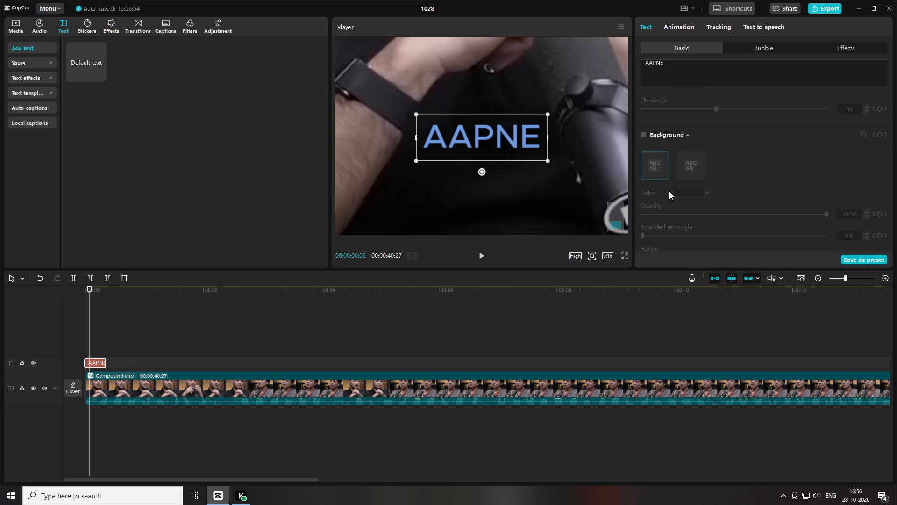
drag(672, 192, 675, 104)
drag(661, 184, 638, 260)
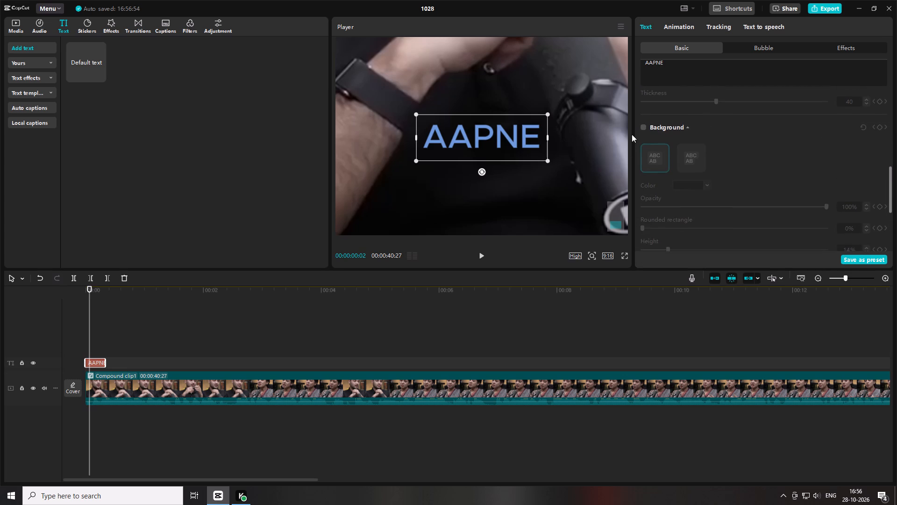
click(641, 127)
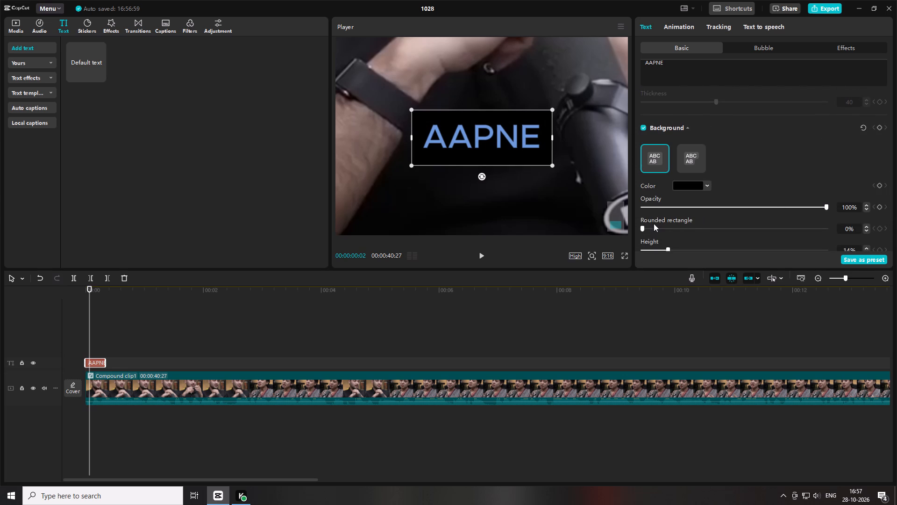
drag(643, 226, 761, 236)
drag(761, 236, 750, 236)
click(756, 161)
click(485, 199)
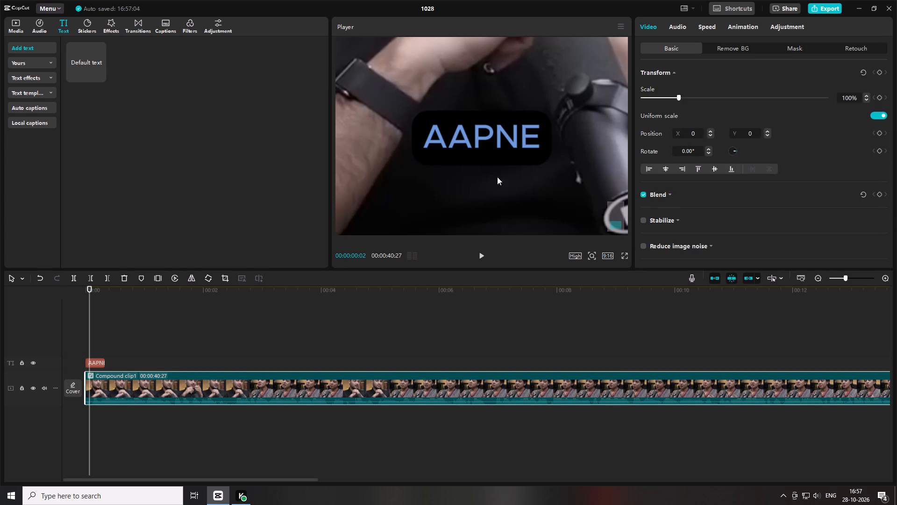
Change the "AAPNE" caption's background colour to white.
click(497, 149)
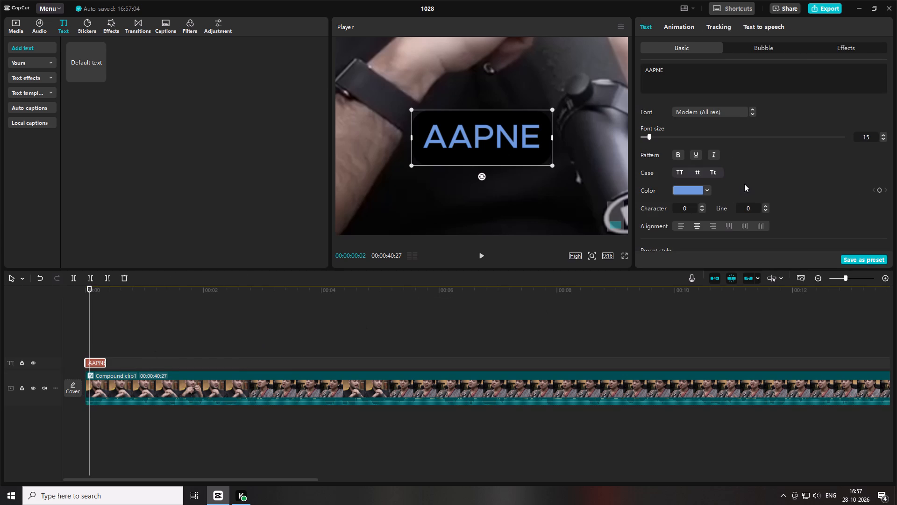
scroll(748, 182, down, 8)
scroll(751, 182, up, 1)
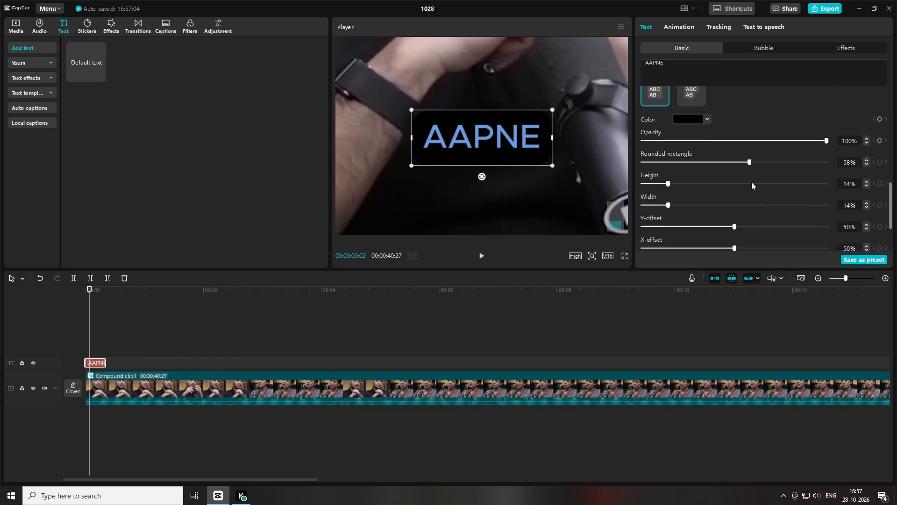
double_click(682, 114)
click(686, 112)
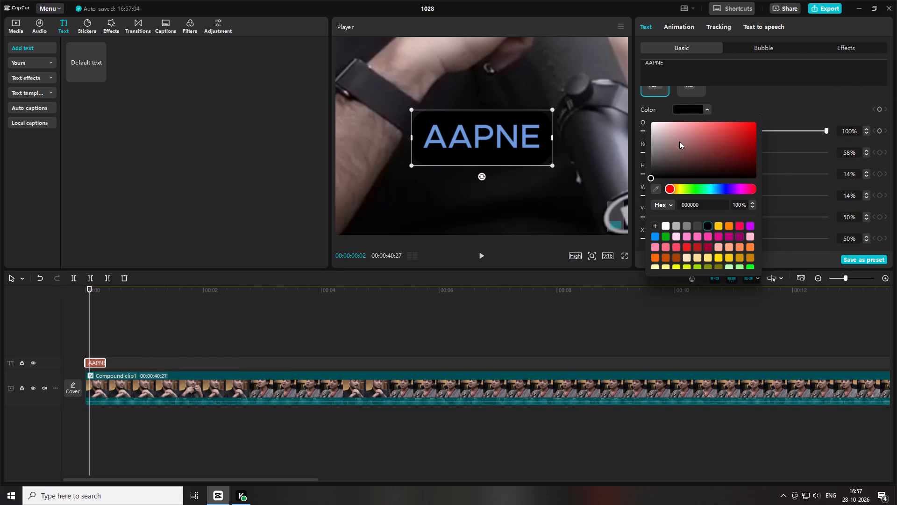
drag(678, 142, 536, 72)
click(753, 92)
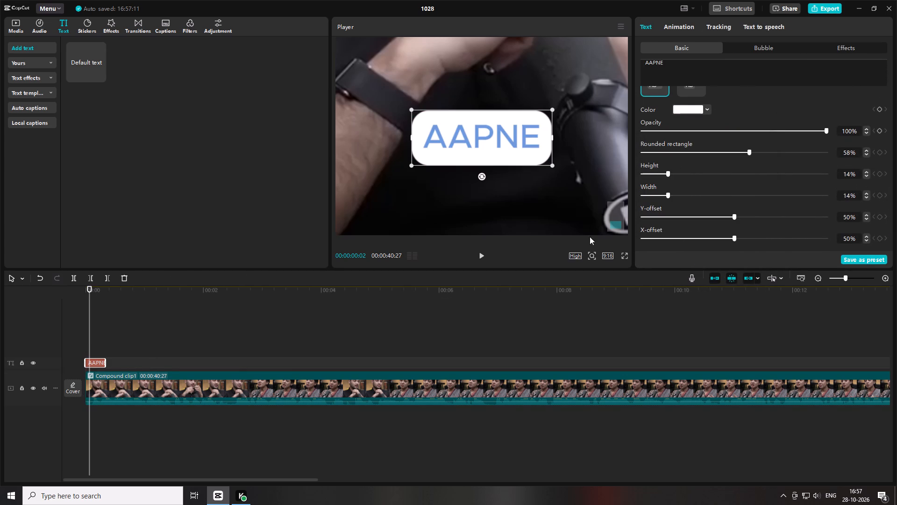
Set the "AAPNE" caption's font to the bold display font Cutin.
click(596, 253)
drag(577, 271, 572, 270)
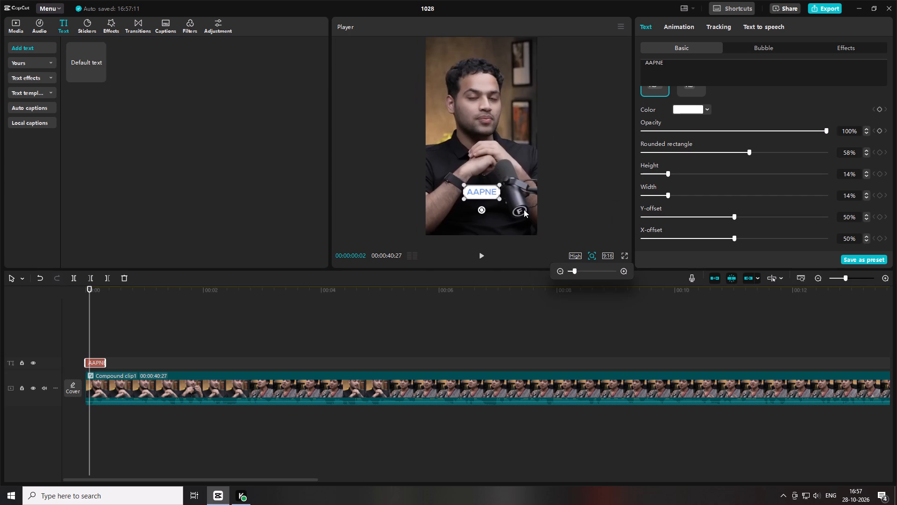
click(584, 202)
click(487, 190)
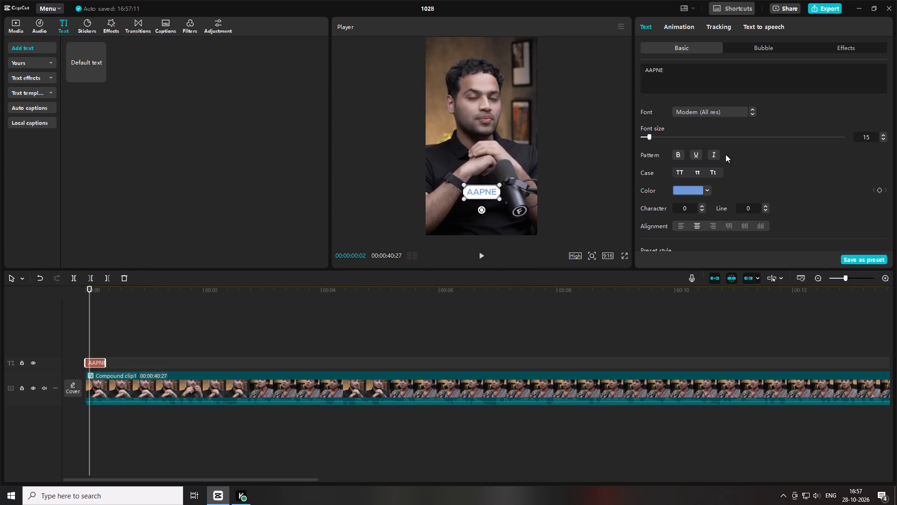
click(707, 106)
click(707, 108)
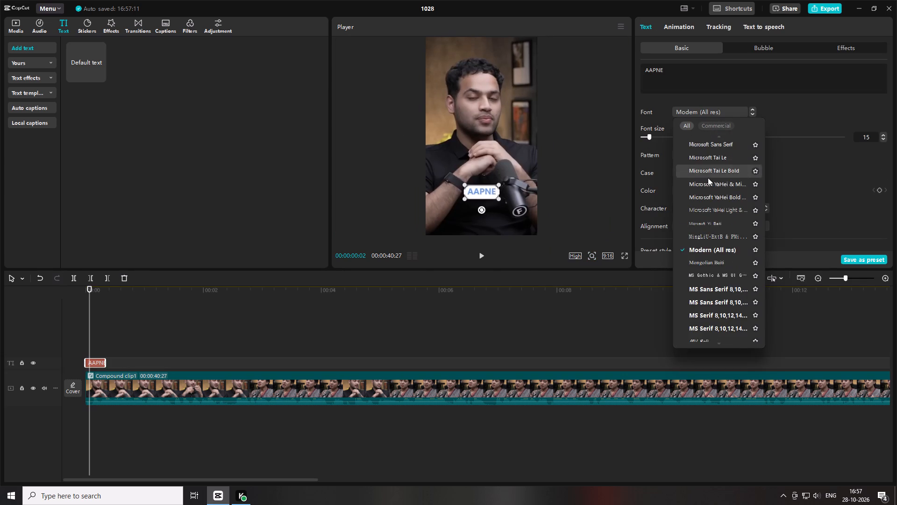
scroll(710, 179, up, 20)
scroll(710, 179, up, 20)
scroll(710, 179, up, 10)
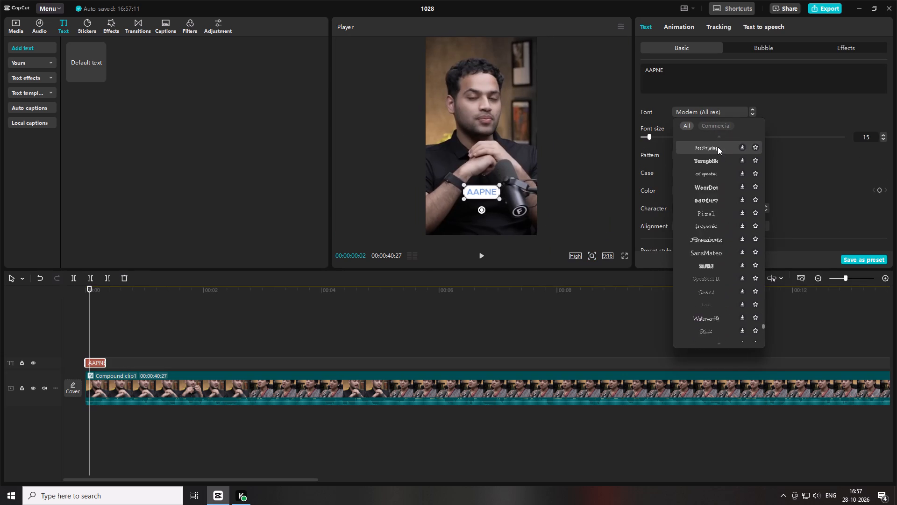
scroll(718, 147, up, 20)
scroll(718, 147, up, 19)
scroll(719, 147, down, 2)
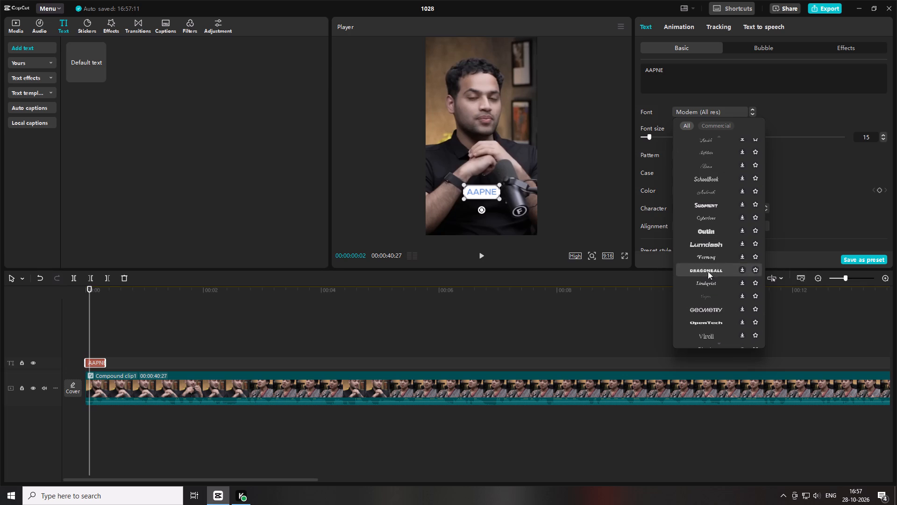
click(712, 232)
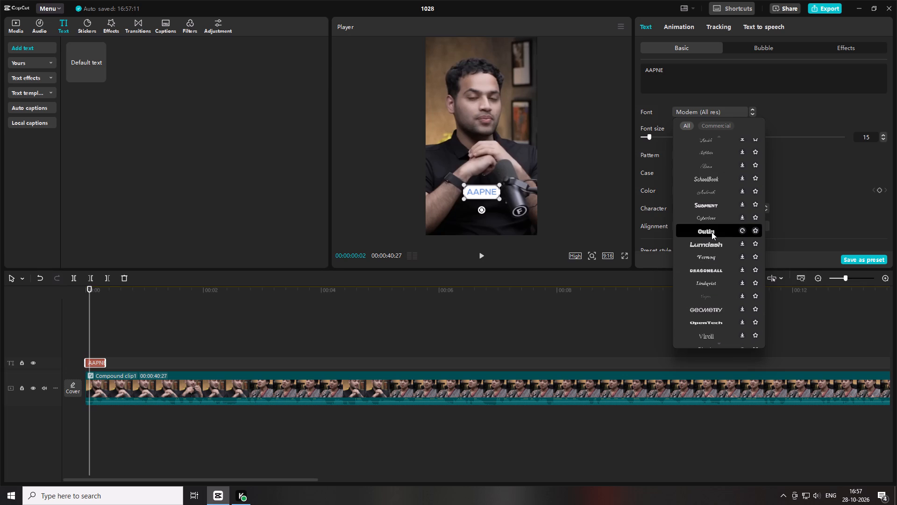
click(712, 241)
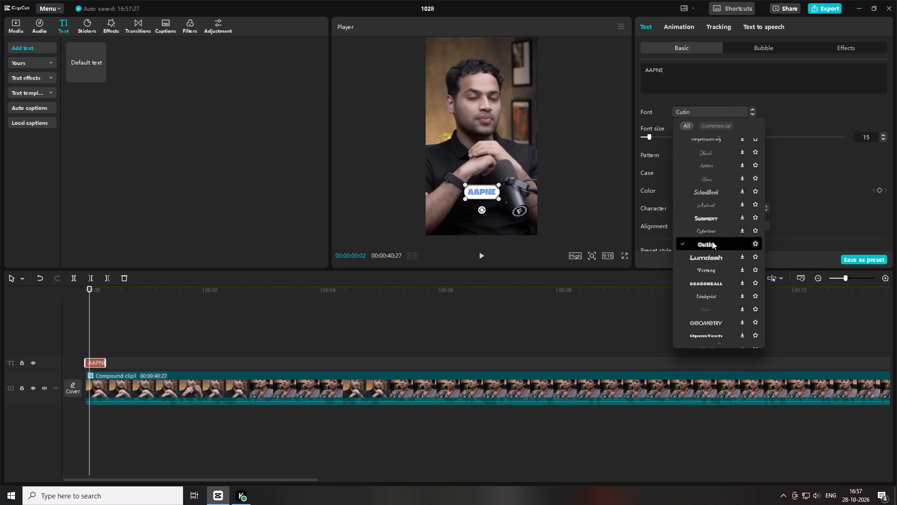
Scale the "AAPNE" caption down to 58% in the preview.
drag(500, 196, 489, 194)
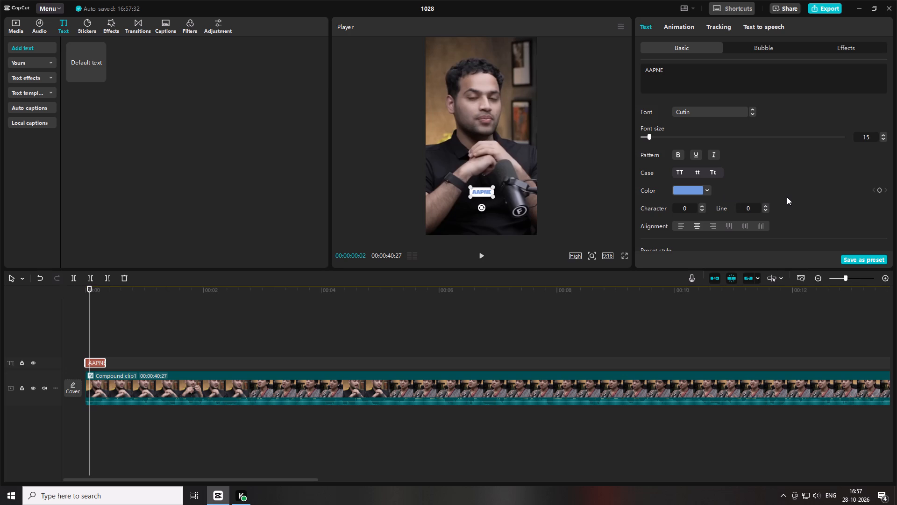
Apply italic to the "AAPNE" caption and check its look in the full-screen preview.
scroll(787, 197, down, 1)
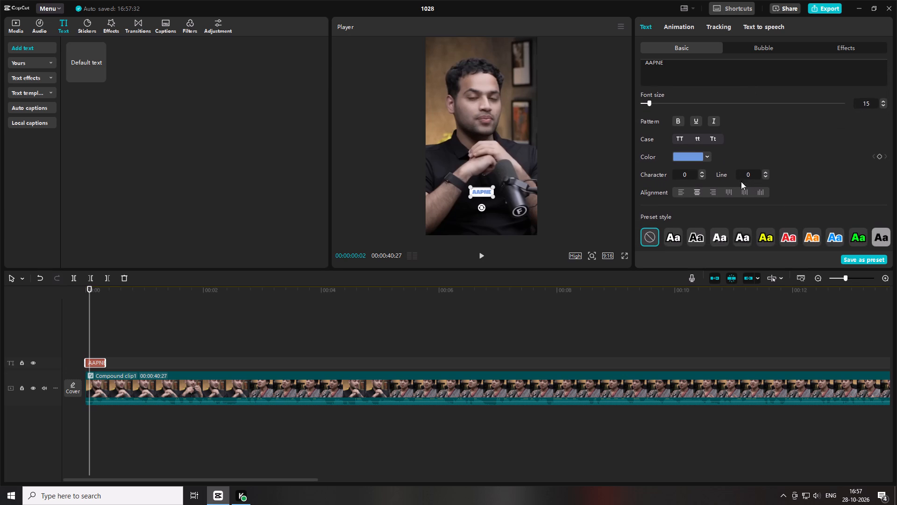
scroll(679, 188, down, 3)
scroll(679, 186, up, 1)
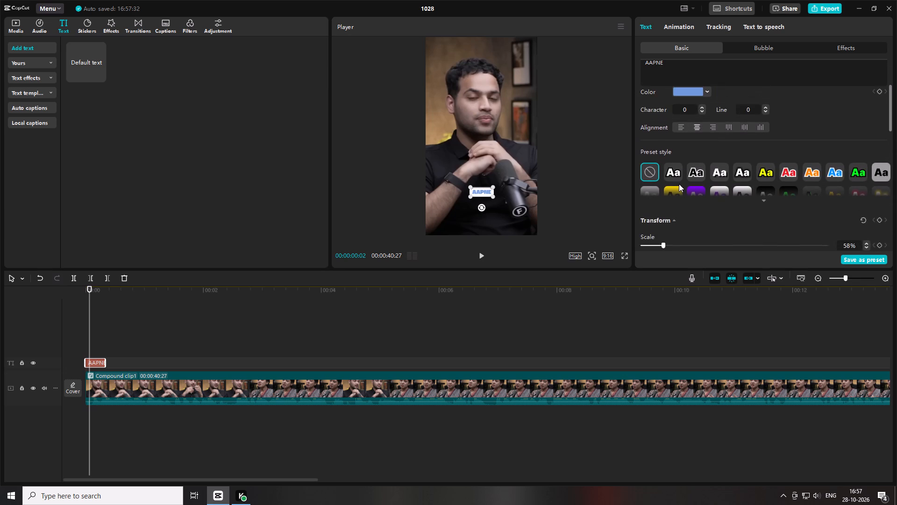
scroll(679, 184, up, 3)
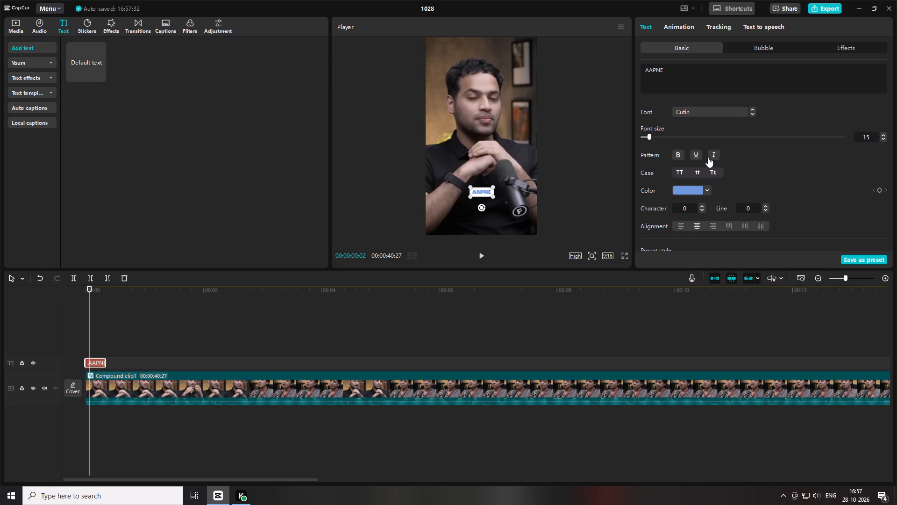
click(710, 155)
click(631, 254)
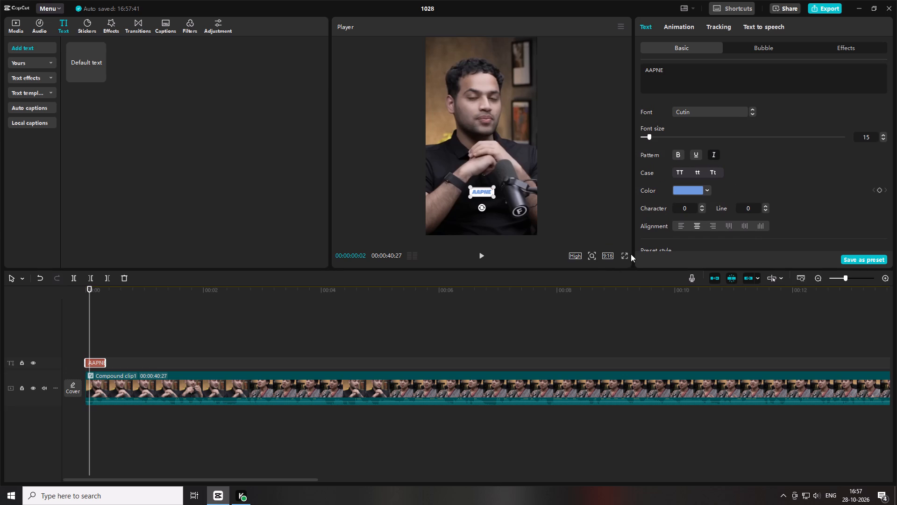
click(626, 253)
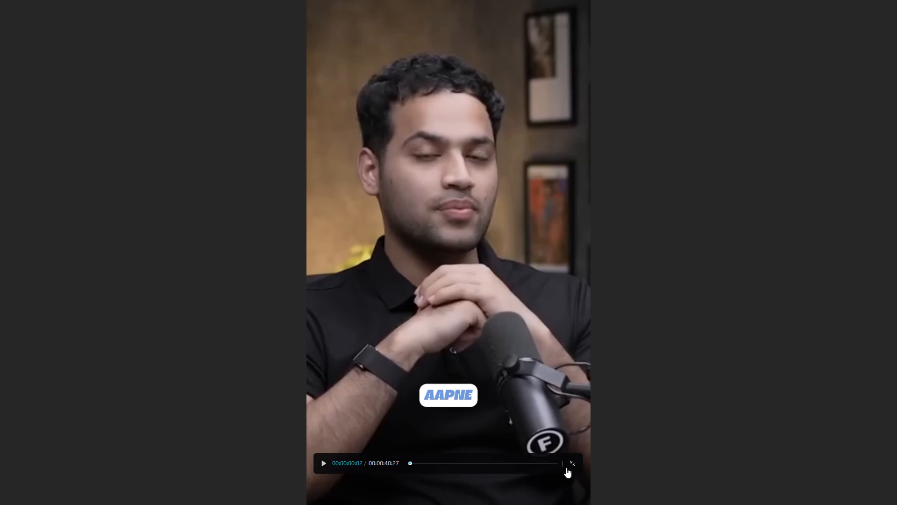
click(569, 465)
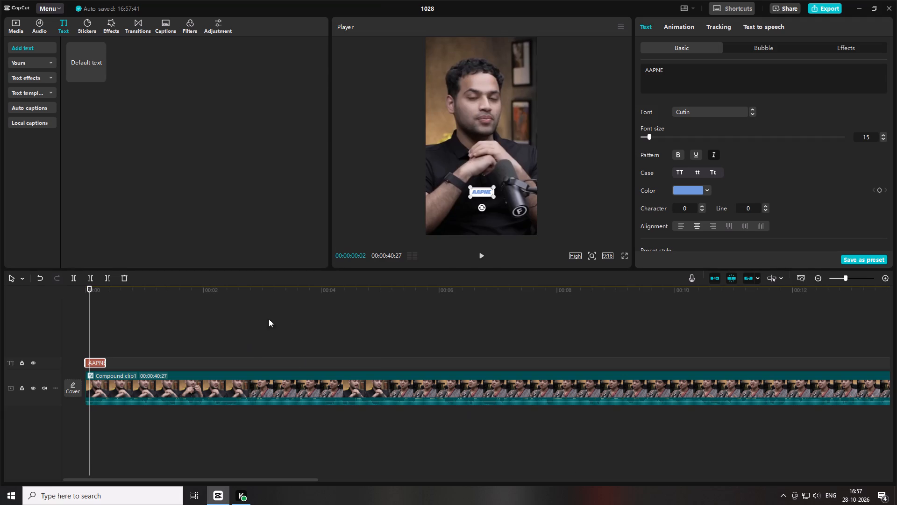
Browse the font list for an alternative font for the "AAPNE" caption.
scroll(725, 166, down, 1)
scroll(720, 166, up, 1)
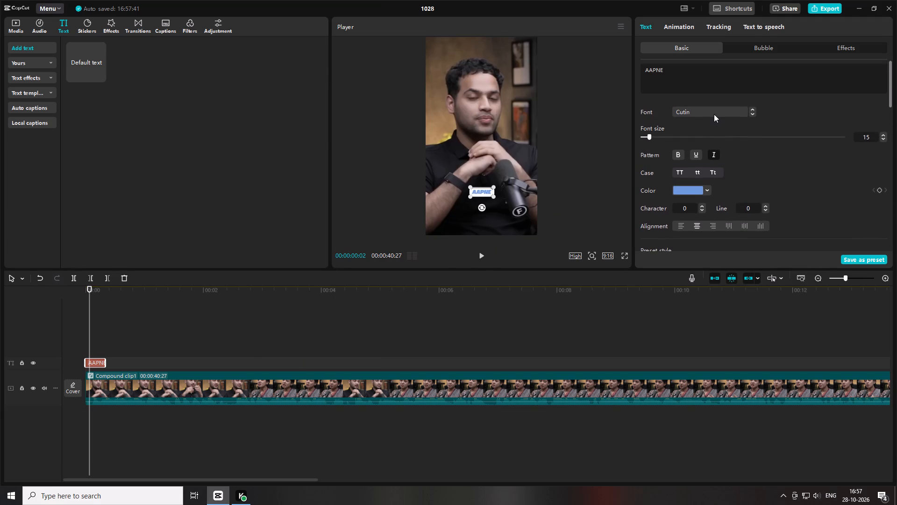
click(714, 114)
scroll(697, 159, up, 9)
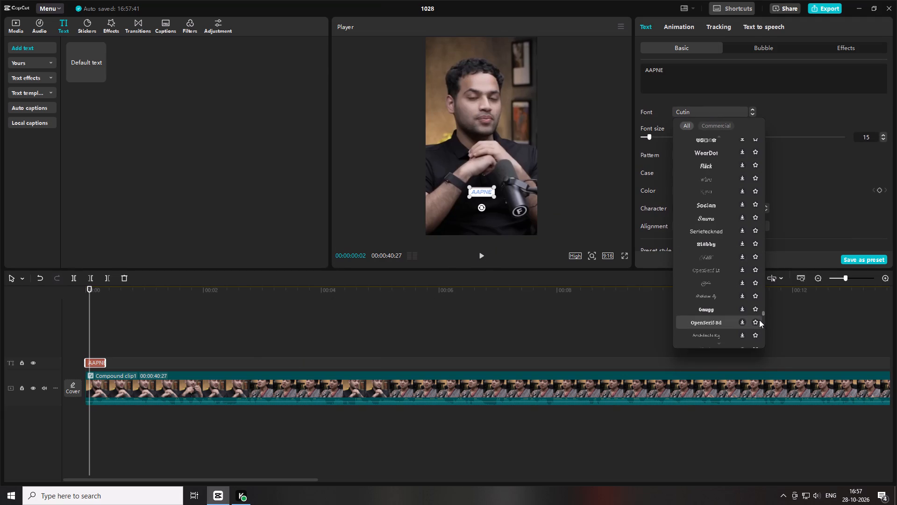
drag(764, 314, 753, 105)
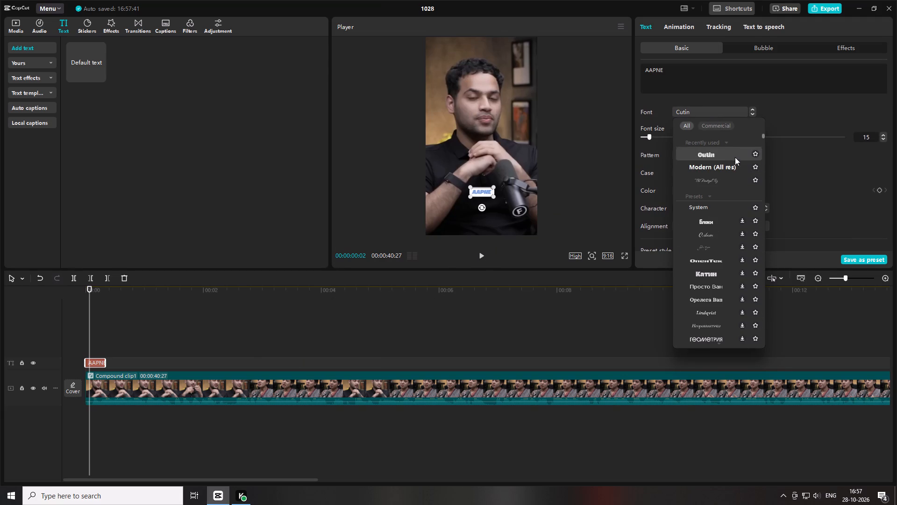
click(703, 112)
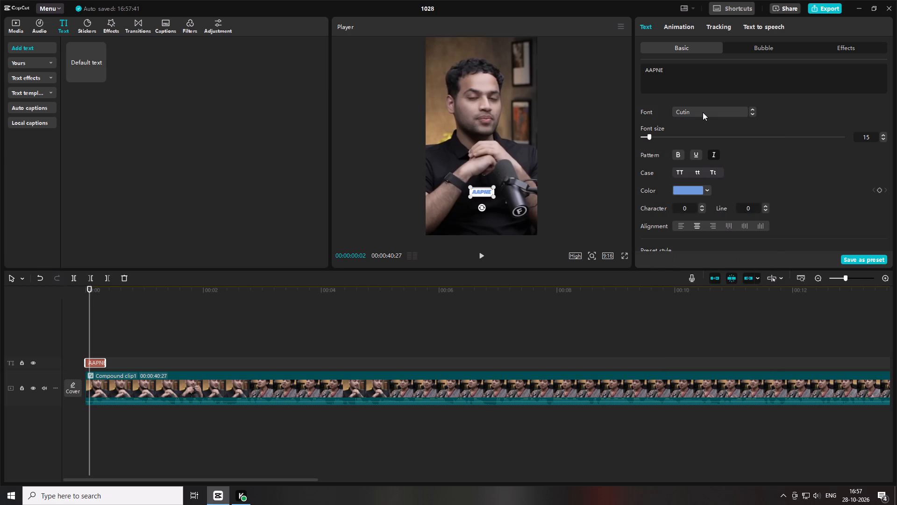
click(703, 112)
scroll(697, 143, up, 13)
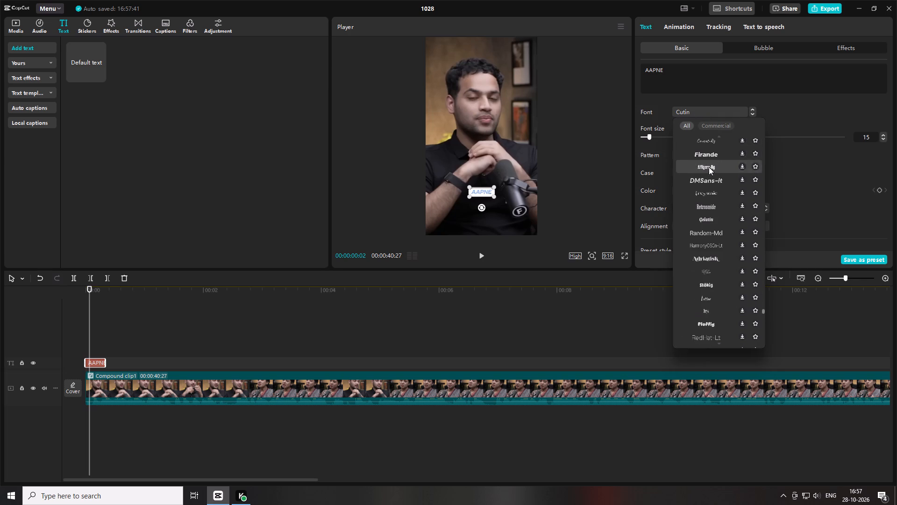
drag(762, 314, 759, 200)
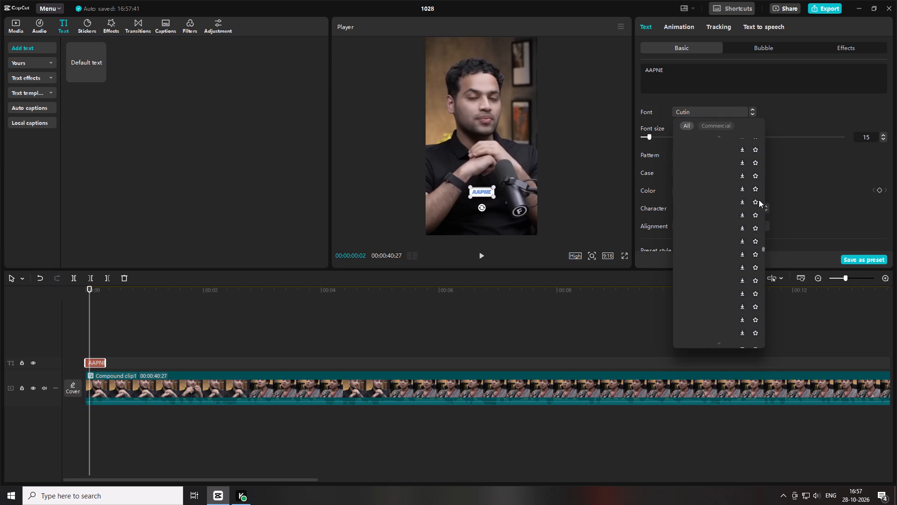
drag(759, 200, 758, 112)
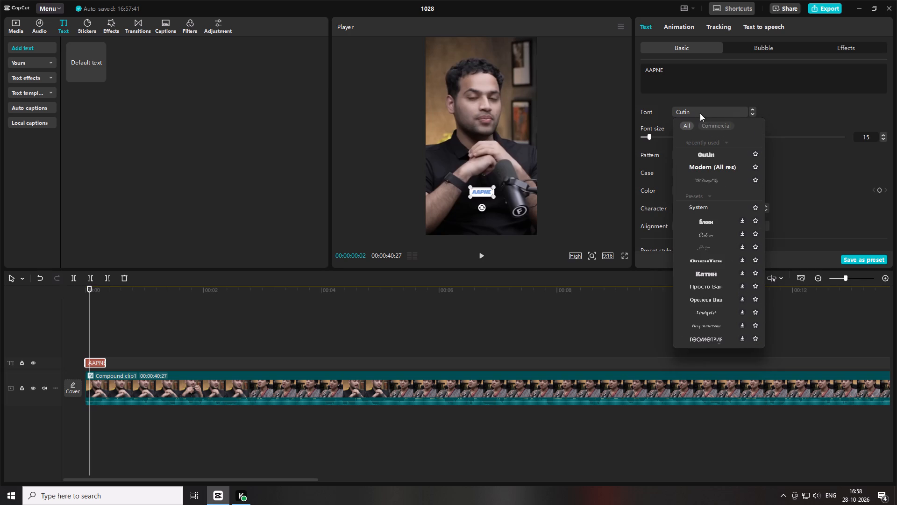
drag(698, 111, 690, 111)
triple_click(685, 113)
double_click(685, 113)
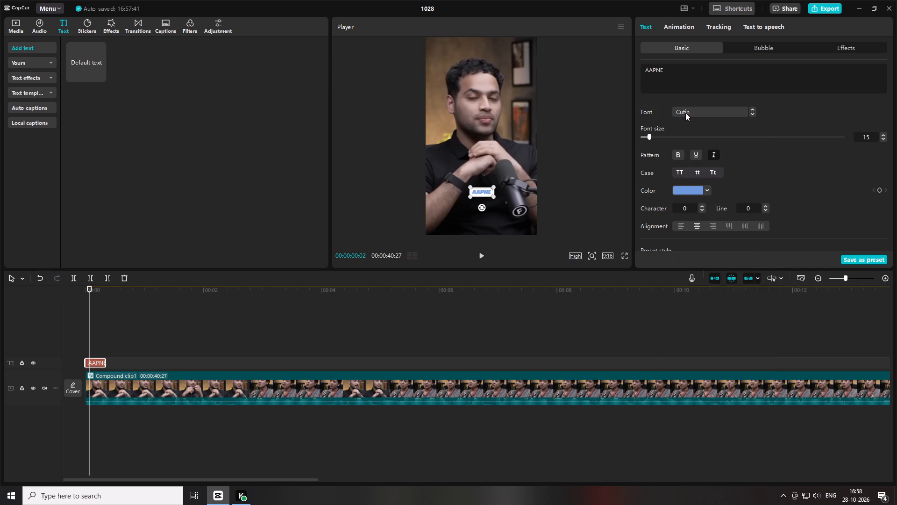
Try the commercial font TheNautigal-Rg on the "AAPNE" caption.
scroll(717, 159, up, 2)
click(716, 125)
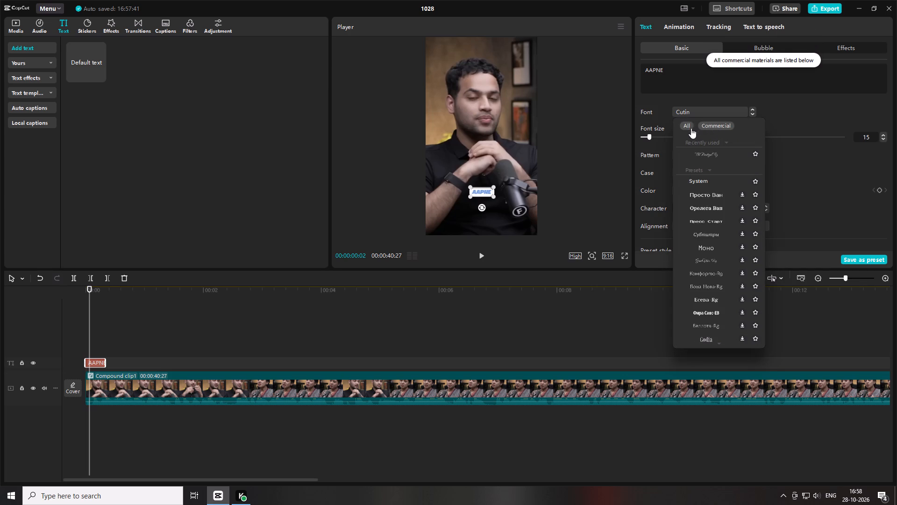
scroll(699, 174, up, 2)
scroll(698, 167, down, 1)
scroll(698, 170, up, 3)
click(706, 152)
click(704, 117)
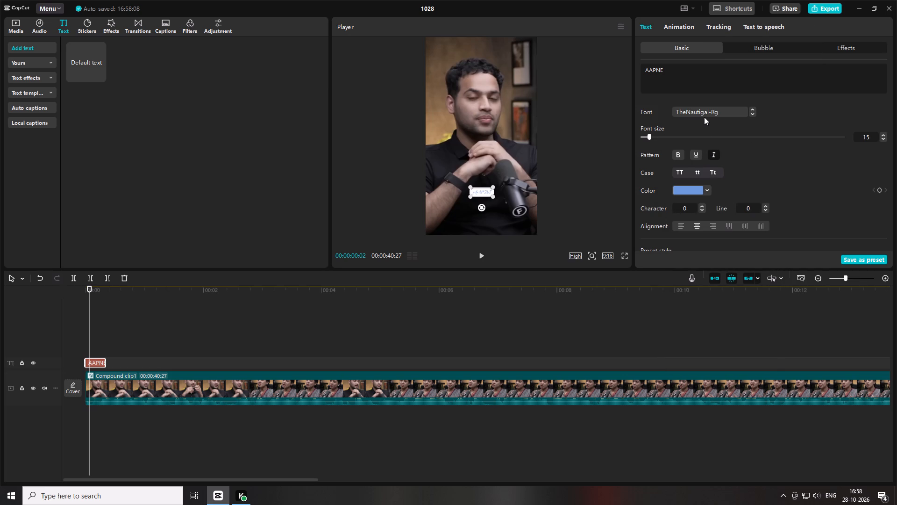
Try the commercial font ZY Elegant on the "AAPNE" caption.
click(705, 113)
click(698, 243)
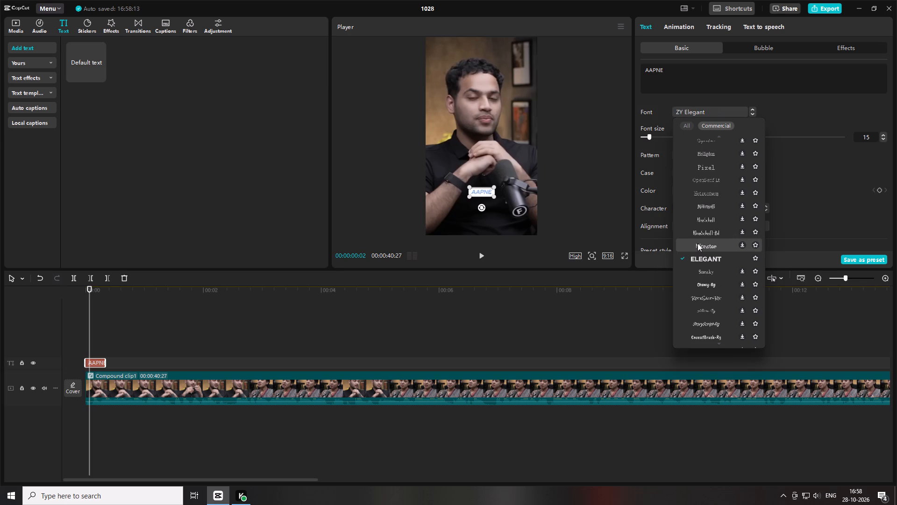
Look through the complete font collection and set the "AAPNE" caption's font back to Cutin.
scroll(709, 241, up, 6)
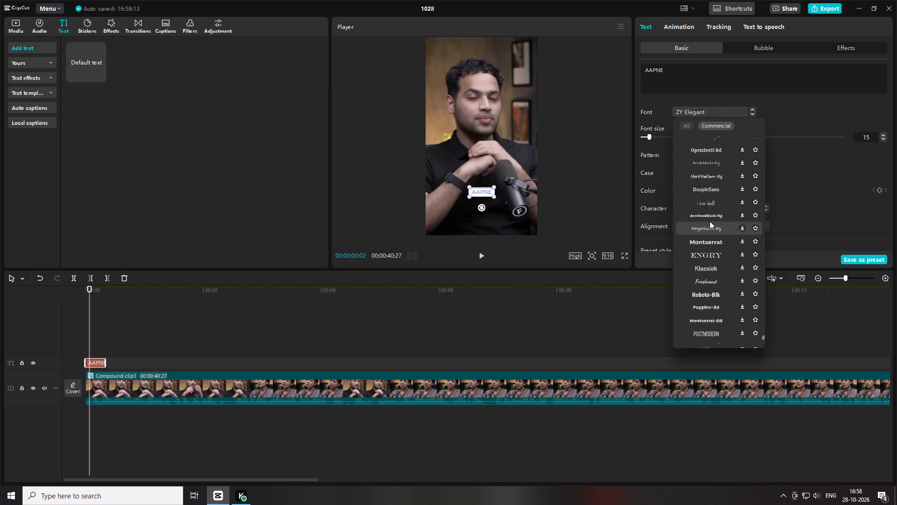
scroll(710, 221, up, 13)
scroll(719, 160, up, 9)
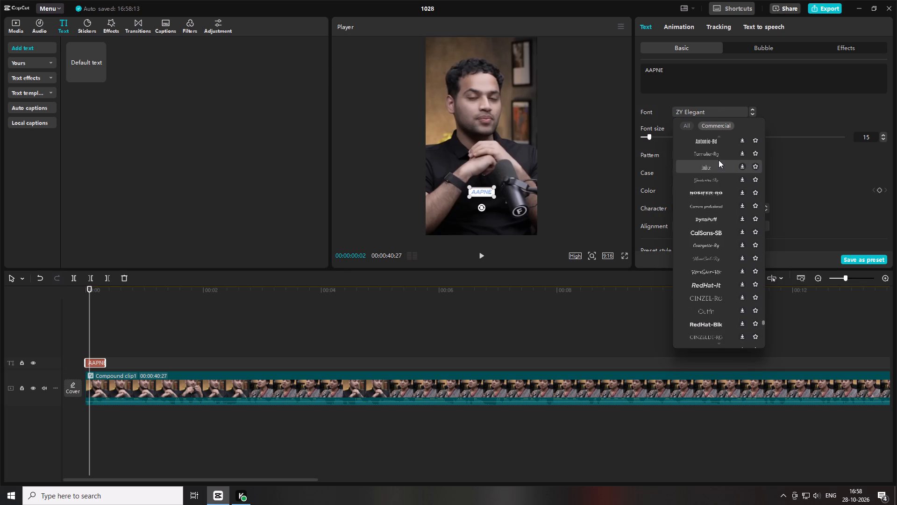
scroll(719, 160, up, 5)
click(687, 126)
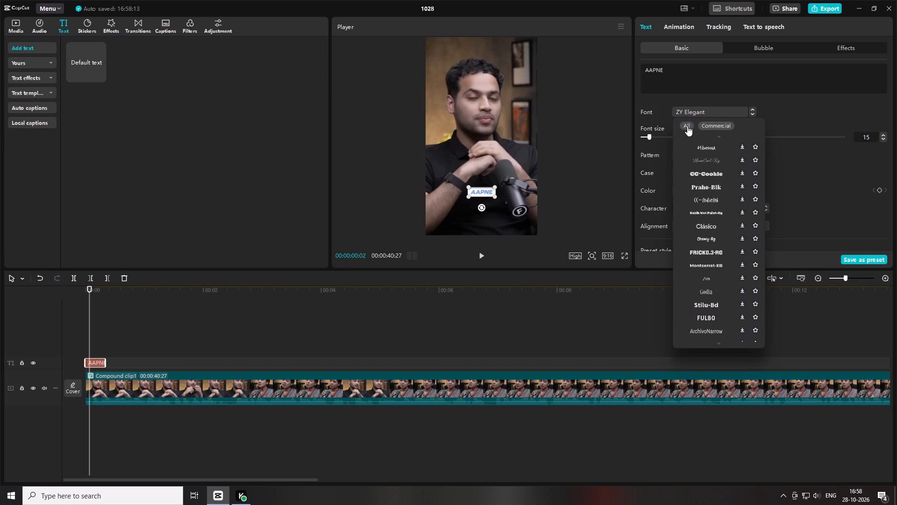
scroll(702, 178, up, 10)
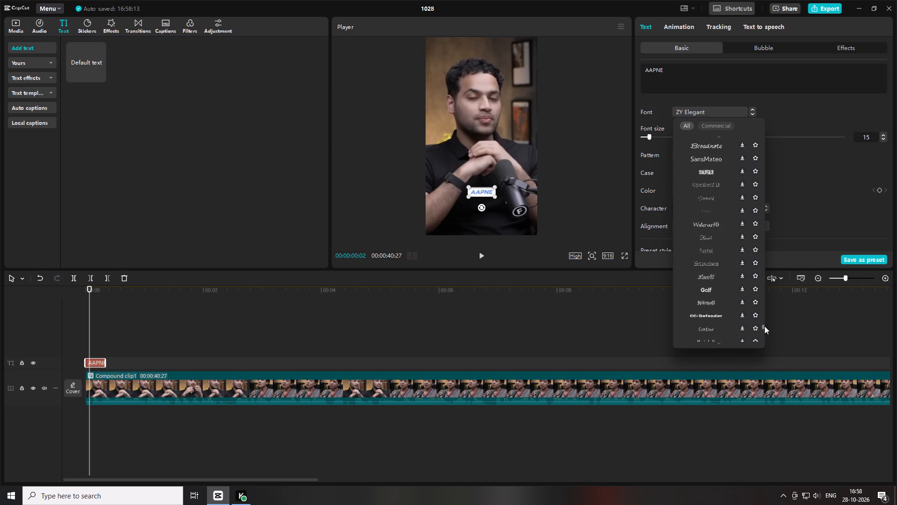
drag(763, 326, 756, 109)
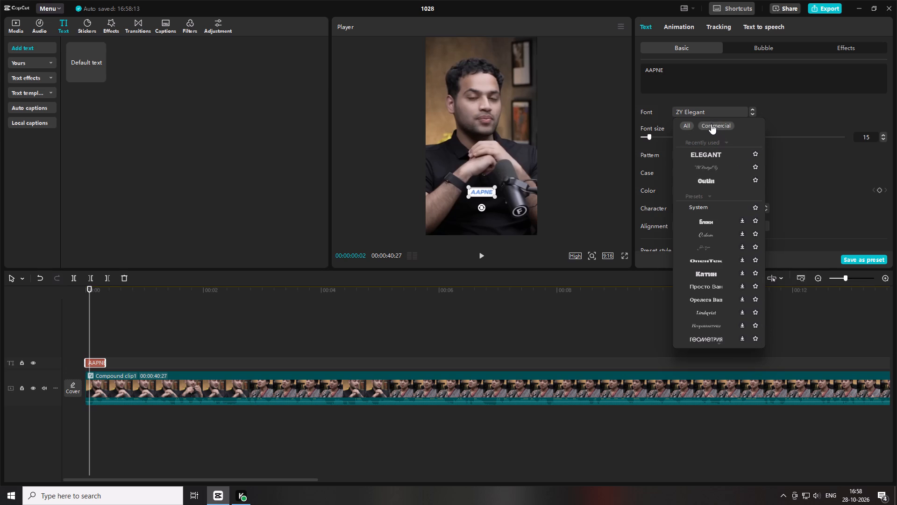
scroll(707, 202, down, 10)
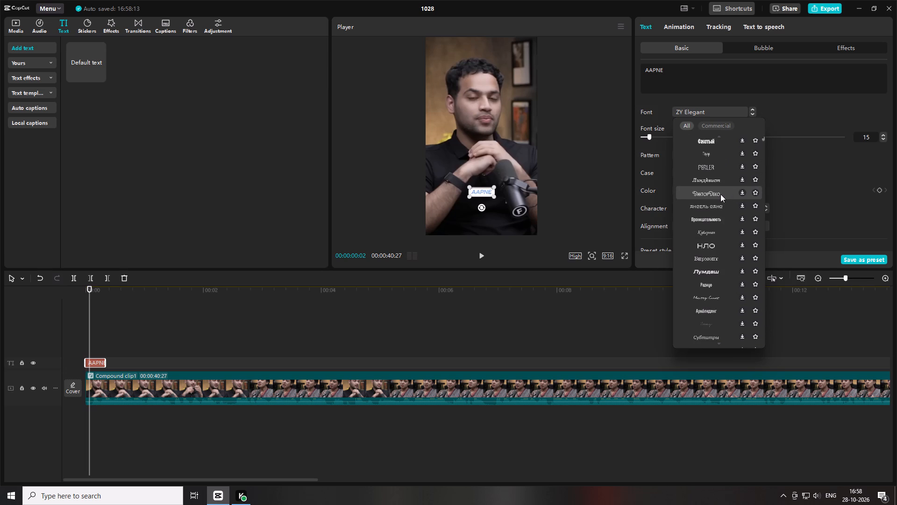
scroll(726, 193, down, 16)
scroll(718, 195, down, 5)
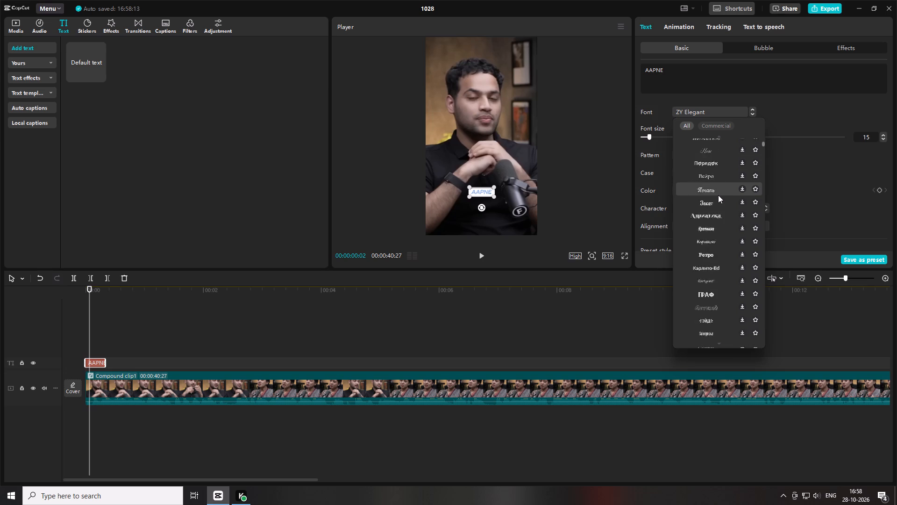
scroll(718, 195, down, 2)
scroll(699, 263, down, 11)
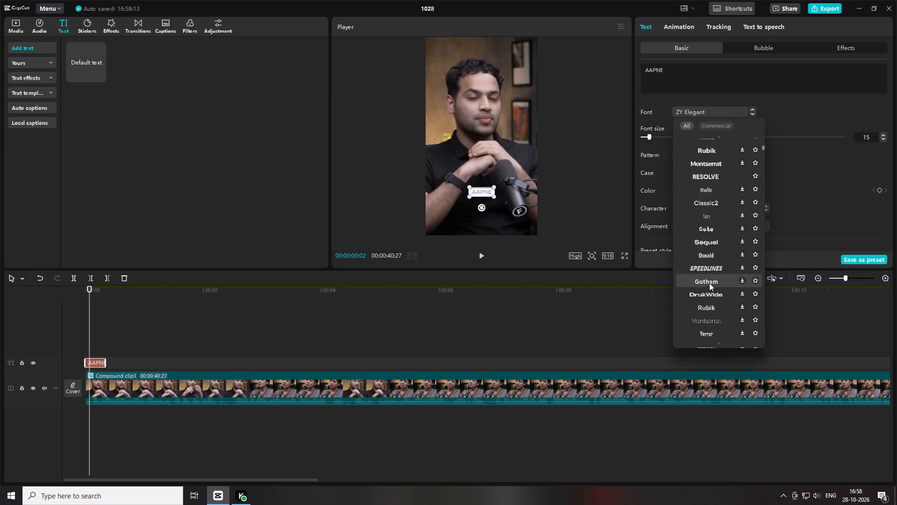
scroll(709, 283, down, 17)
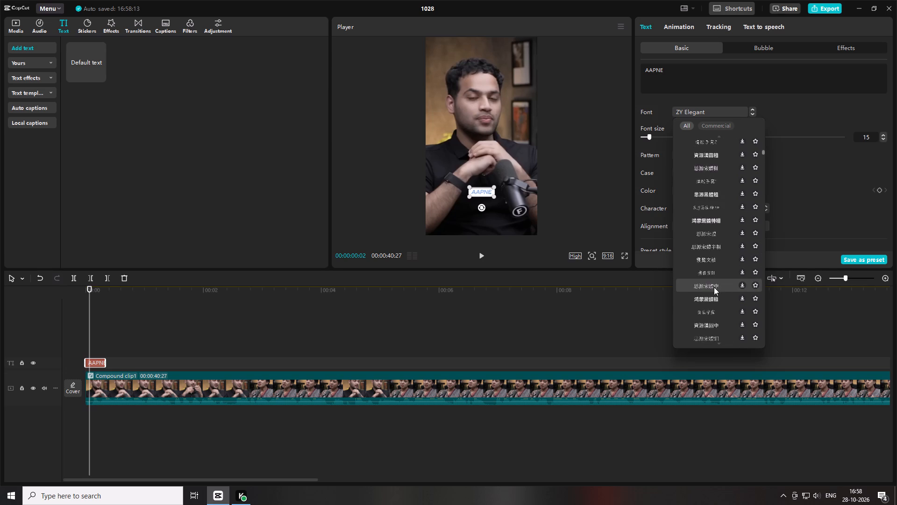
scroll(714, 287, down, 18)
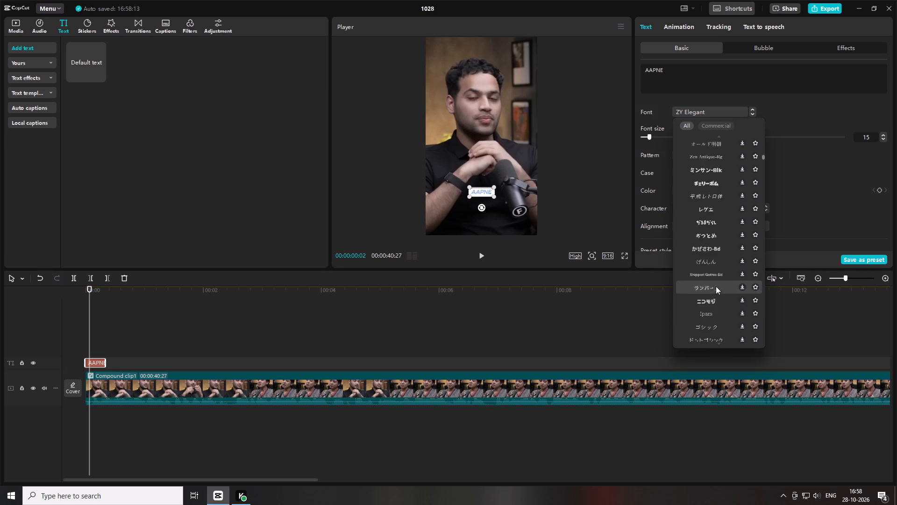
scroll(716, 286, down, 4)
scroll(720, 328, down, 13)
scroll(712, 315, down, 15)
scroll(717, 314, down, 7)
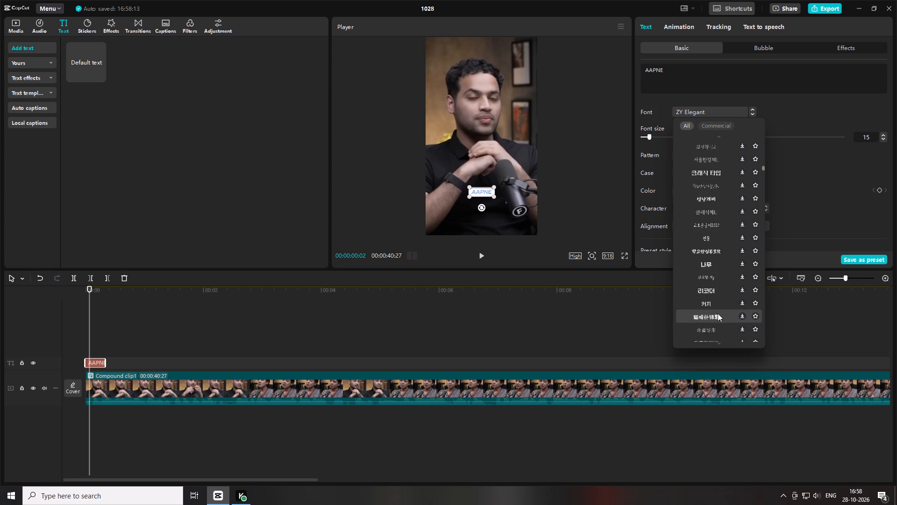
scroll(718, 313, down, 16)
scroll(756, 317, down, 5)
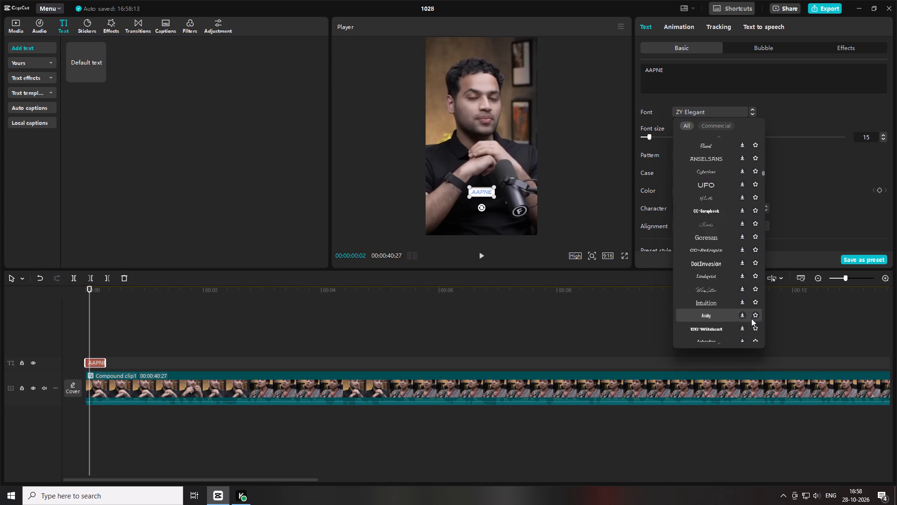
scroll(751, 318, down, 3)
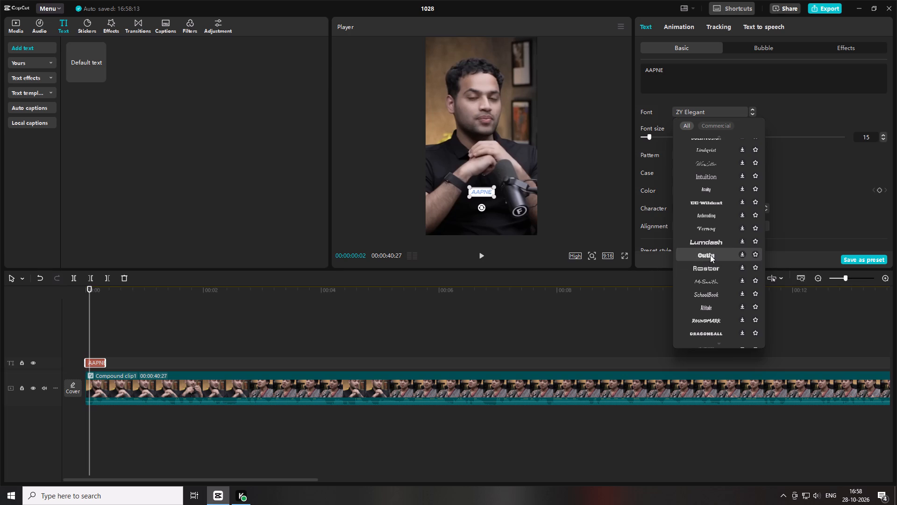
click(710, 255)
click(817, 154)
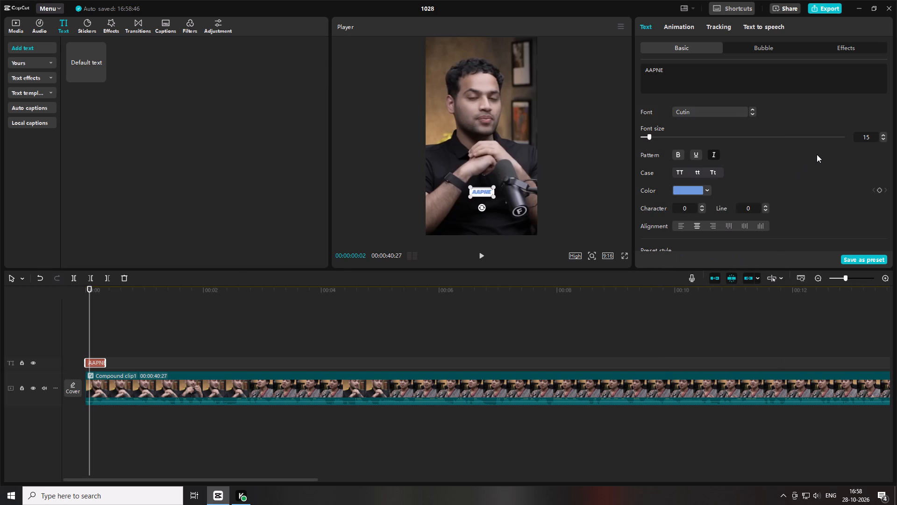
Review the "AAPNE" caption's transform and background settings and check its look in the full-screen preview.
scroll(748, 187, down, 4)
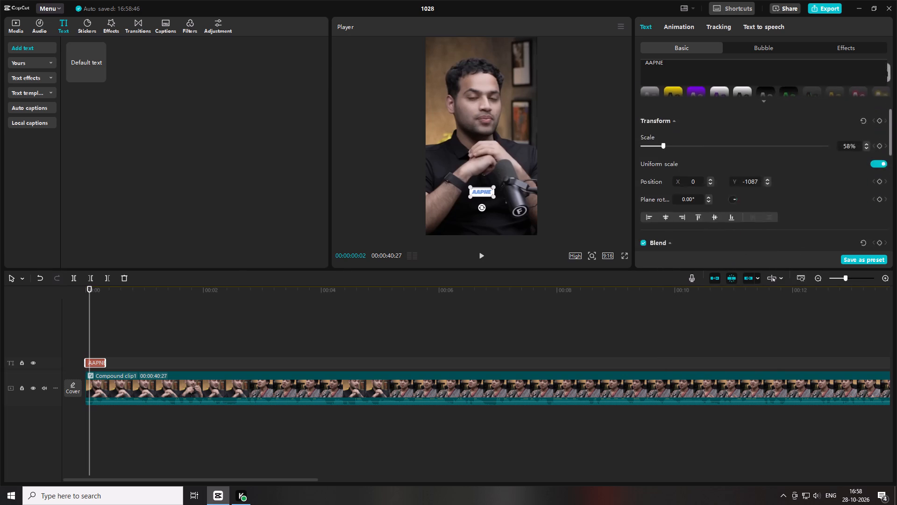
scroll(739, 170, up, 1)
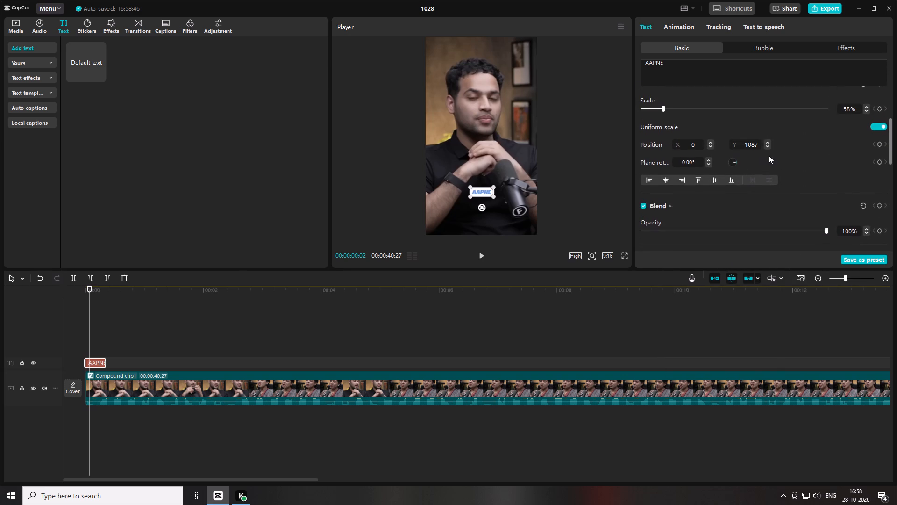
scroll(769, 155, down, 3)
scroll(769, 155, up, 2)
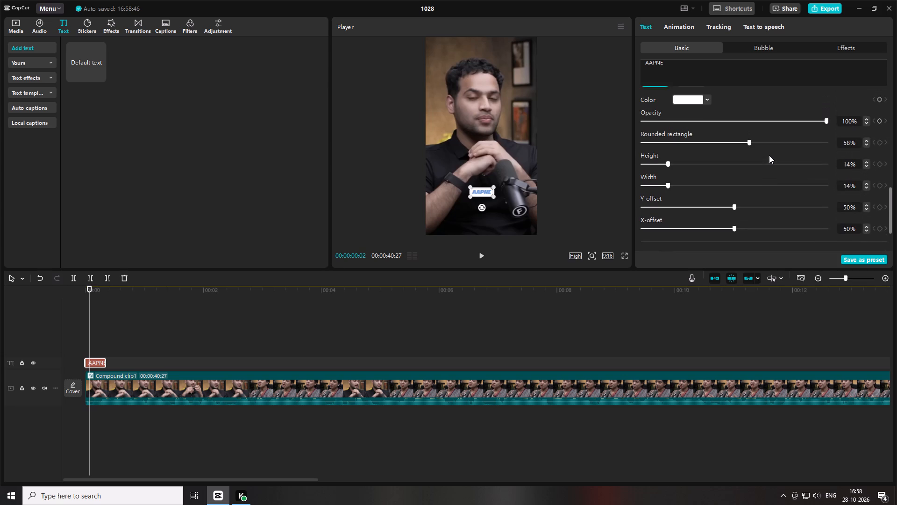
scroll(769, 155, up, 1)
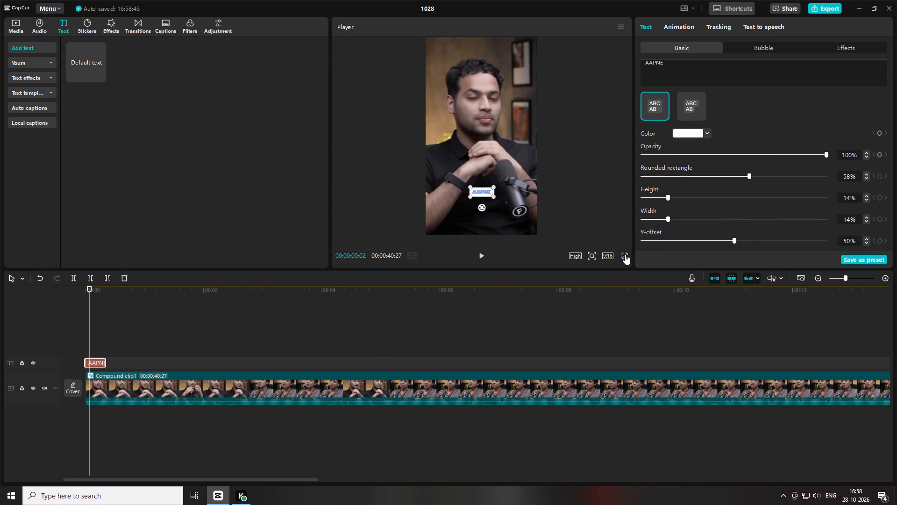
click(625, 254)
click(573, 462)
Enable a shadow on the "AAPNE" caption and set the shadow opacity to 72%.
scroll(795, 198, down, 3)
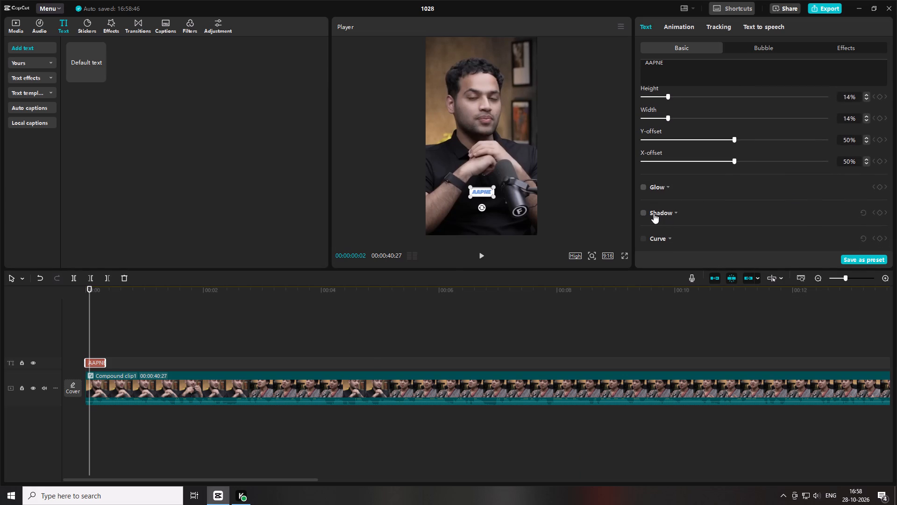
click(644, 210)
scroll(681, 221, down, 2)
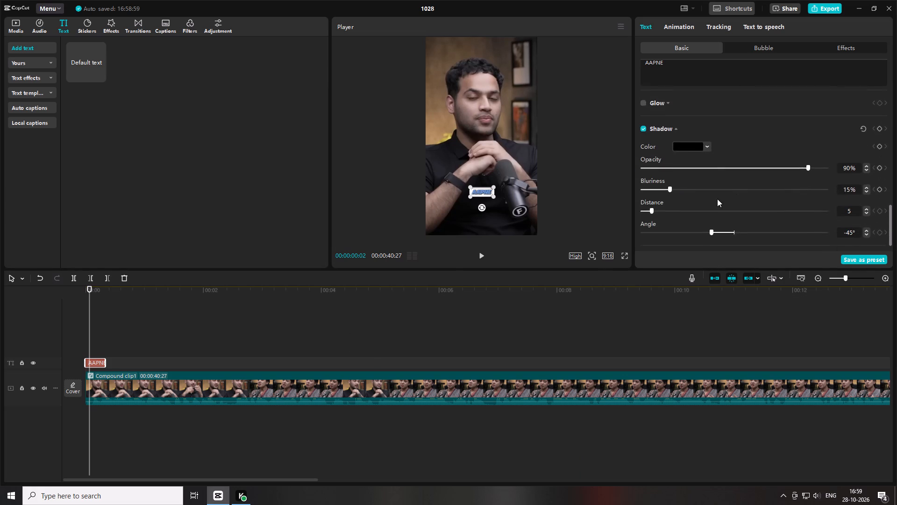
drag(805, 148, 779, 155)
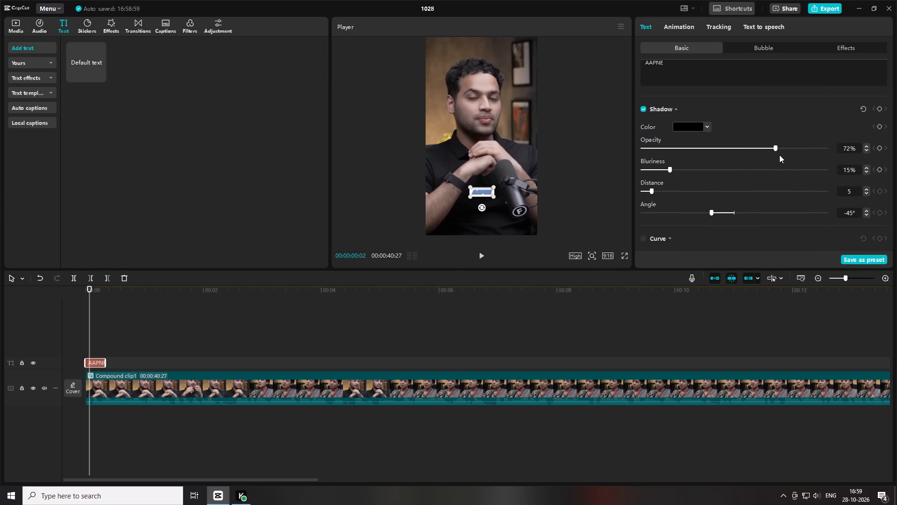
drag(779, 155, 775, 155)
Set the "AAPNE" caption's shadow distance to 5 and its shadow opacity to 55%, judging the effect on an enlarged preview.
drag(654, 188, 649, 188)
click(590, 259)
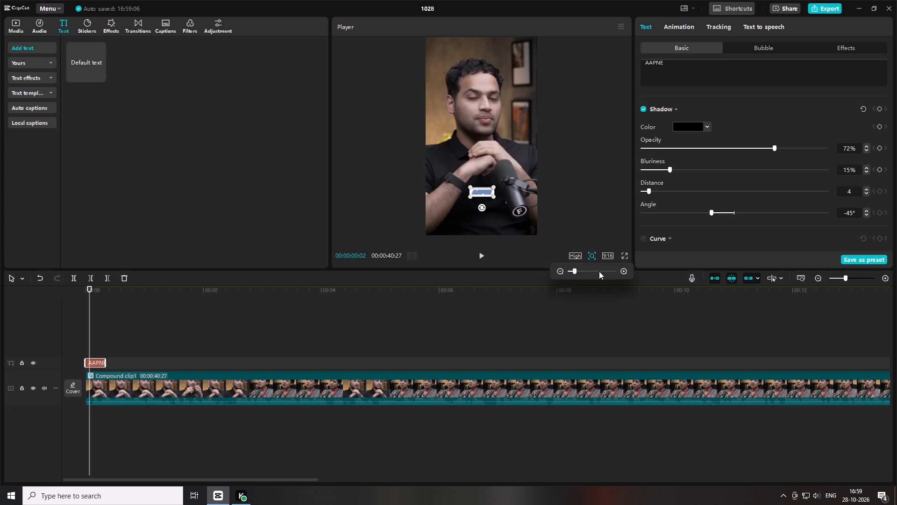
click(599, 271)
scroll(572, 199, down, 7)
scroll(574, 171, up, 1)
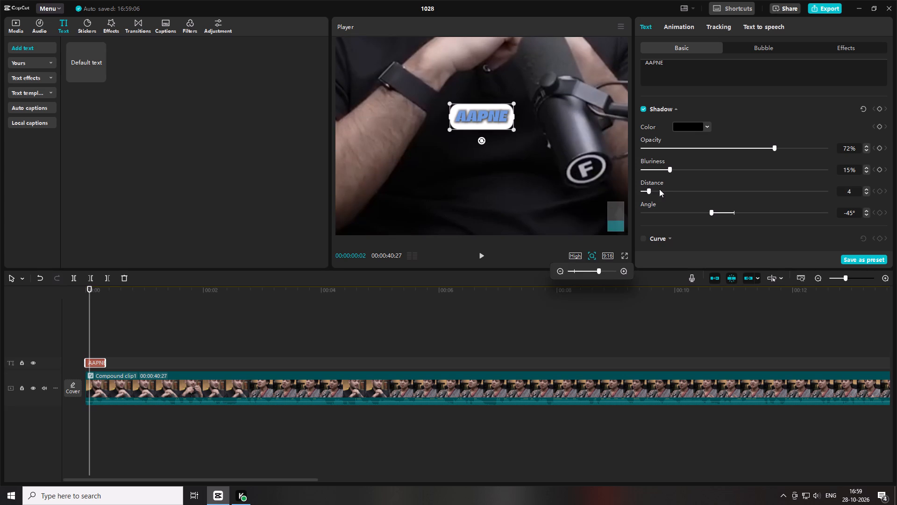
drag(648, 188, 638, 189)
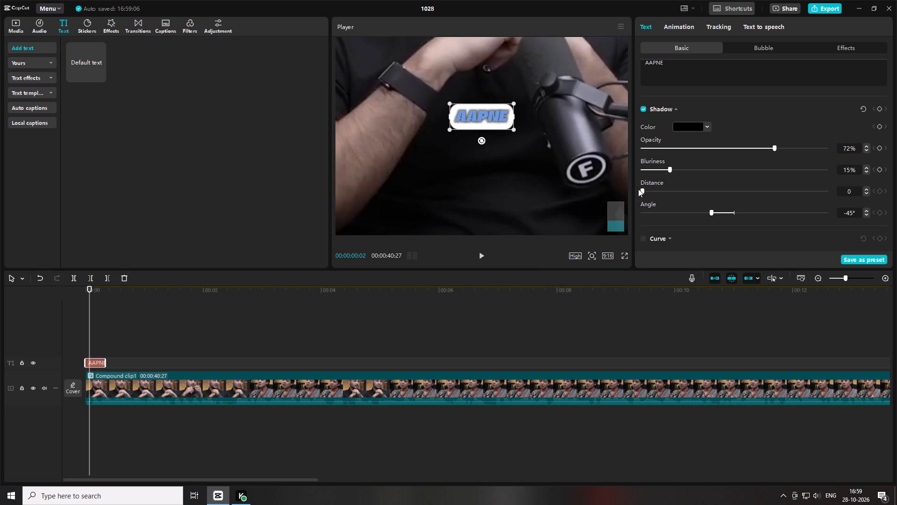
drag(638, 189, 651, 192)
drag(774, 148, 757, 148)
drag(757, 148, 742, 150)
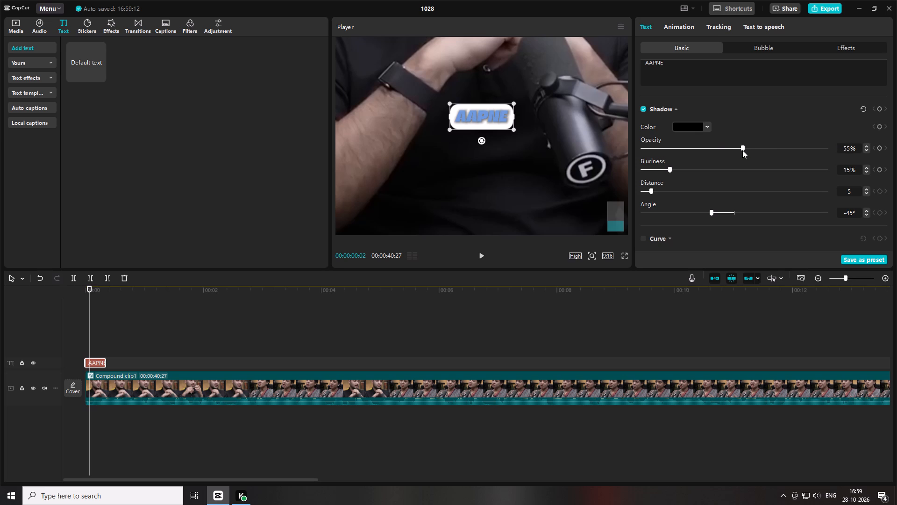
drag(742, 150, 743, 151)
Enable a glow on the "AAPNE" caption, apply the glow preset, and set intensity to 15 and range to 10.
scroll(749, 139, up, 2)
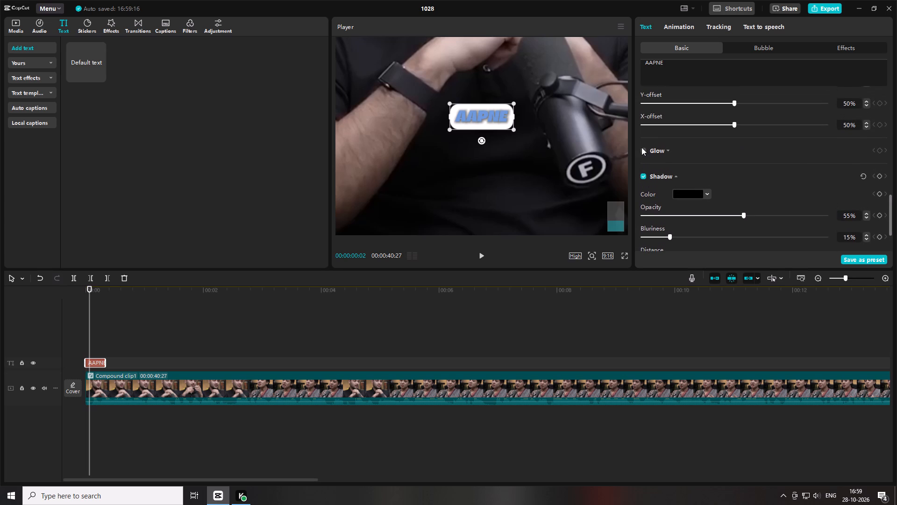
double_click(642, 147)
drag(734, 182, 730, 120)
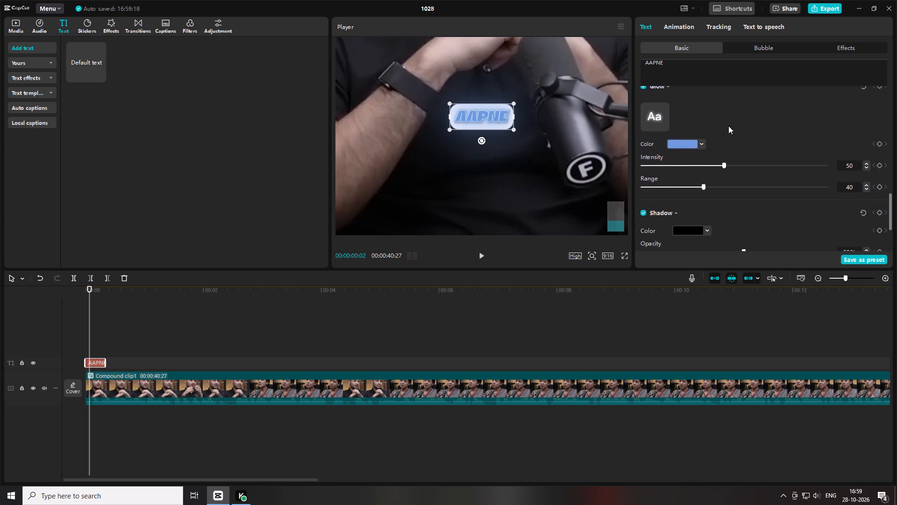
click(662, 119)
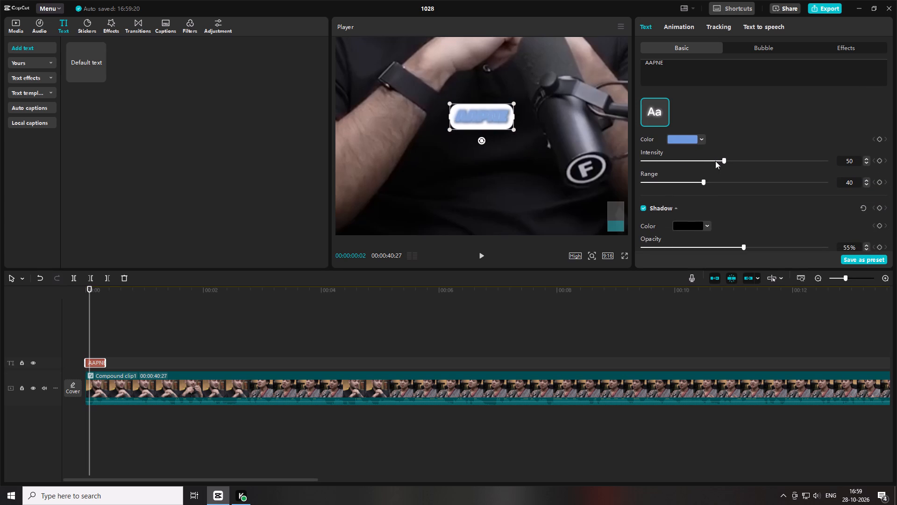
drag(713, 158, 619, 160)
drag(668, 180, 642, 181)
drag(640, 160, 662, 163)
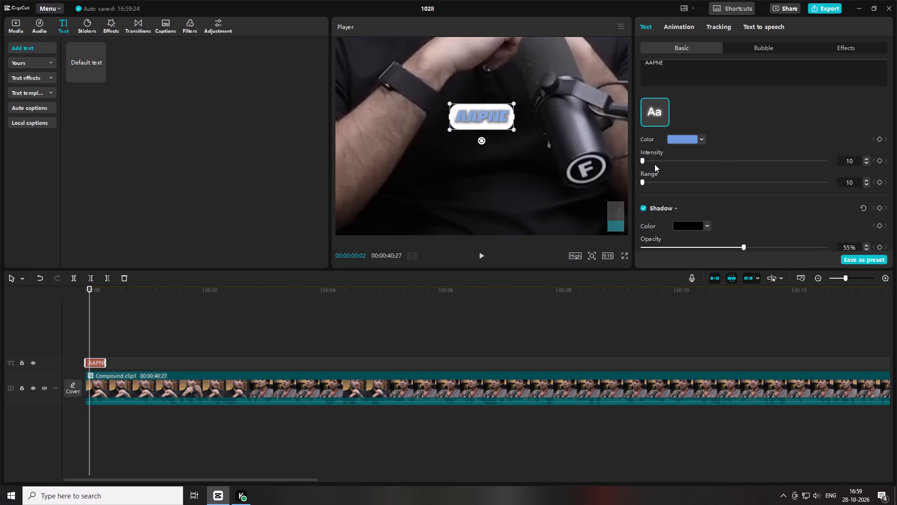
drag(646, 163, 653, 164)
scroll(735, 149, up, 2)
click(722, 183)
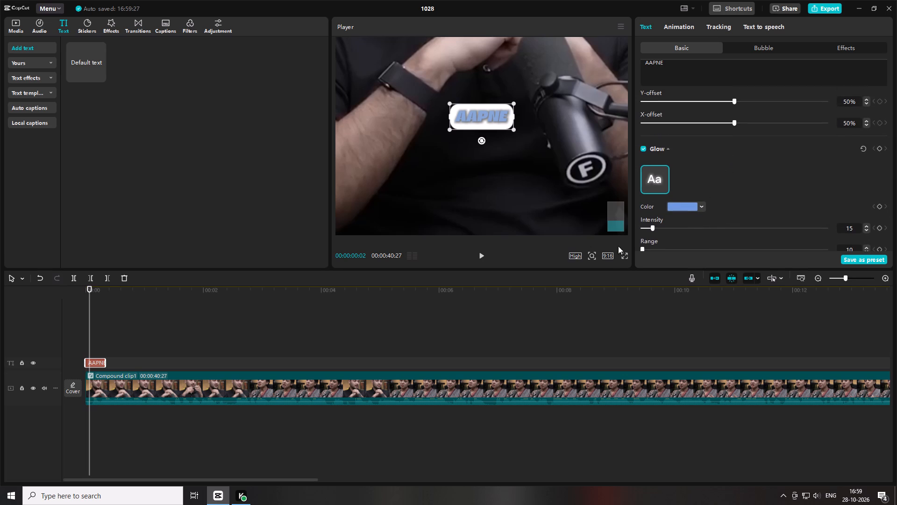
Restore the preview to its fitted size and check the "AAPNE" caption's overall look in full screen.
click(591, 252)
drag(582, 272, 574, 273)
click(589, 199)
click(480, 189)
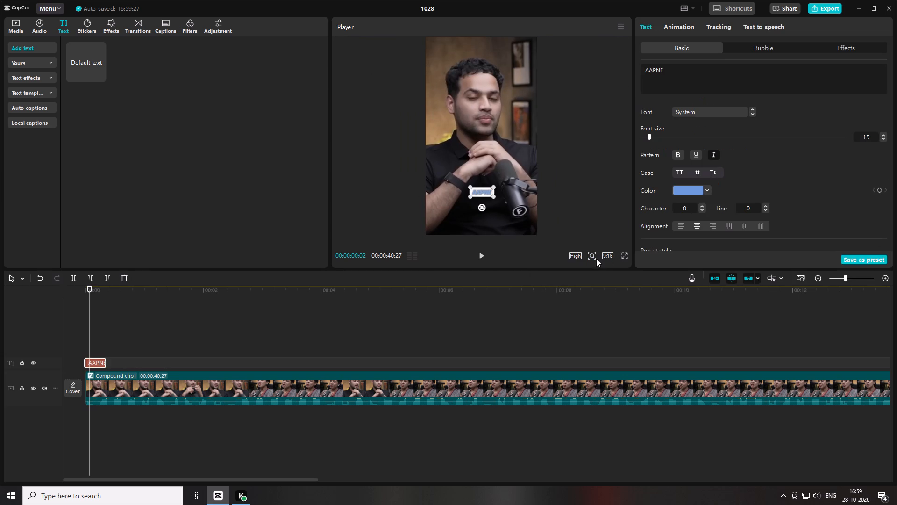
click(589, 256)
drag(579, 271, 570, 277)
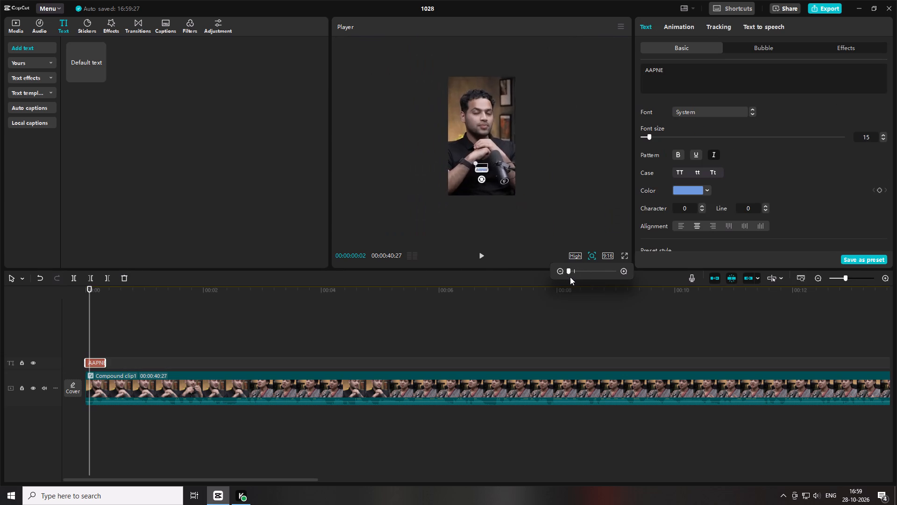
drag(570, 277, 575, 278)
click(626, 255)
click(626, 255)
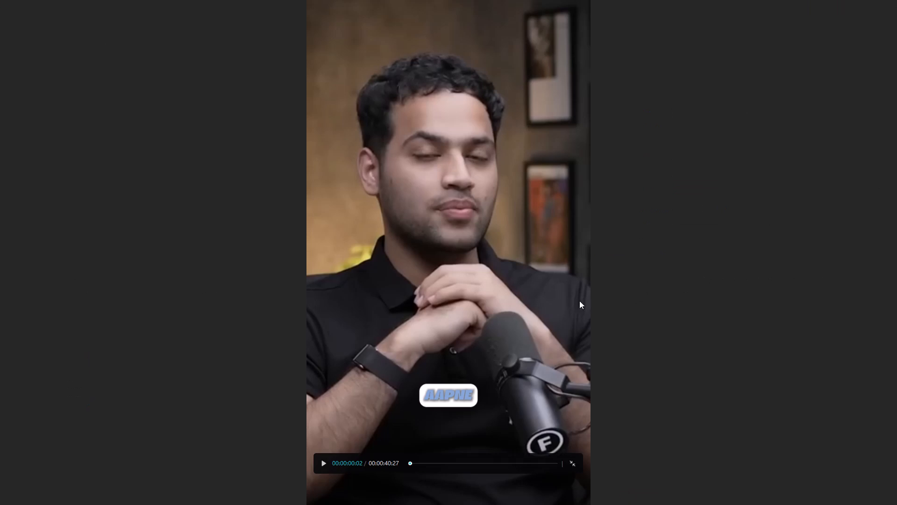
click(574, 467)
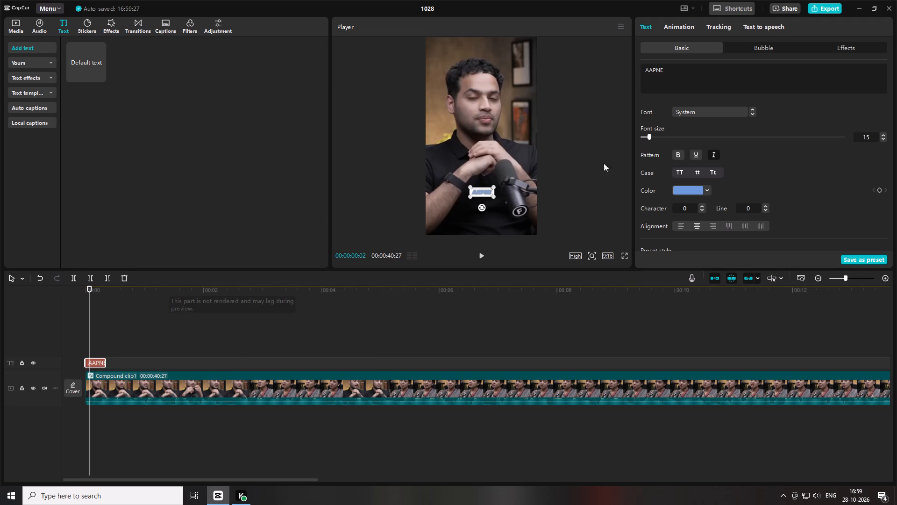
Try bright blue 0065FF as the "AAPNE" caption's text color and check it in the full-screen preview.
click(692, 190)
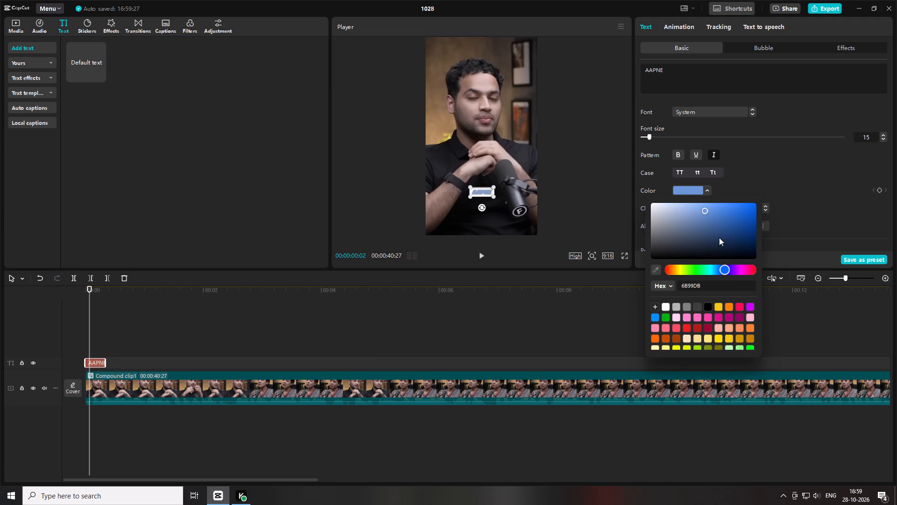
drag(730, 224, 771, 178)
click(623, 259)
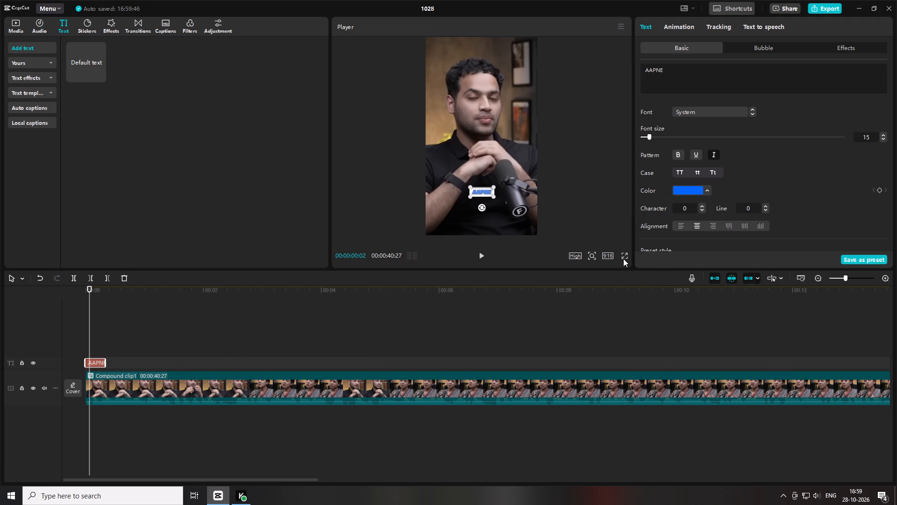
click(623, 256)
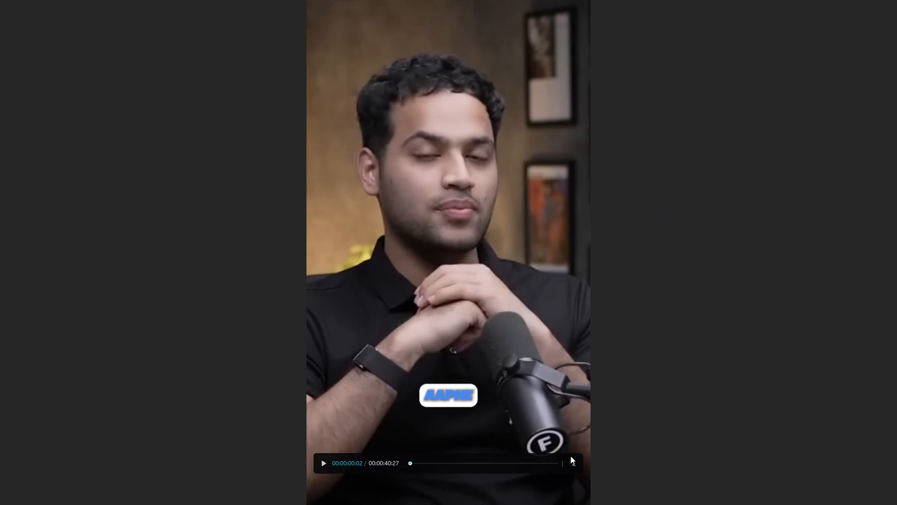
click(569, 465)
Change the "AAPNE" caption's text color to a slightly muted shade of yellow F4C70F and check it in full screen.
click(693, 186)
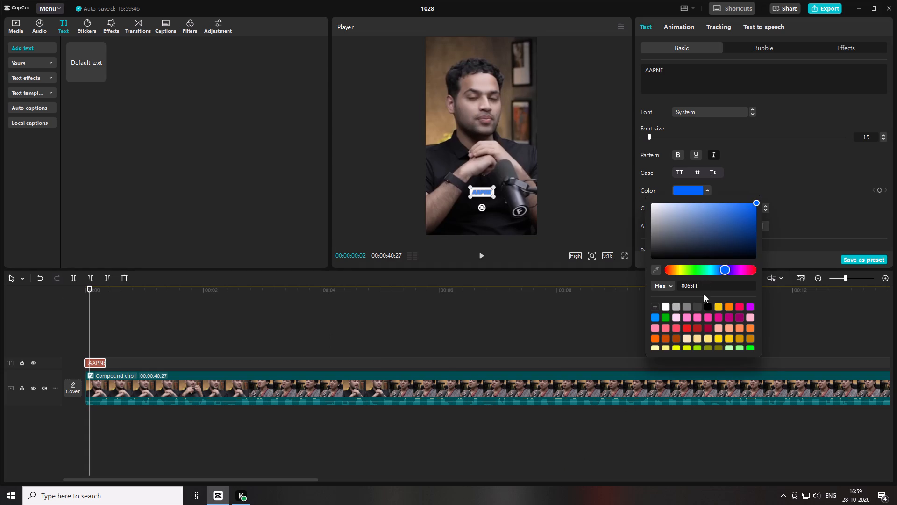
click(721, 303)
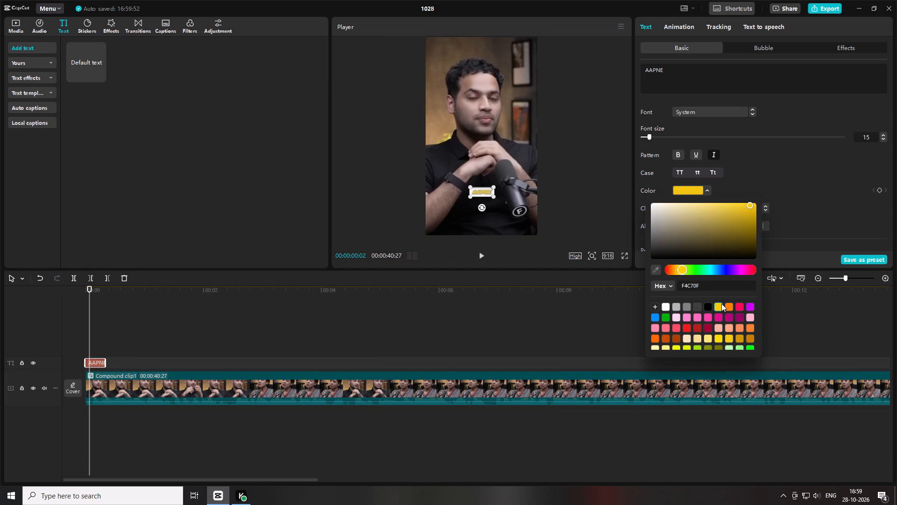
drag(745, 215, 736, 210)
double_click(623, 256)
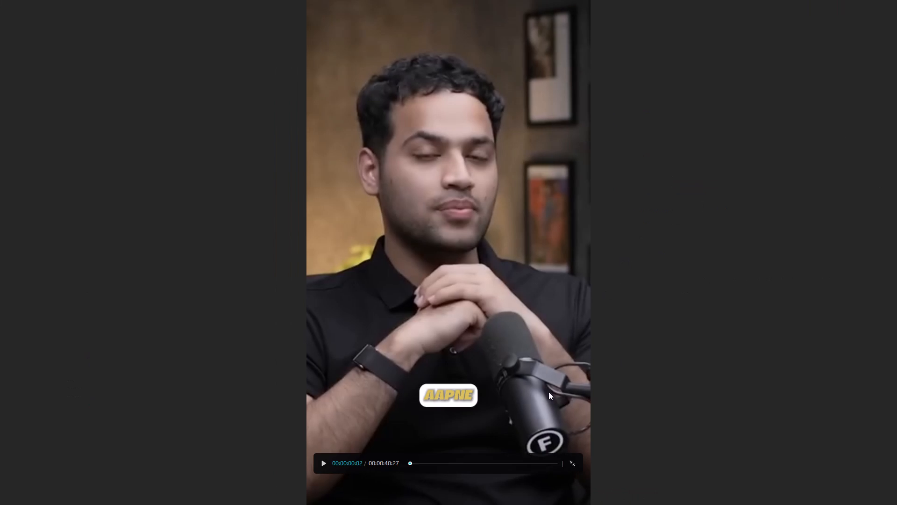
click(567, 465)
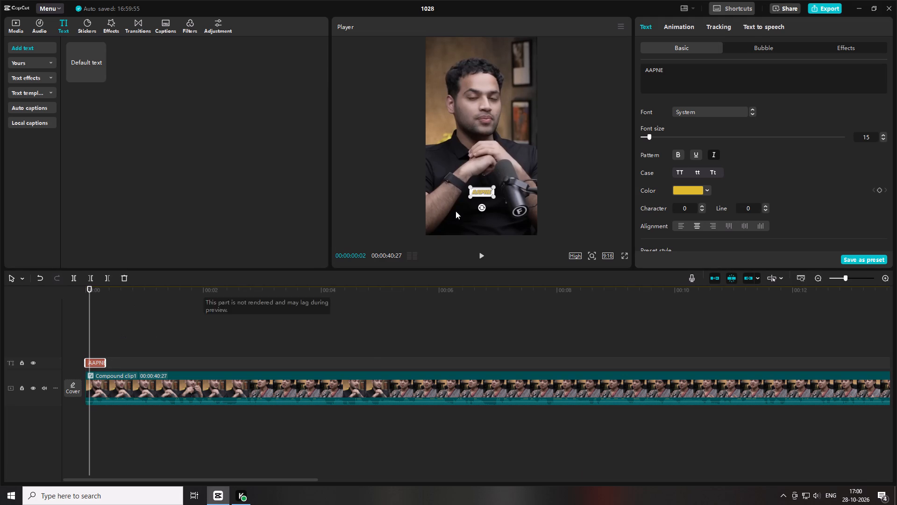
Scale the "AAPNE" caption down on the canvas and check its size in the full-screen preview.
drag(492, 197, 488, 193)
click(622, 252)
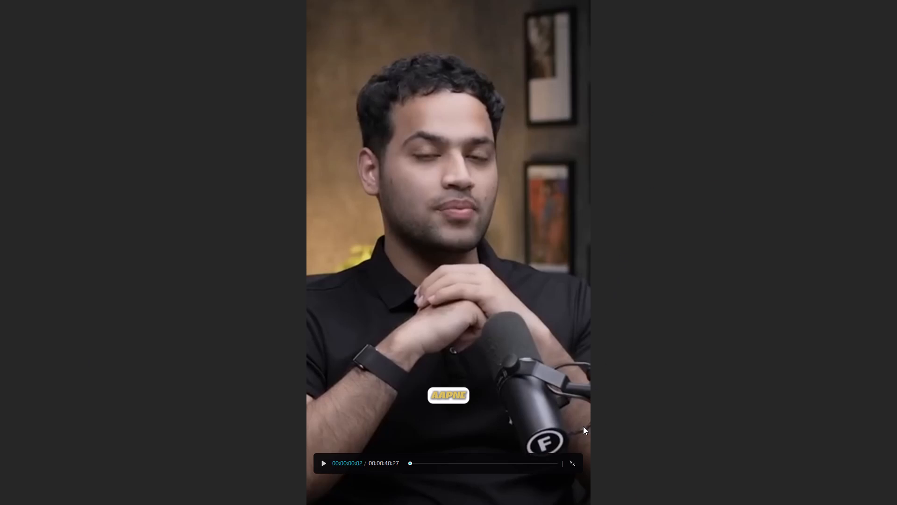
click(570, 467)
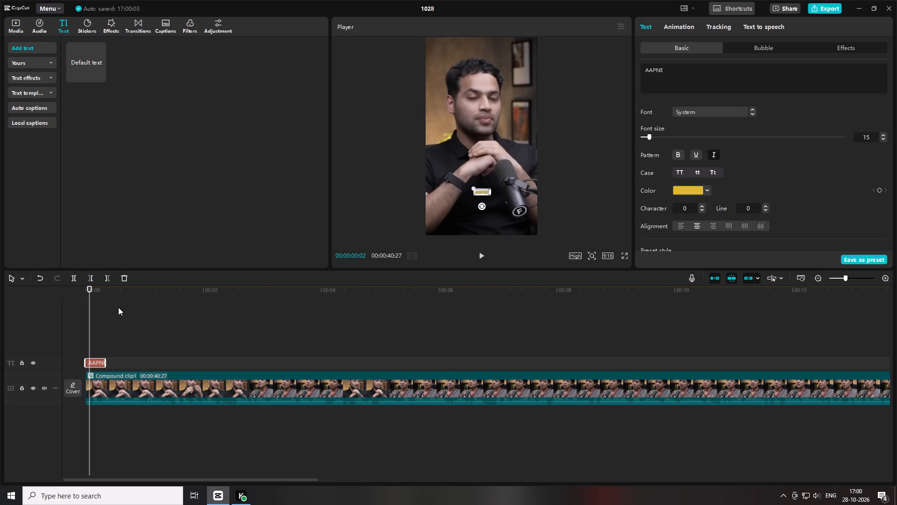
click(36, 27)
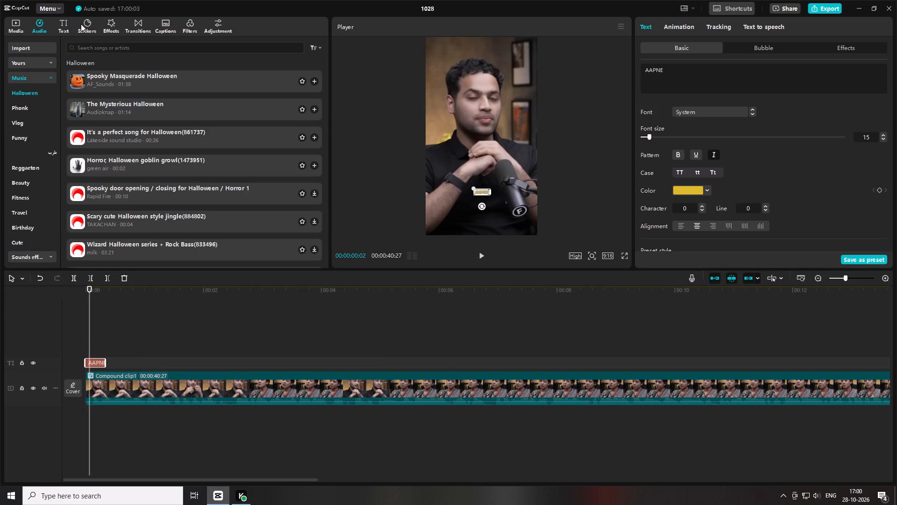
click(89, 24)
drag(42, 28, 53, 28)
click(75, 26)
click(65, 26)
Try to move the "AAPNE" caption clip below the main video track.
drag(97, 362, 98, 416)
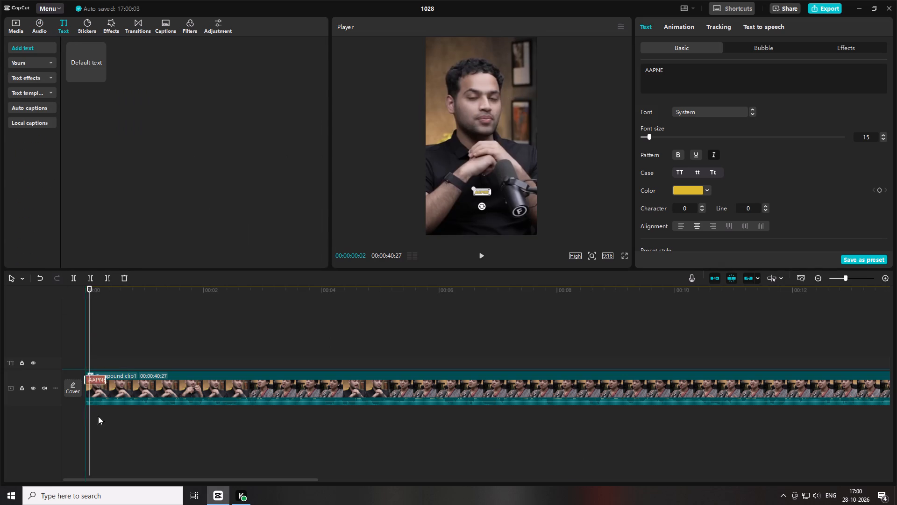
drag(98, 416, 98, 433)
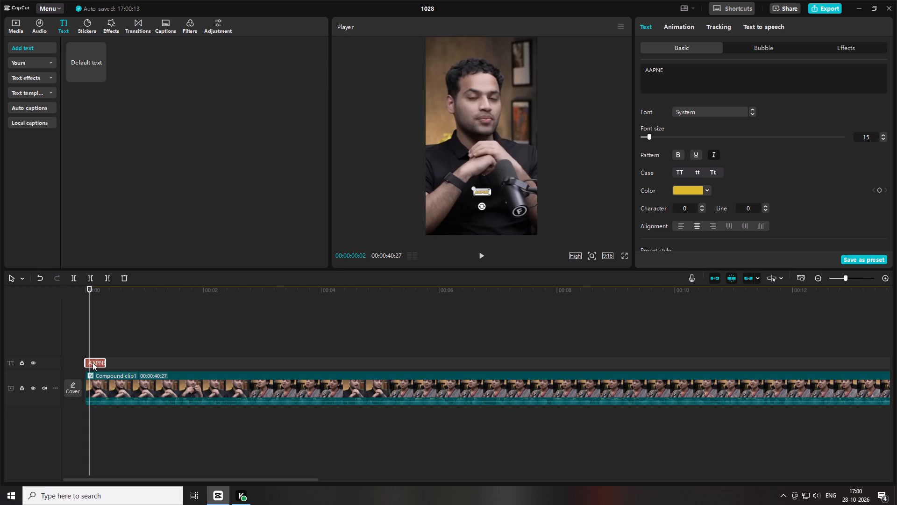
Lock the text track that holds the "AAPNE" caption.
click(19, 363)
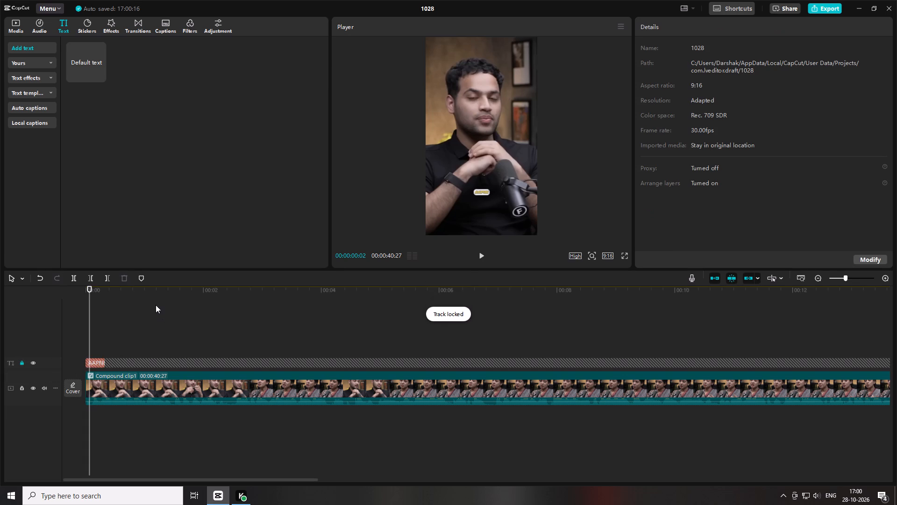
Generate auto captions for the video with English as the spoken language and filler word identification on.
click(22, 123)
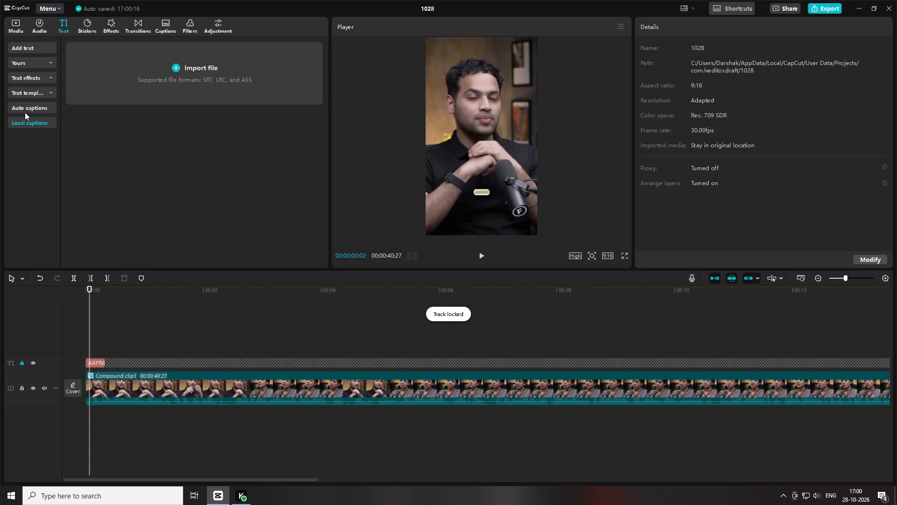
click(25, 112)
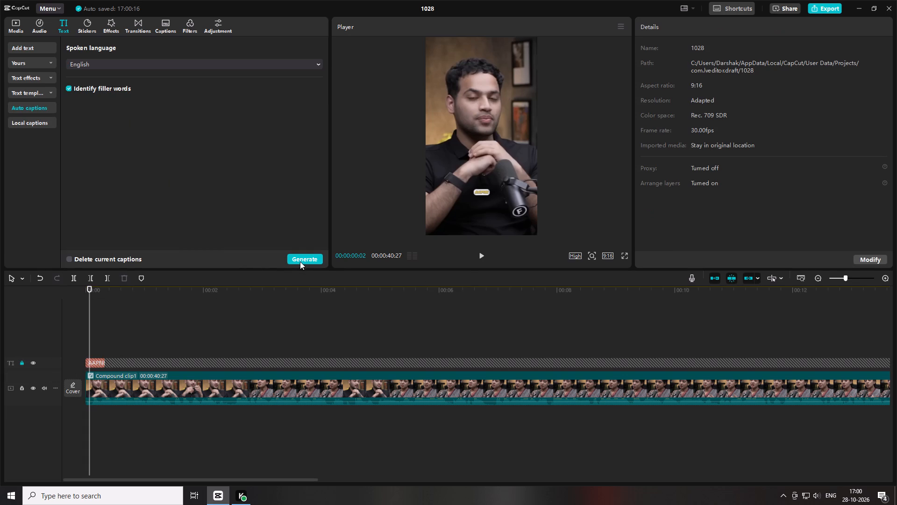
click(300, 261)
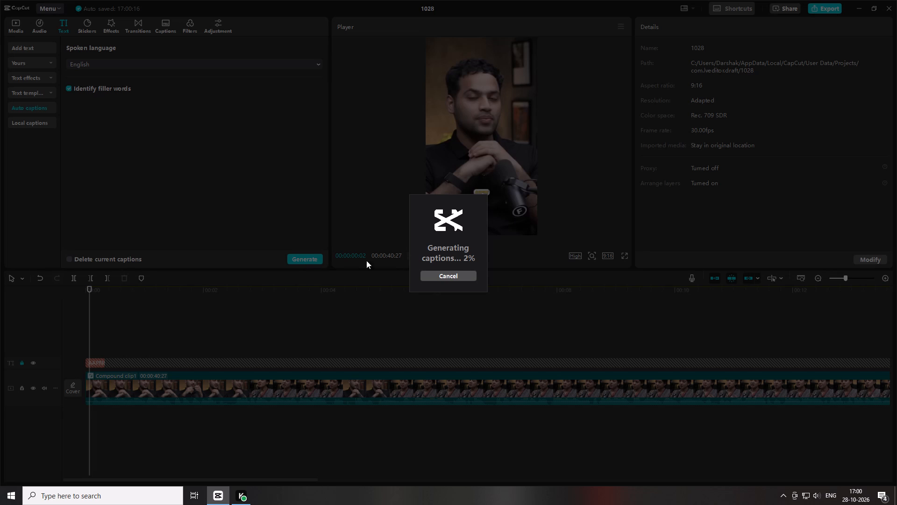
click(448, 232)
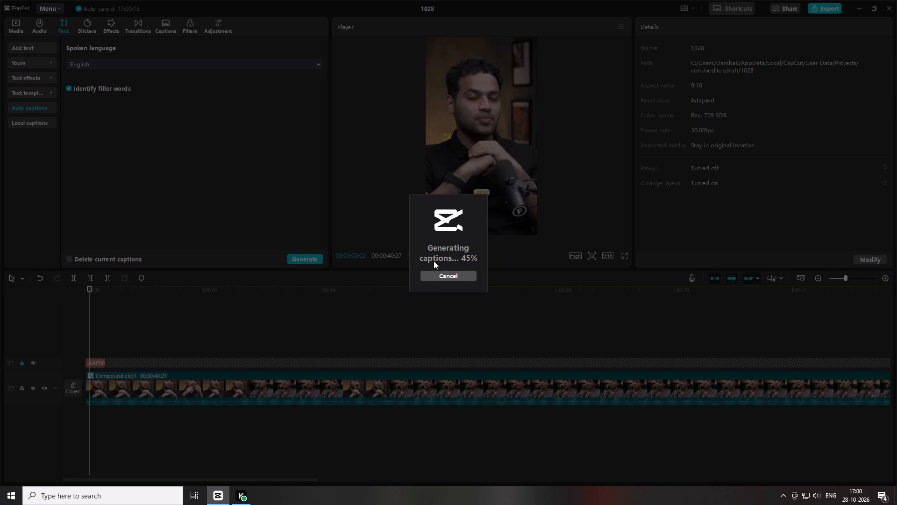
key(space)
click(472, 230)
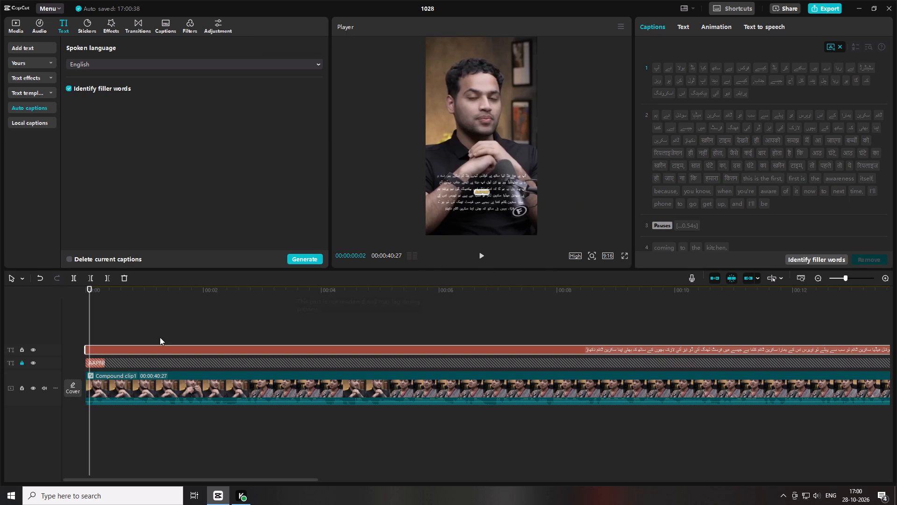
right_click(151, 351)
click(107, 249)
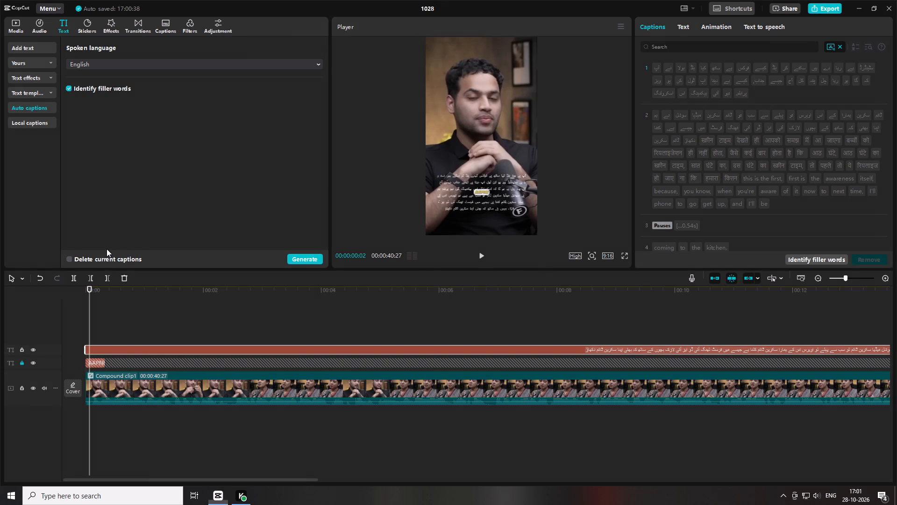
Play the clip's opening with the auto captions, including in full-screen preview, and examine the generated caption transcript.
key(space)
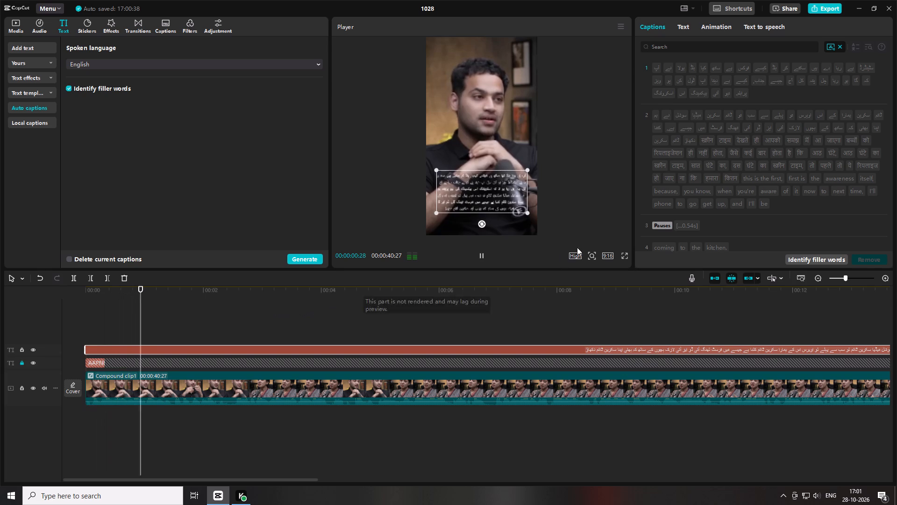
key(space)
click(625, 254)
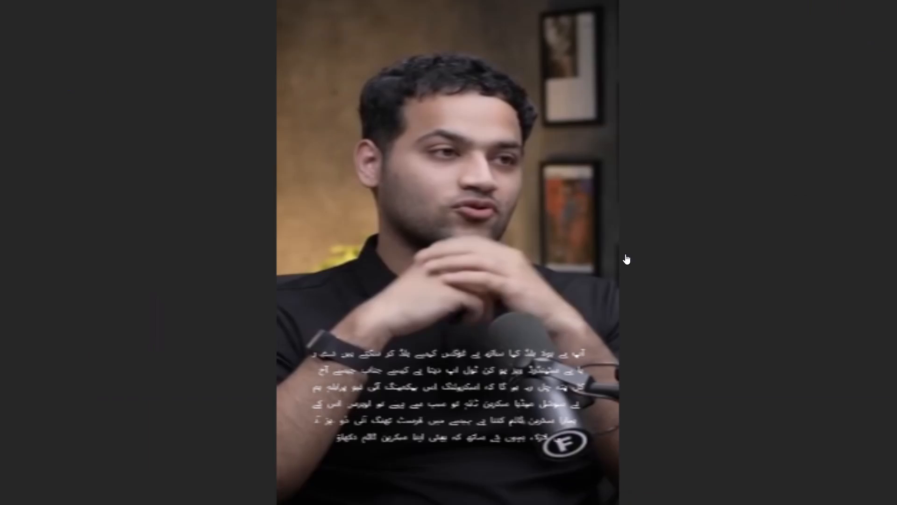
key(space)
click(570, 464)
key(space)
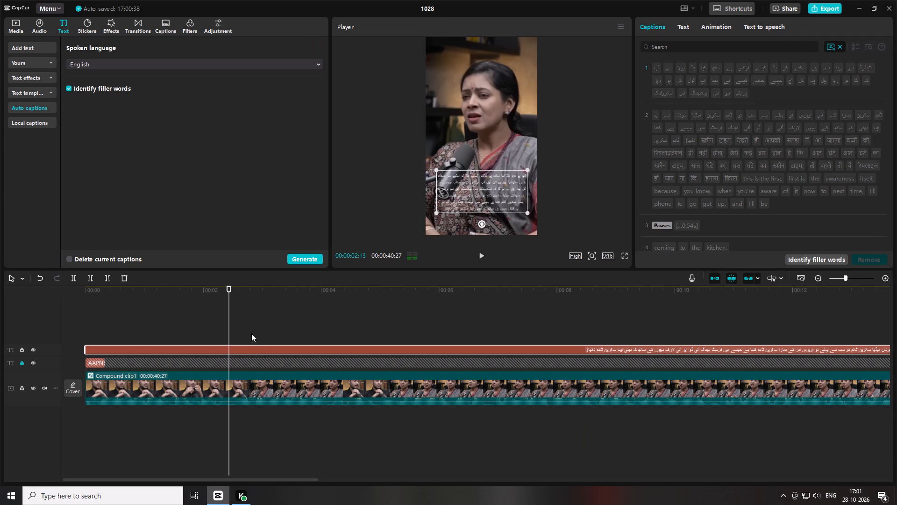
scroll(699, 163, down, 1)
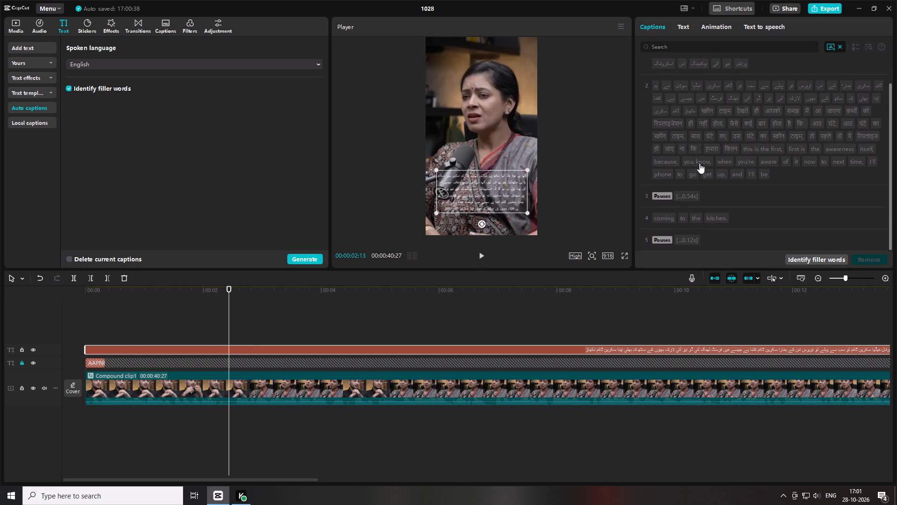
scroll(685, 237, up, 5)
click(705, 134)
click(711, 129)
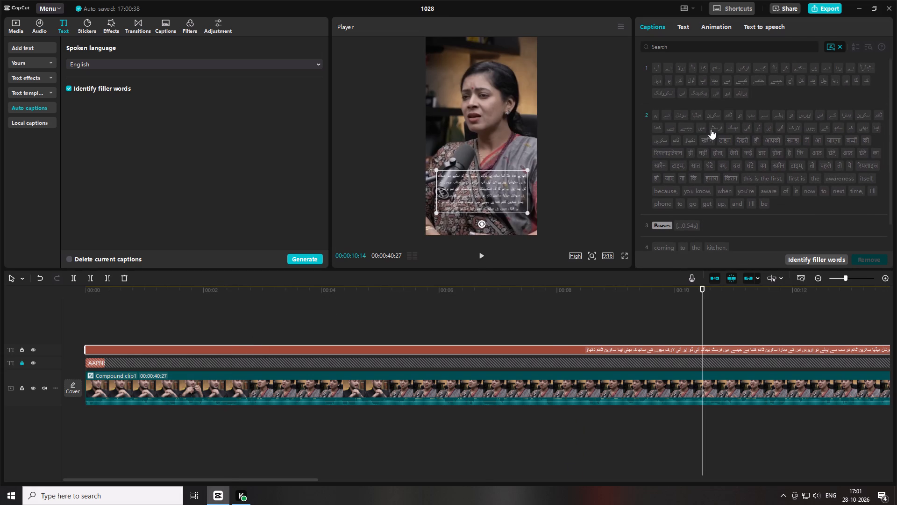
drag(435, 290, 152, 303)
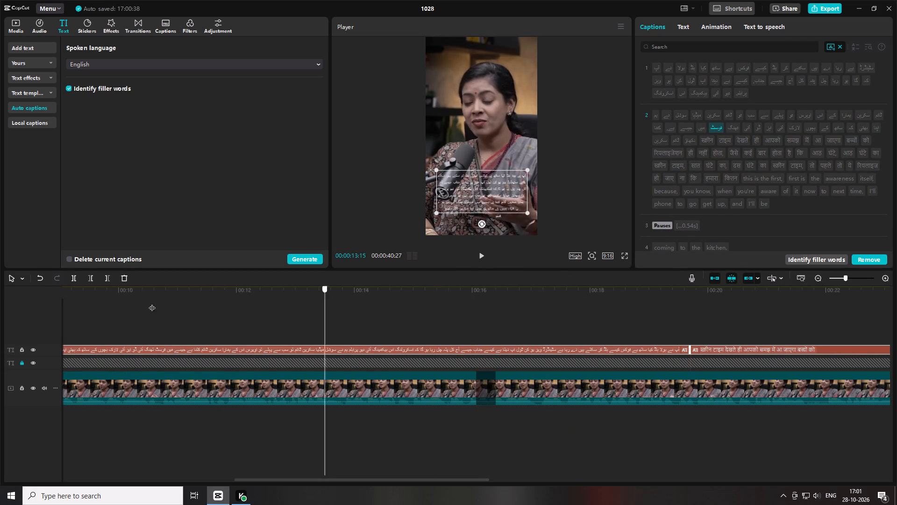
drag(152, 303, 0, 311)
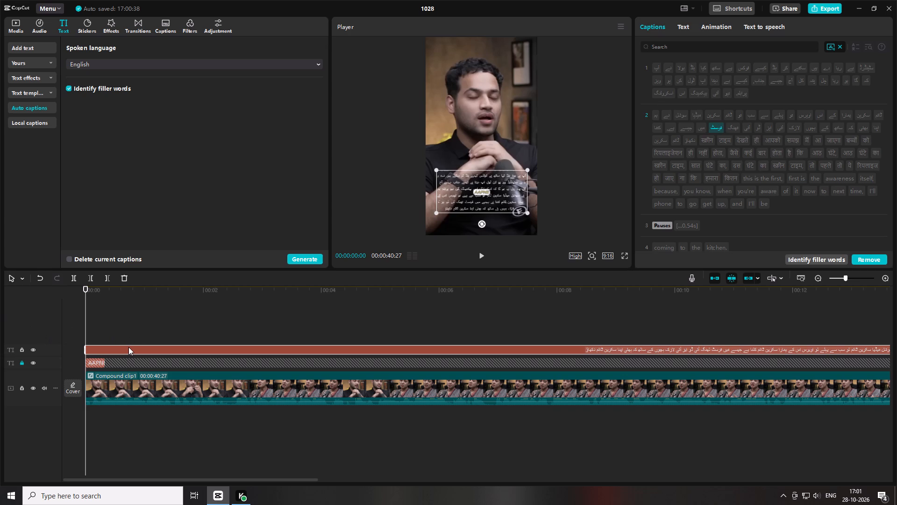
Delete the auto-generated captions from the timeline.
click(128, 347)
key(Delete)
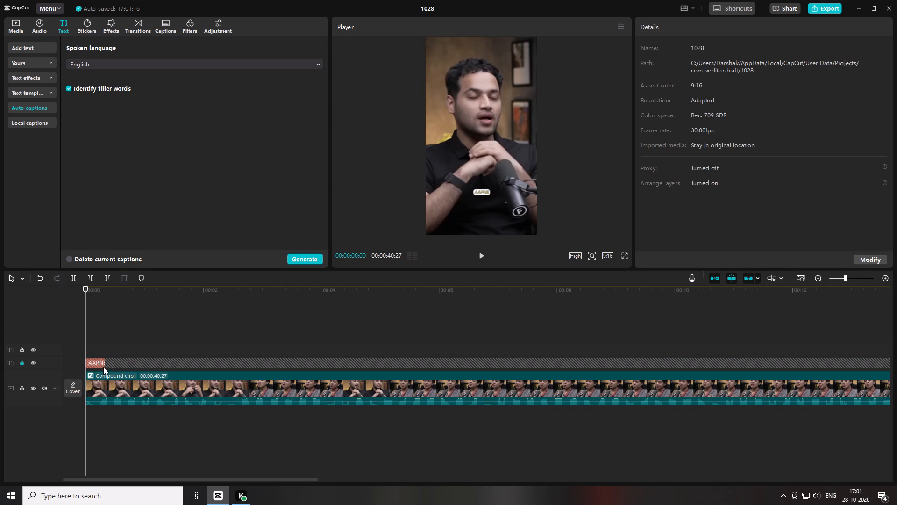
Unlock the text track that holds the "AAPNE" caption.
click(103, 367)
click(20, 362)
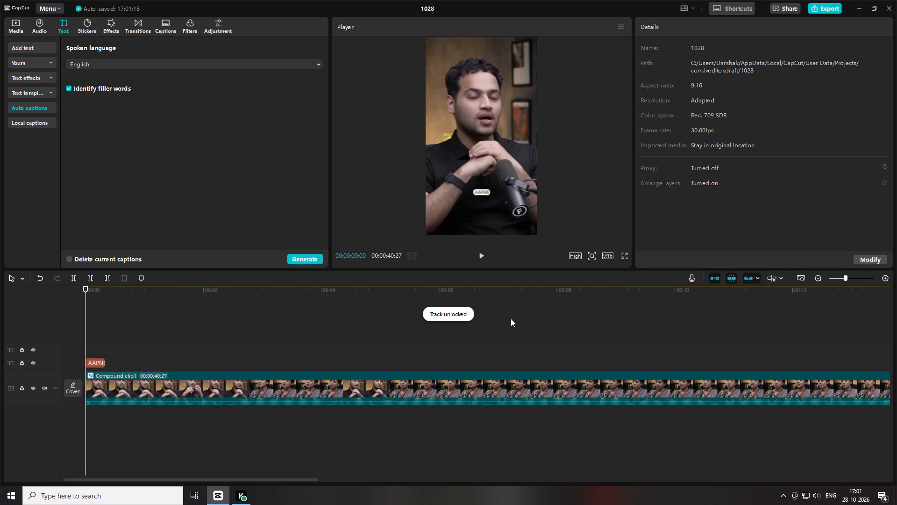
Browse the text templates and text effects, and check the "AAPNE" caption in full-screen preview.
click(45, 87)
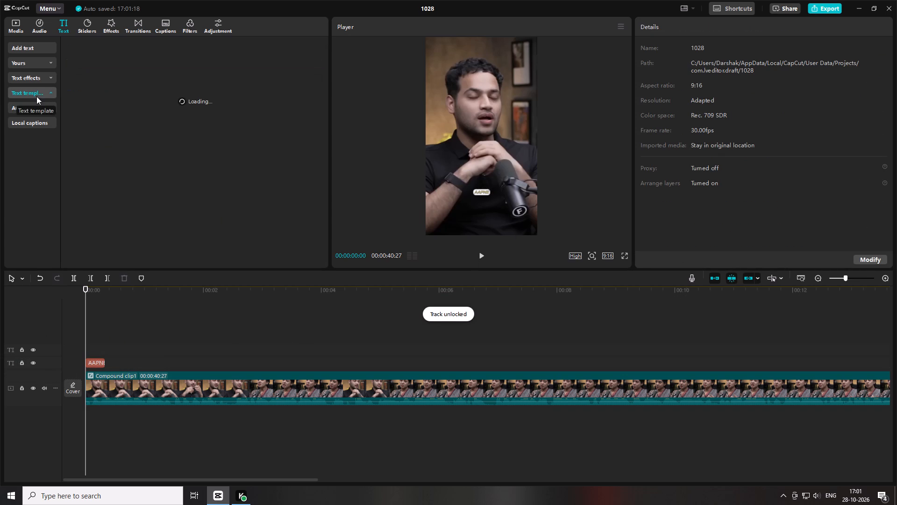
click(34, 78)
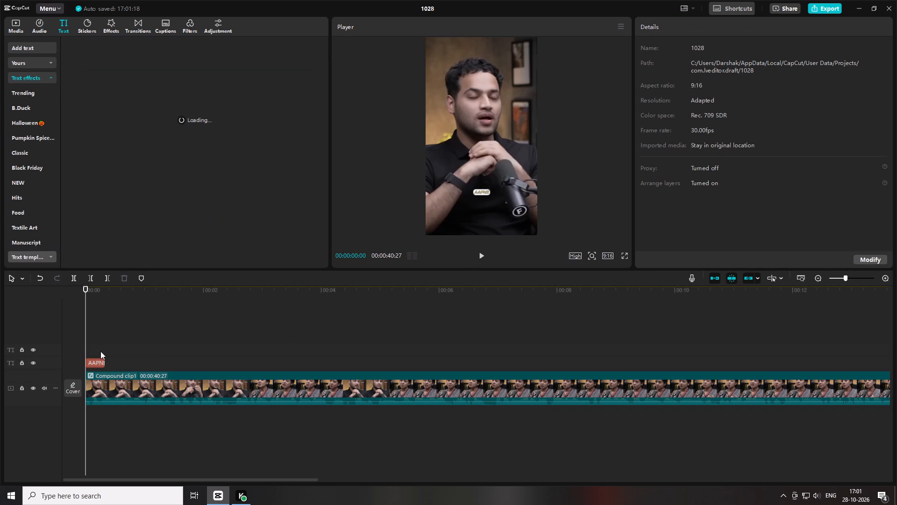
click(627, 254)
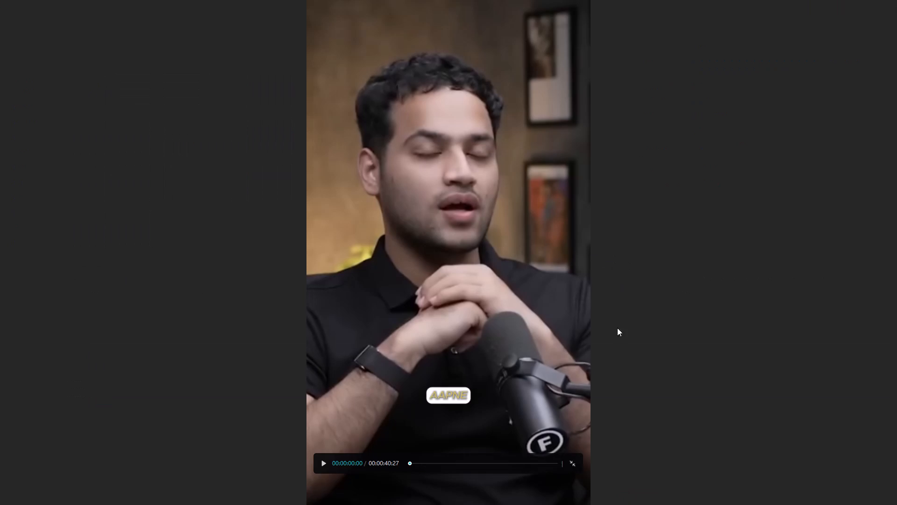
click(570, 465)
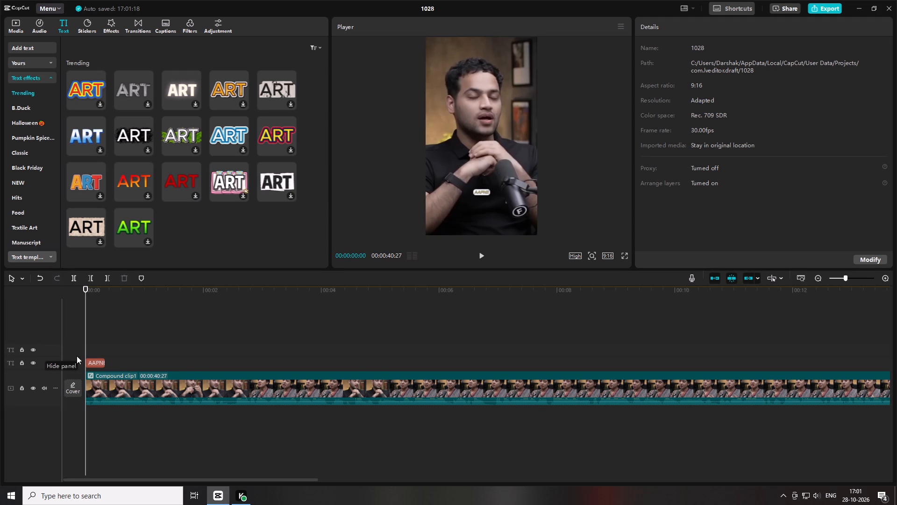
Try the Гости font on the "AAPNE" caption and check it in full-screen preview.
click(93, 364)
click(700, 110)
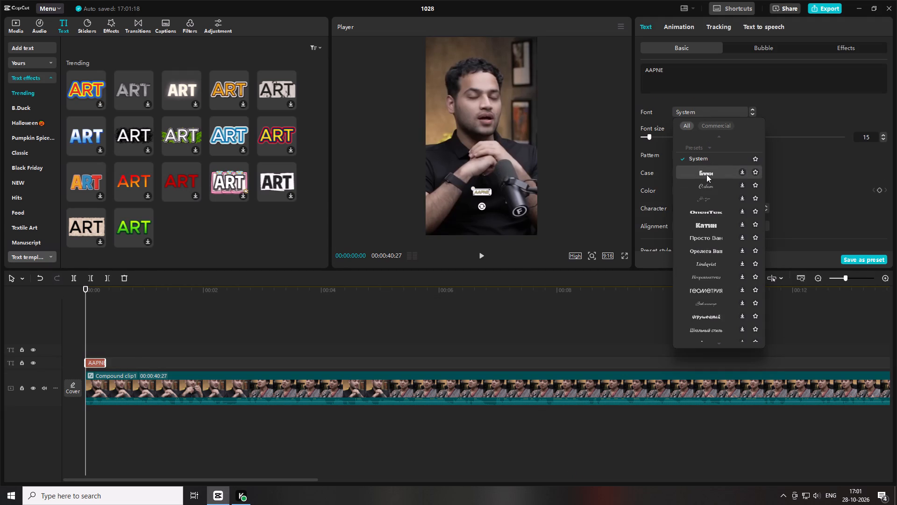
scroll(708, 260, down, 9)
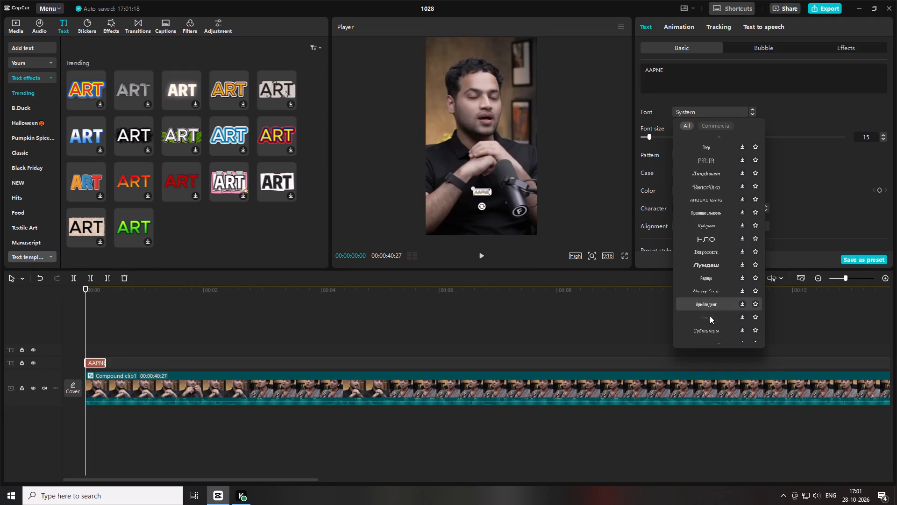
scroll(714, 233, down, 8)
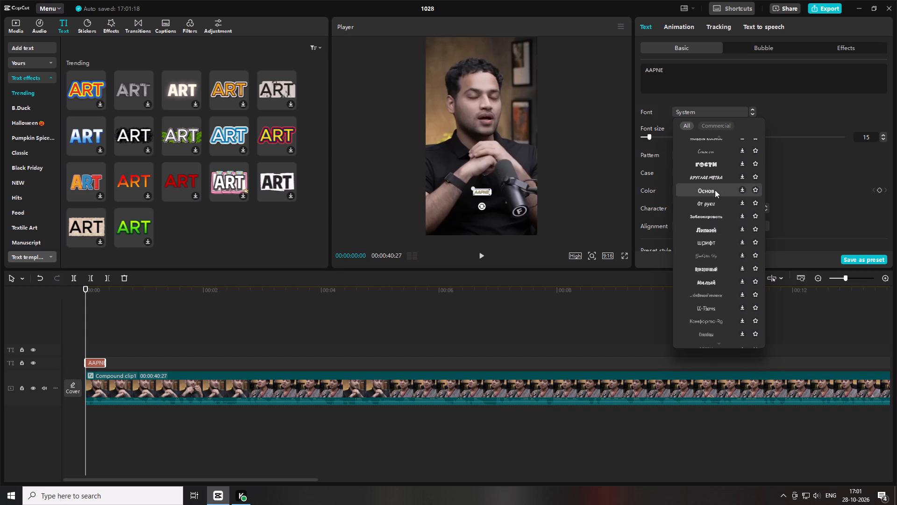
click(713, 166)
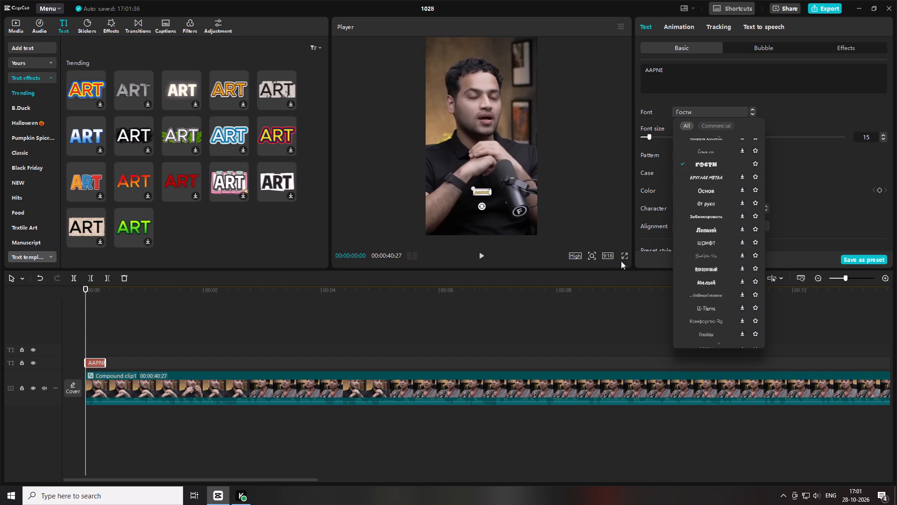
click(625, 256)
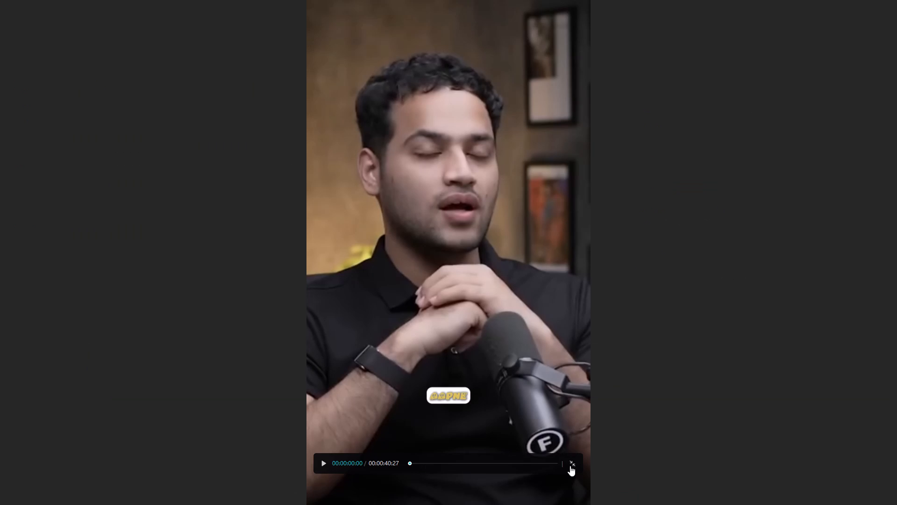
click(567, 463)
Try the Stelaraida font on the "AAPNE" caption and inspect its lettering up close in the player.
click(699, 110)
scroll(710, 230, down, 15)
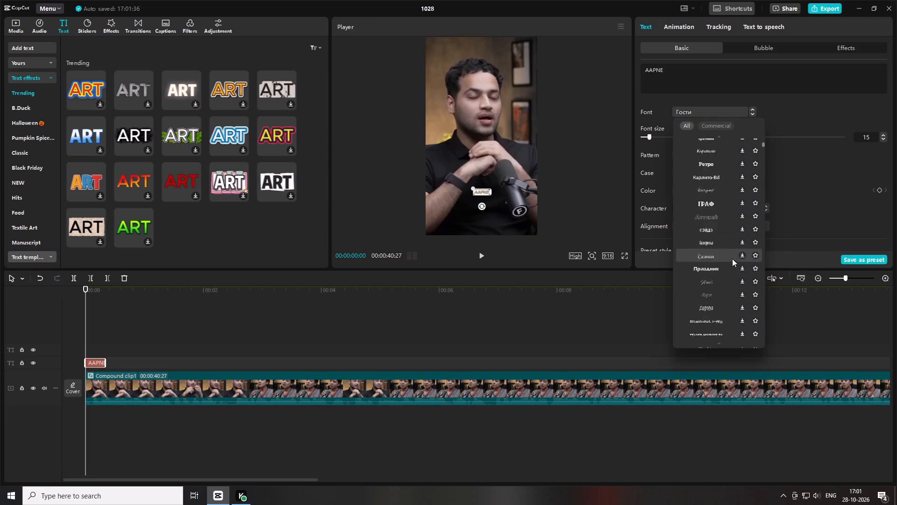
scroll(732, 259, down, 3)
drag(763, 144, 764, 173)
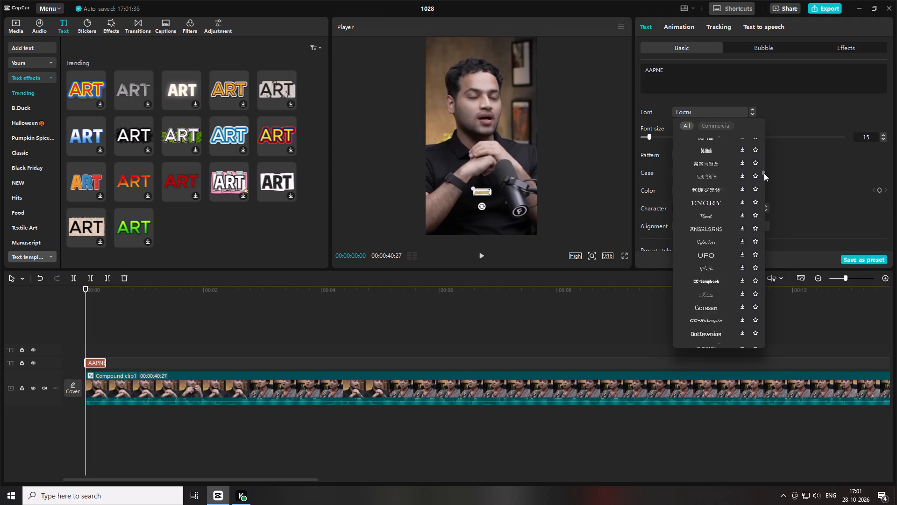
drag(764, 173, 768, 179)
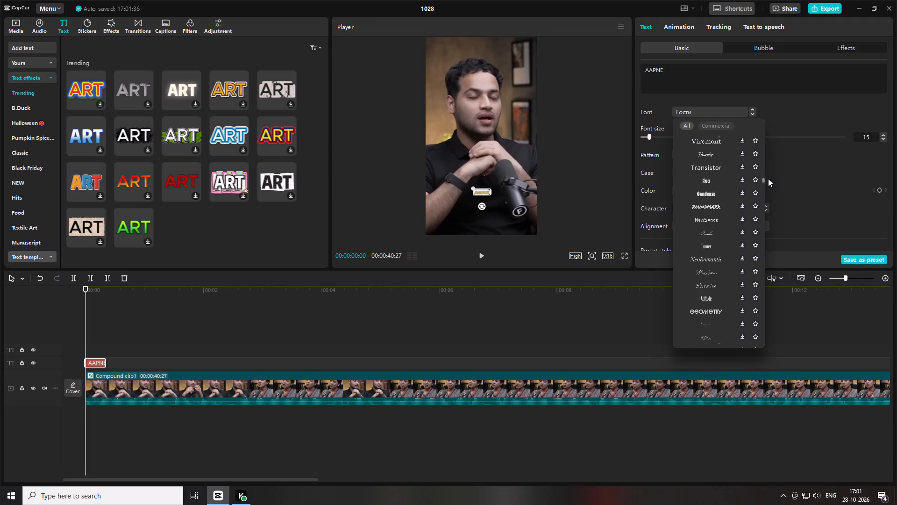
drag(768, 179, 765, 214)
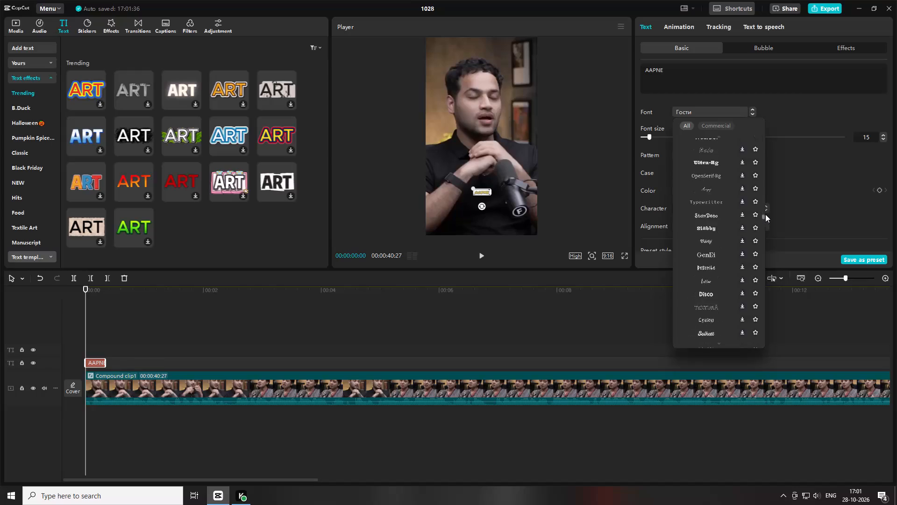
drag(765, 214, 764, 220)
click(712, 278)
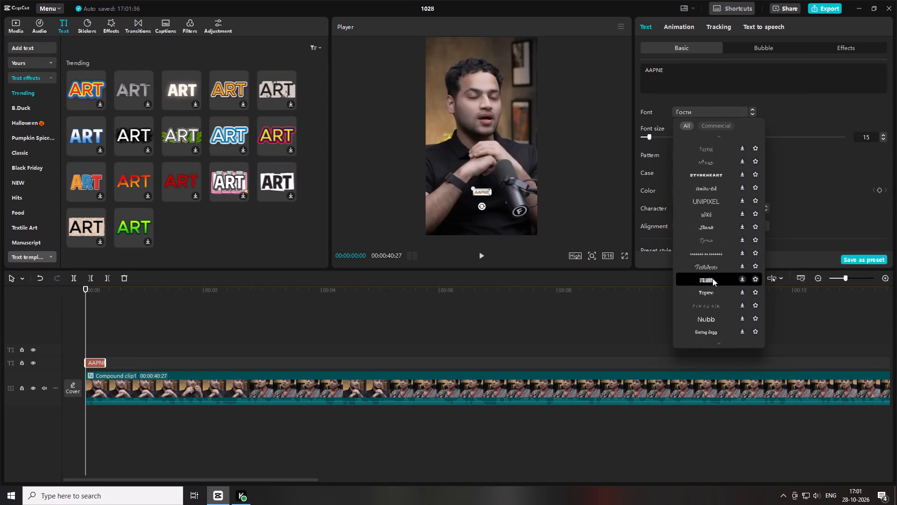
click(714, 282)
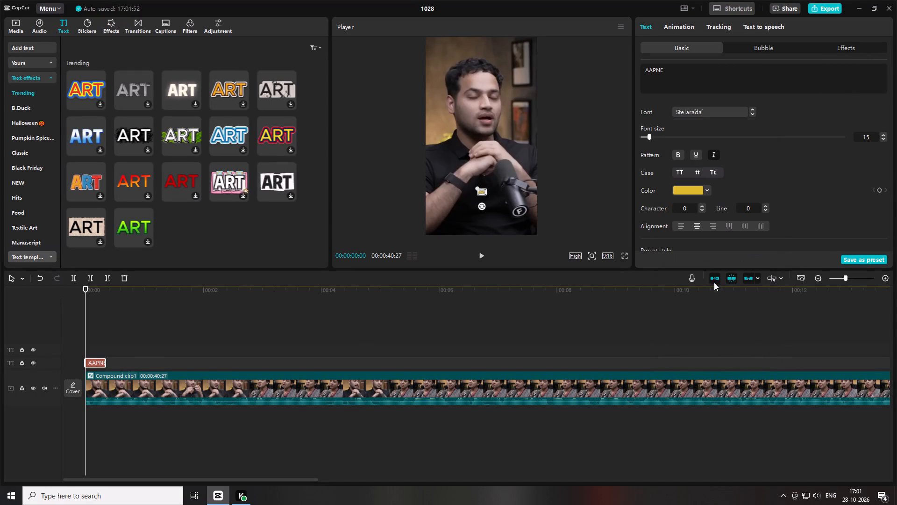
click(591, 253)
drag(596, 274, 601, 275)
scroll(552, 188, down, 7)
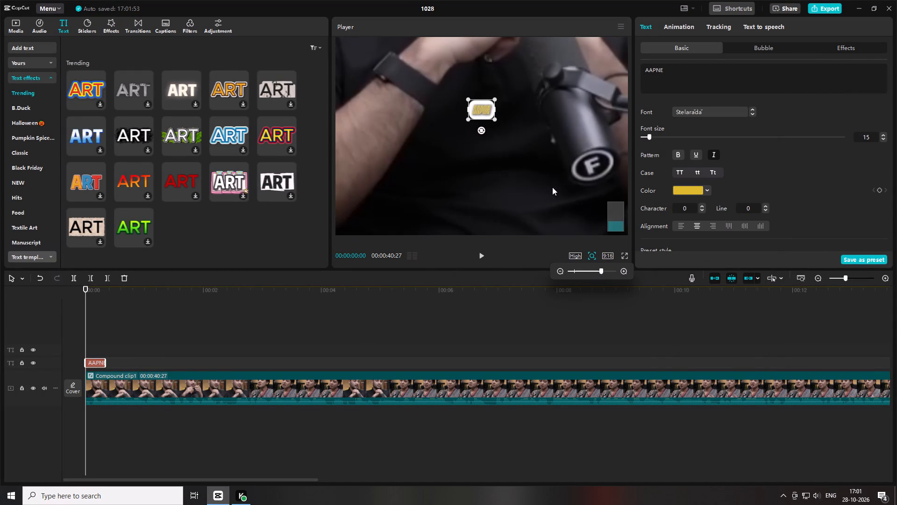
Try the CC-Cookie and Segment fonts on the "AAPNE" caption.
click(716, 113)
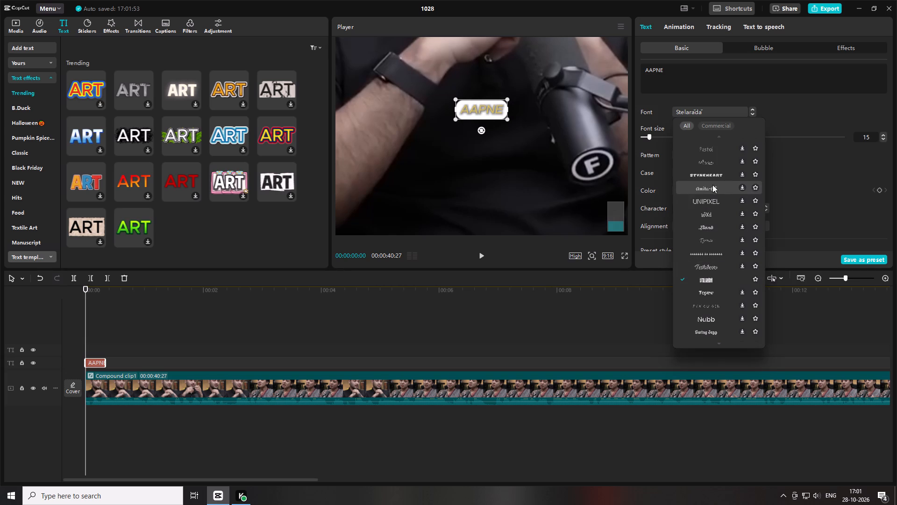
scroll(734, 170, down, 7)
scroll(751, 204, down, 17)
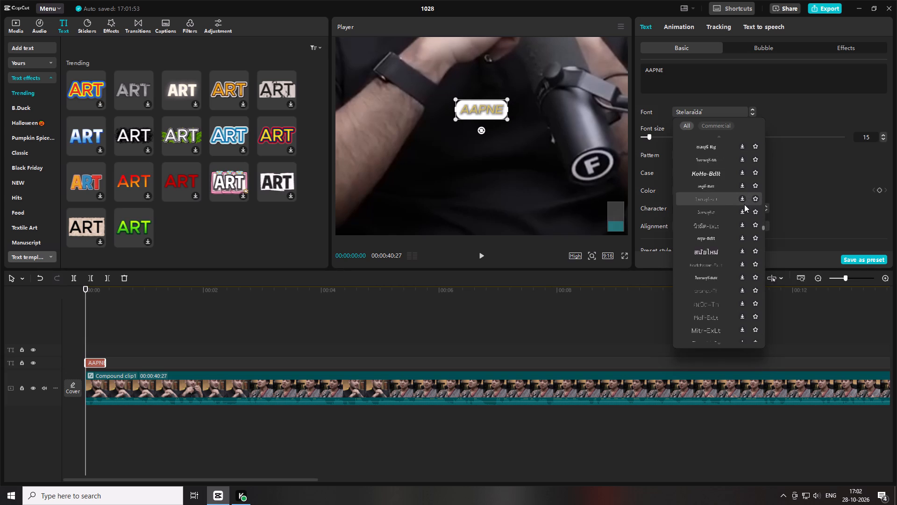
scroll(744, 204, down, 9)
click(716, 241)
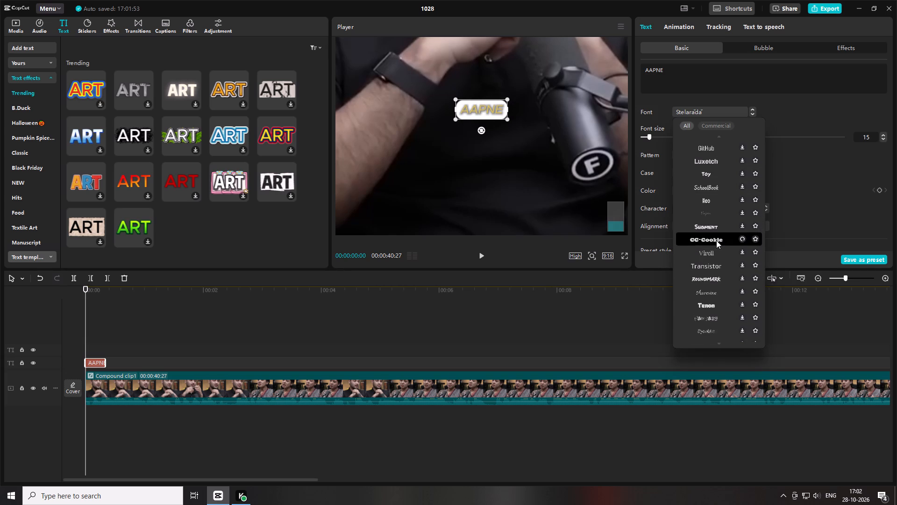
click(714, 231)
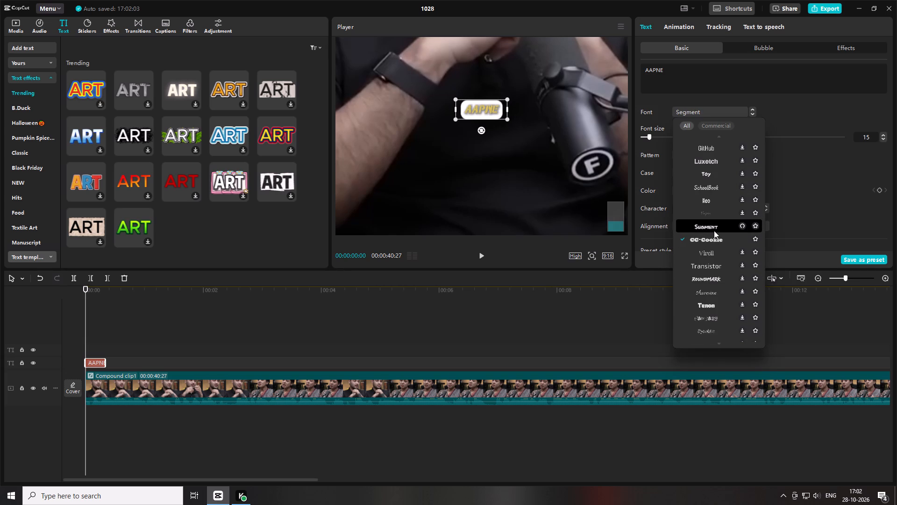
Set the font of the "AAPNE" caption to Cutin.
scroll(714, 231, down, 6)
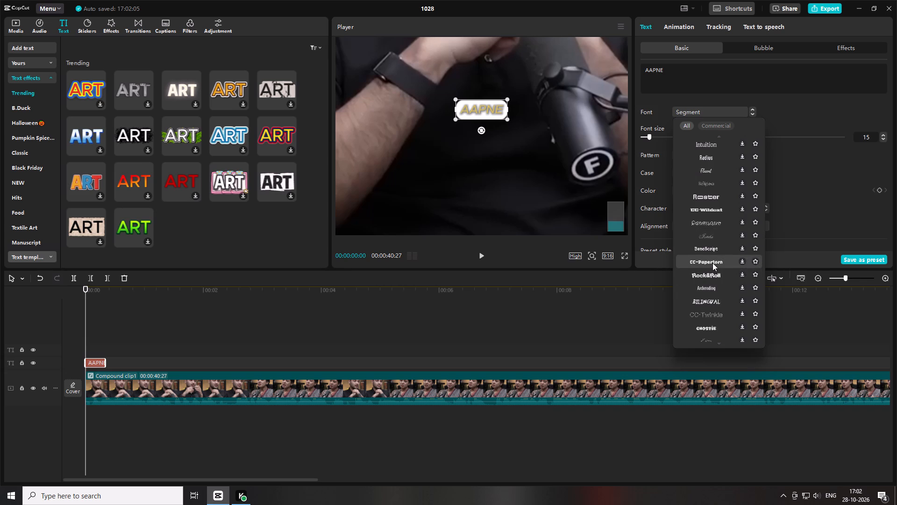
scroll(704, 303, down, 16)
scroll(703, 311, down, 8)
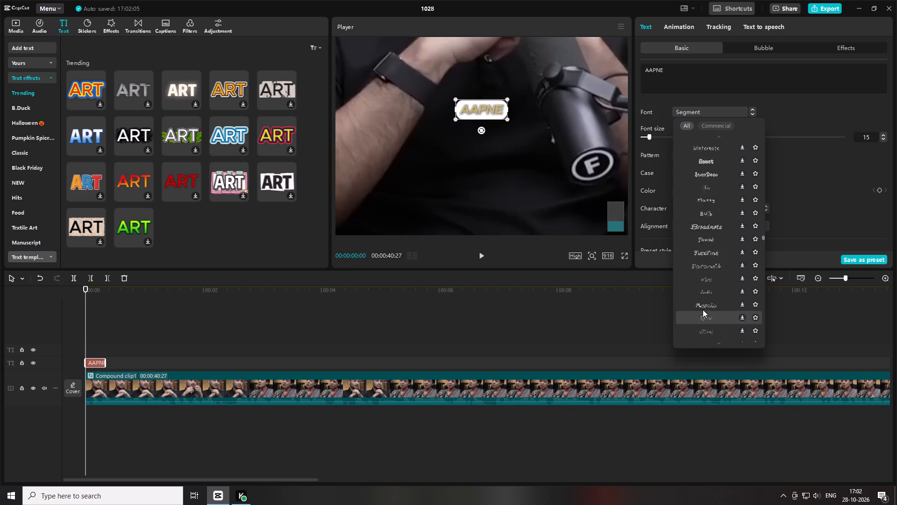
scroll(702, 305, down, 16)
scroll(711, 297, down, 14)
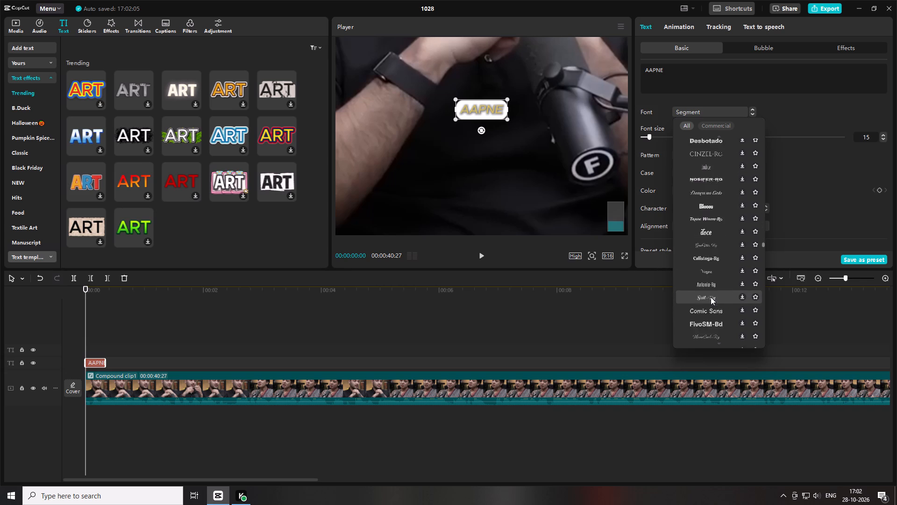
scroll(711, 297, down, 16)
scroll(709, 313, down, 6)
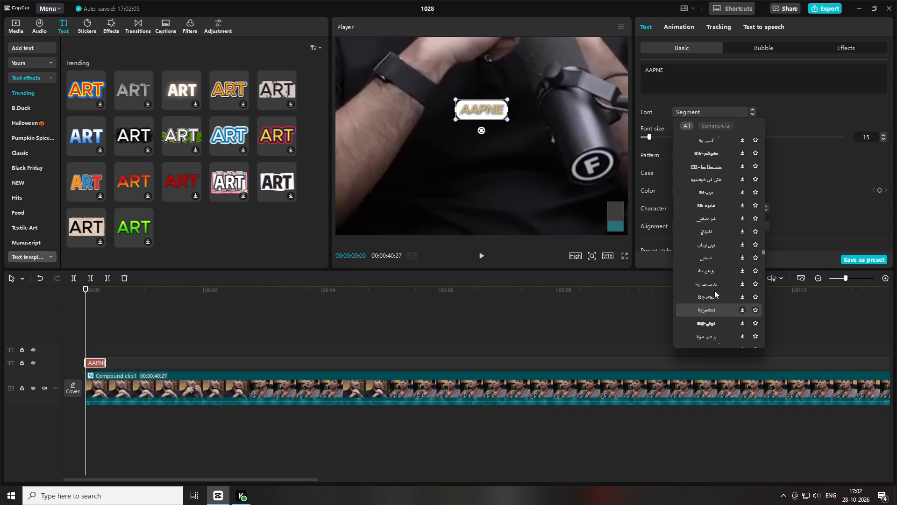
scroll(722, 277, up, 5)
scroll(725, 286, down, 6)
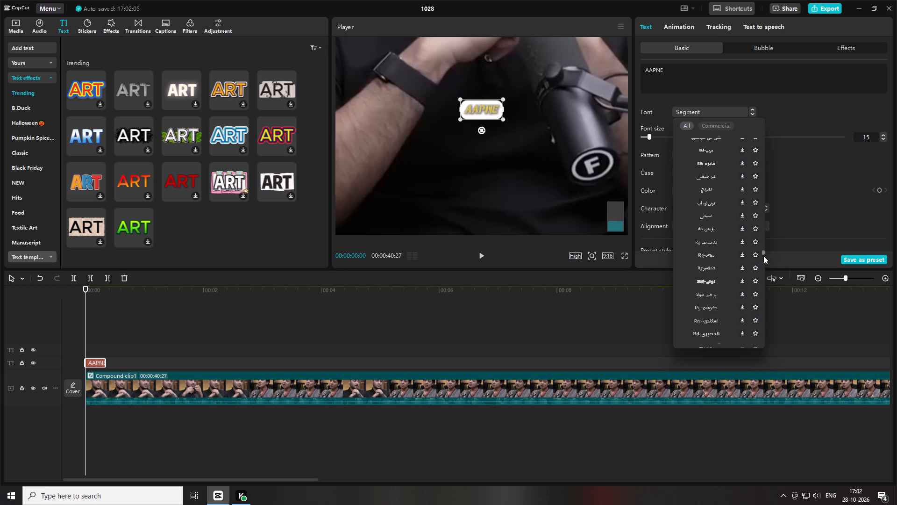
drag(761, 253, 762, 258)
click(762, 258)
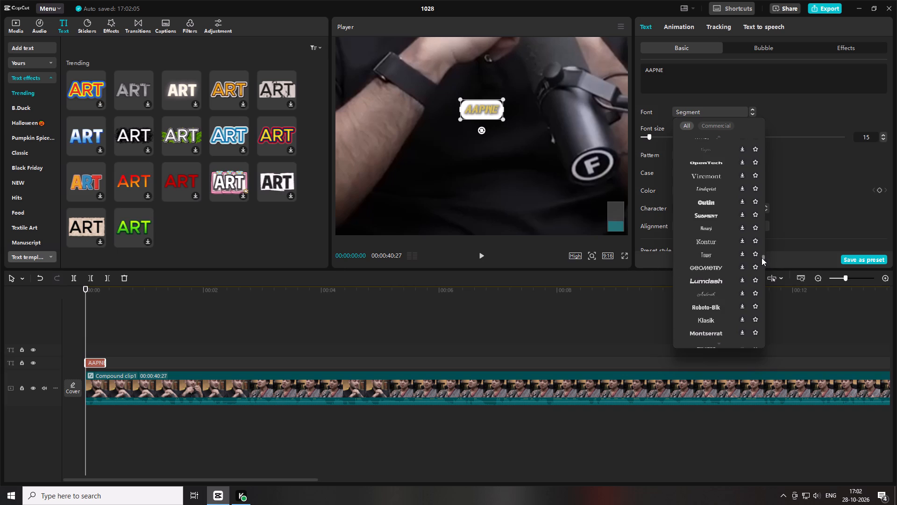
click(722, 202)
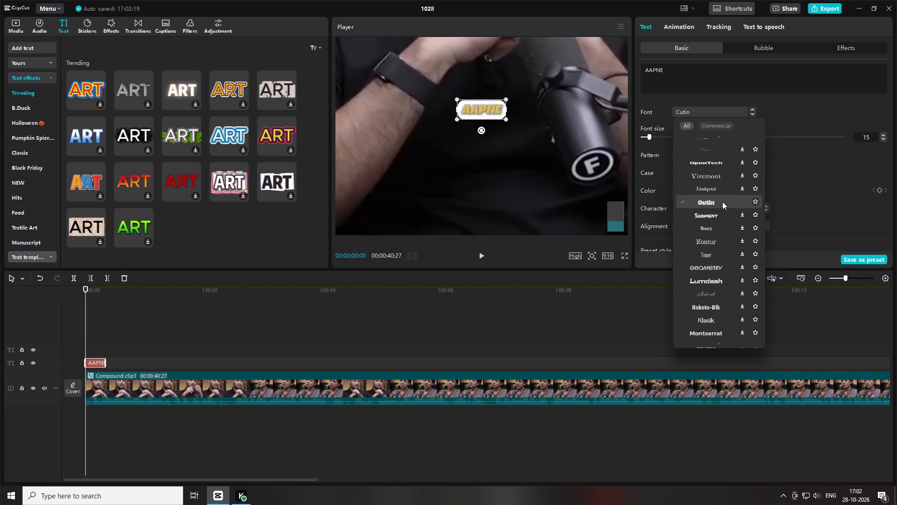
click(820, 173)
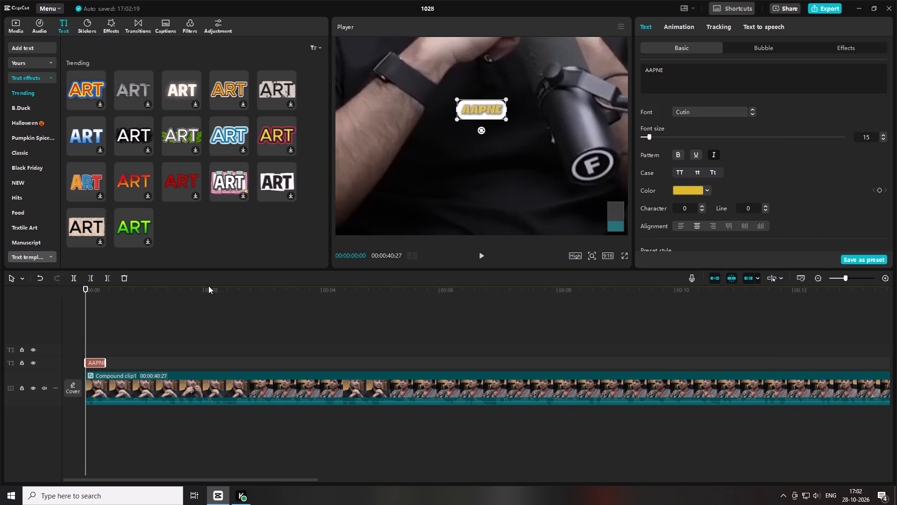
Open the font choices for the "AAPNE" caption again.
click(713, 109)
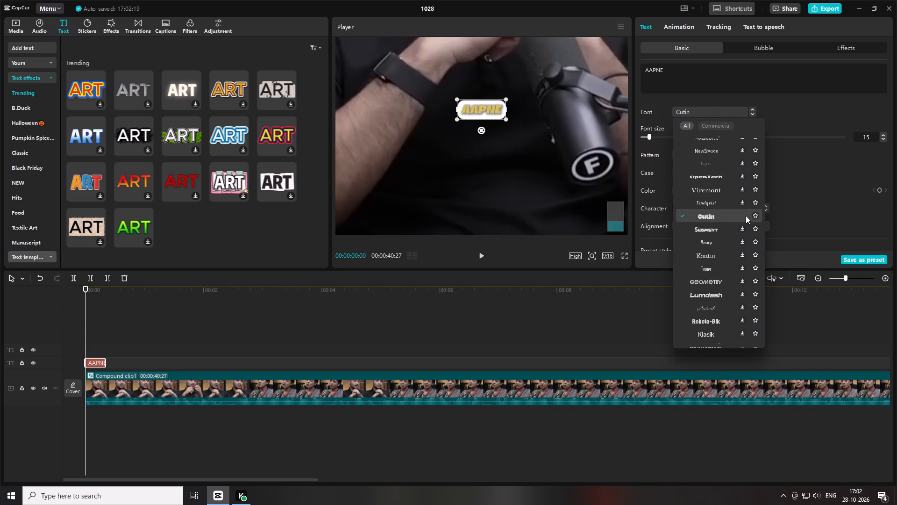
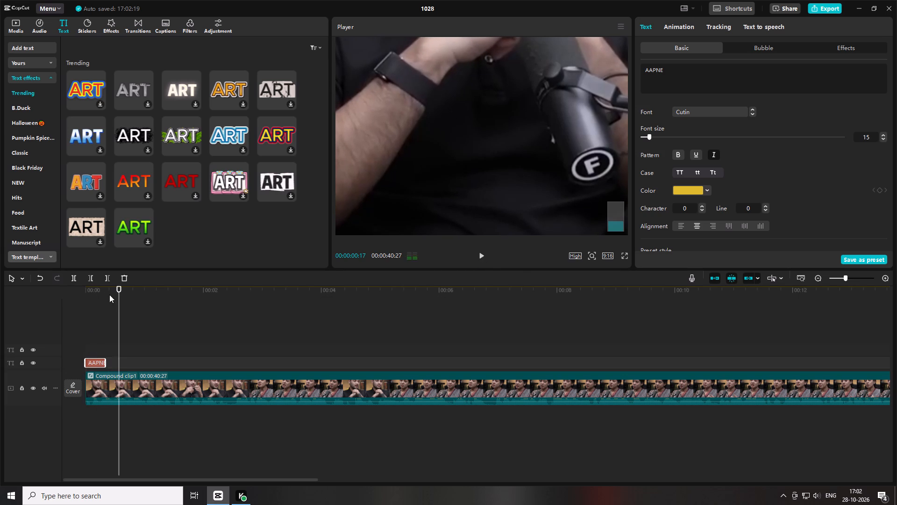
Extend the "AAPNE" caption's end to 00:00:00:12, where the spoken word finishes.
click(112, 286)
key(space)
click(109, 285)
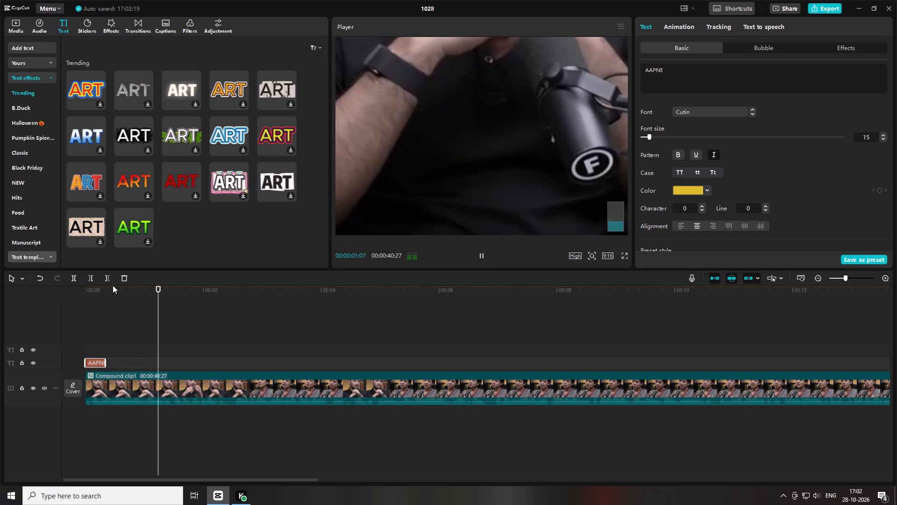
drag(118, 286, 109, 285)
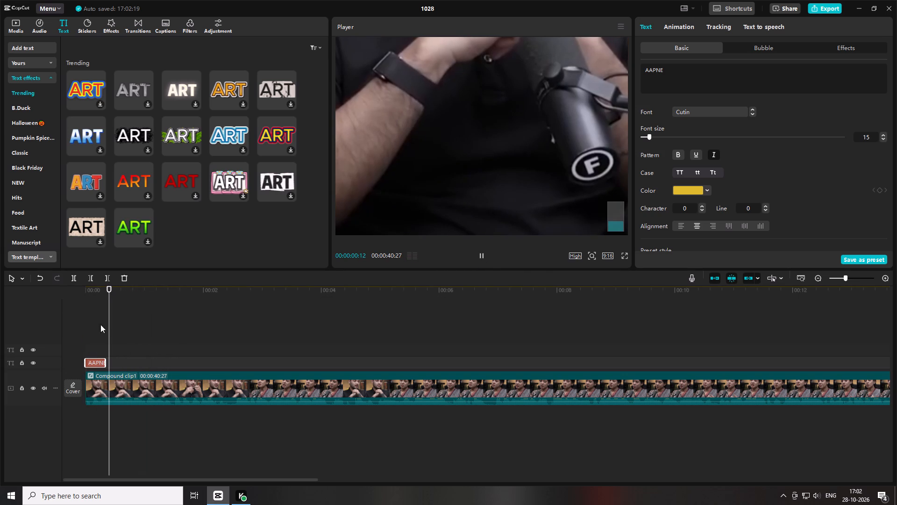
click(106, 364)
Duplicate the "AAPNE" caption directly after itself and change the copy's text to "BOLA".
key(ctrl+c)
key(ctrl+v)
drag(685, 78, 475, 62)
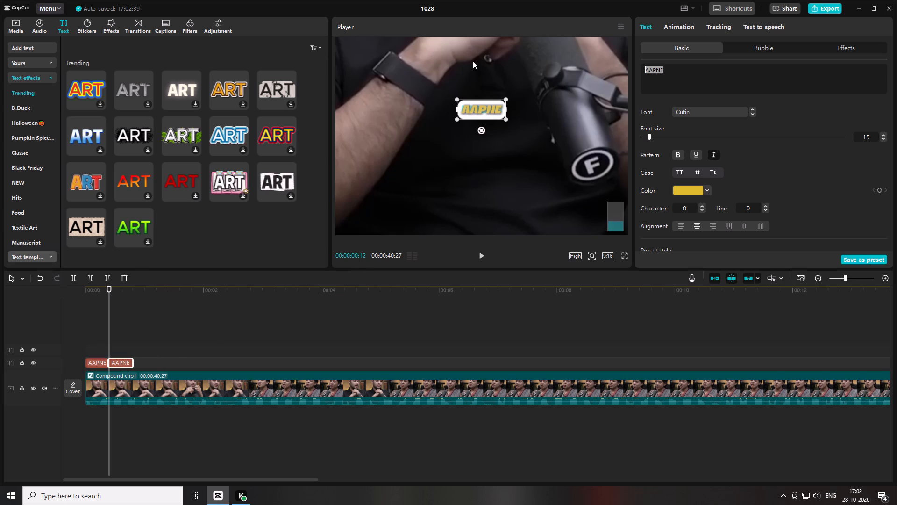
text(bola)
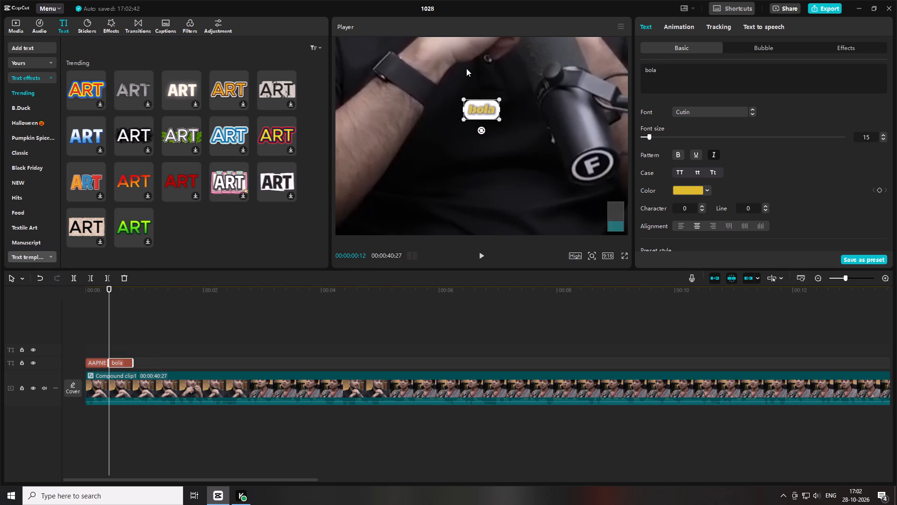
drag(695, 75, 417, 88)
key(BackSpace)
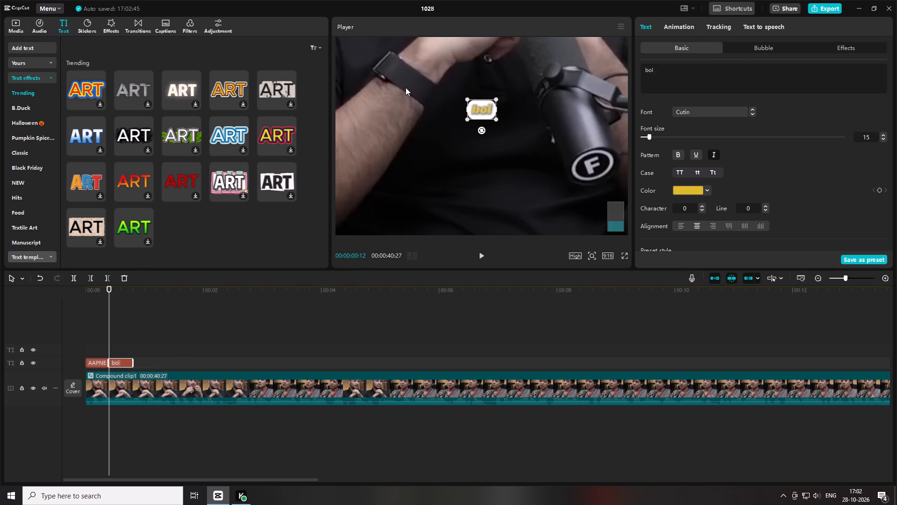
key(BackSpace)
key(BackSpace)
key(BackSpace)
text(BOA)
key(BackSpace)
text(LA)
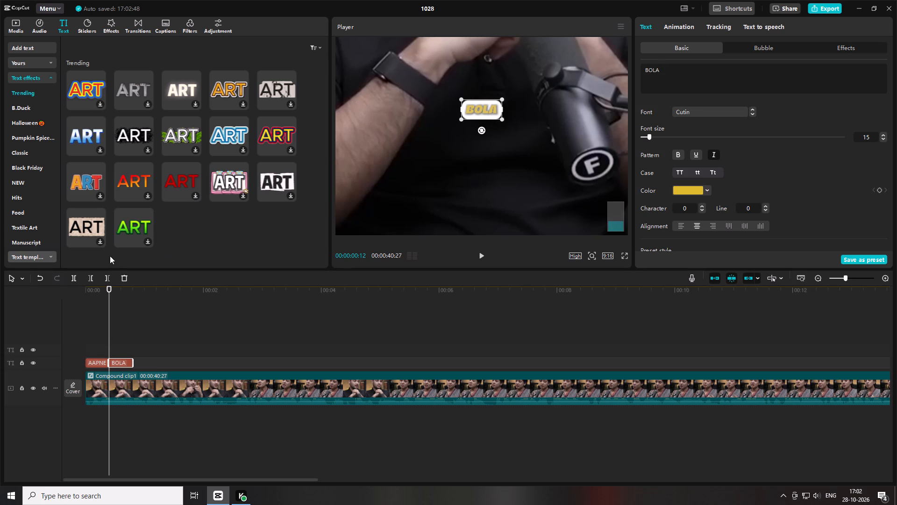
Play back the opening to check the "AAPNE" and "BOLA" captions against the speech and find where the second word ends.
click(90, 334)
drag(85, 296, 73, 290)
key(space)
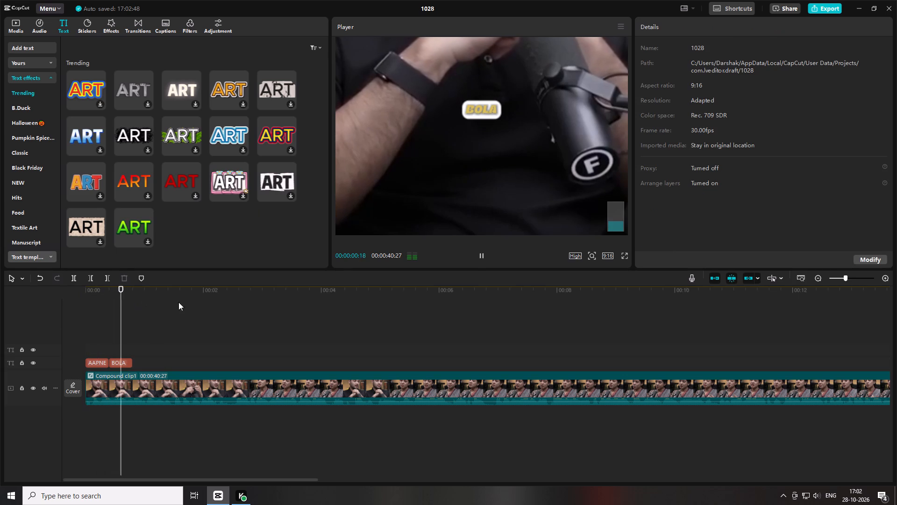
key(space)
key(space)
key(space)
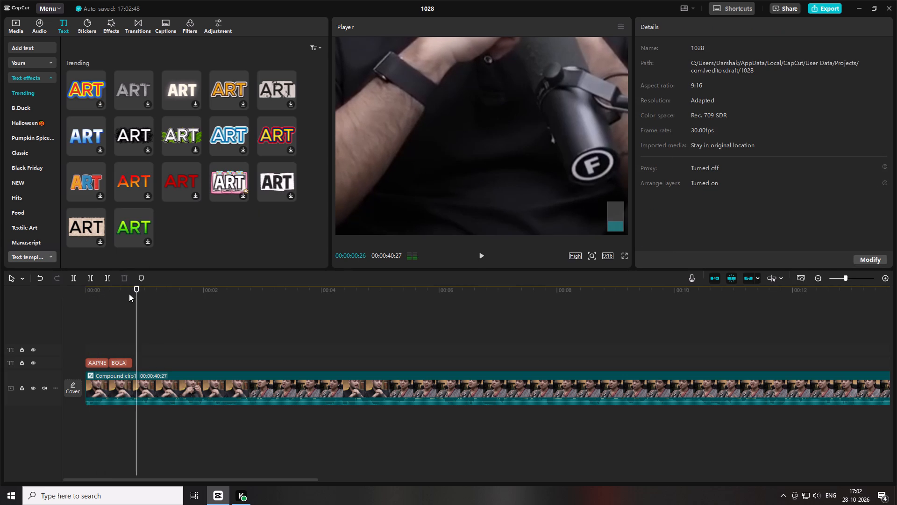
click(134, 289)
key(space)
click(134, 289)
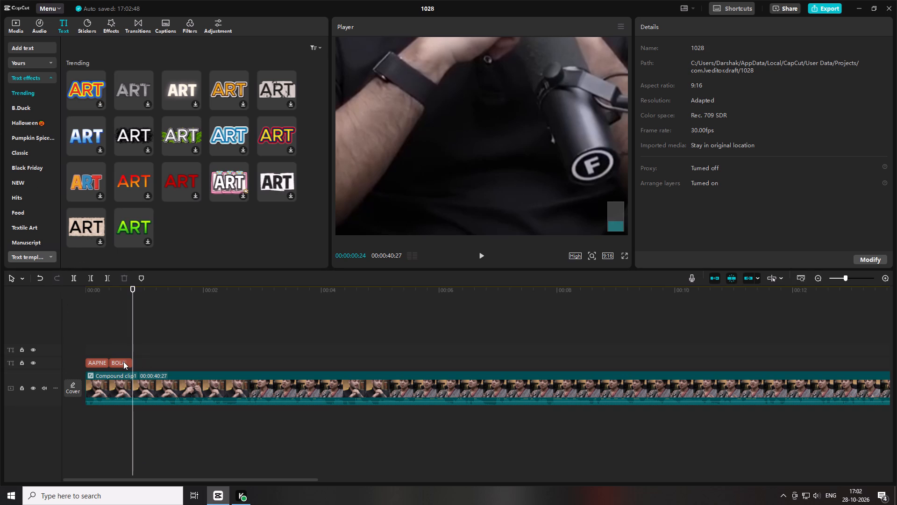
Add a default text clip directly after the "BOLA" caption at 00:00:00:24 and set its text to "BUILD".
click(12, 24)
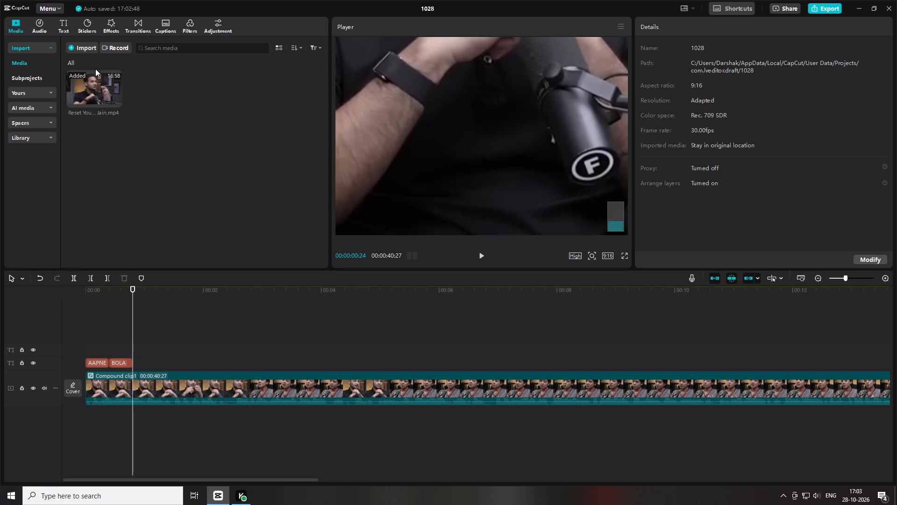
drag(51, 24, 59, 23)
click(60, 23)
click(38, 50)
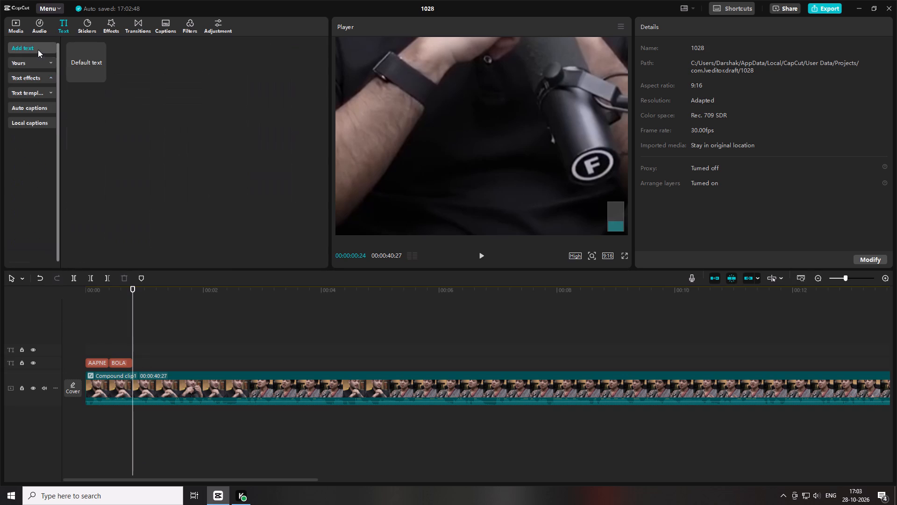
drag(92, 60, 135, 363)
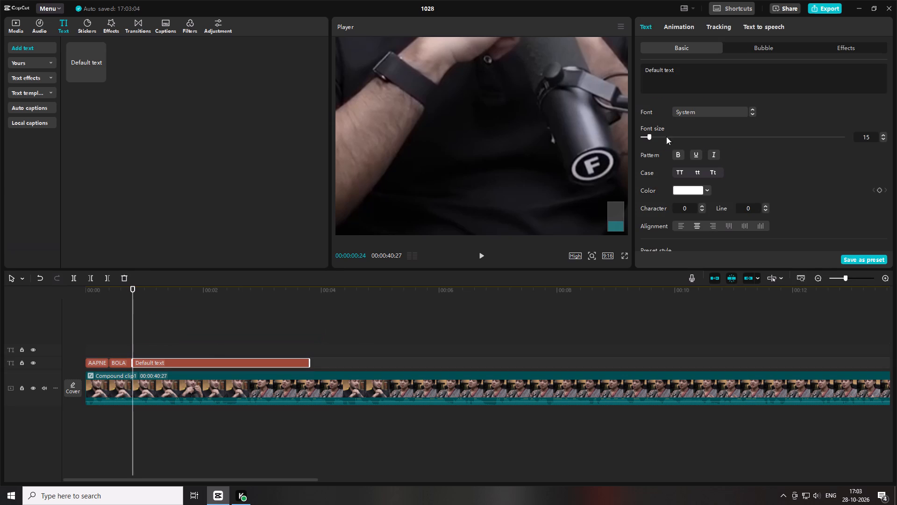
drag(682, 77, 361, 45)
text(bu)
key(BackSpace)
key(BackSpace)
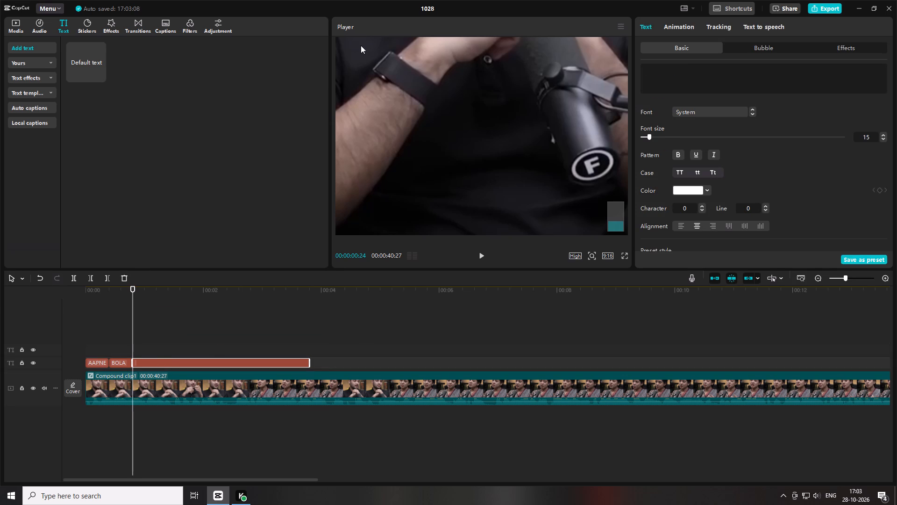
text(BUI)
text(LD)
Look through the font list, from the recently used fonts down to the system fonts, for a bold font for the "BUILD" caption.
click(698, 108)
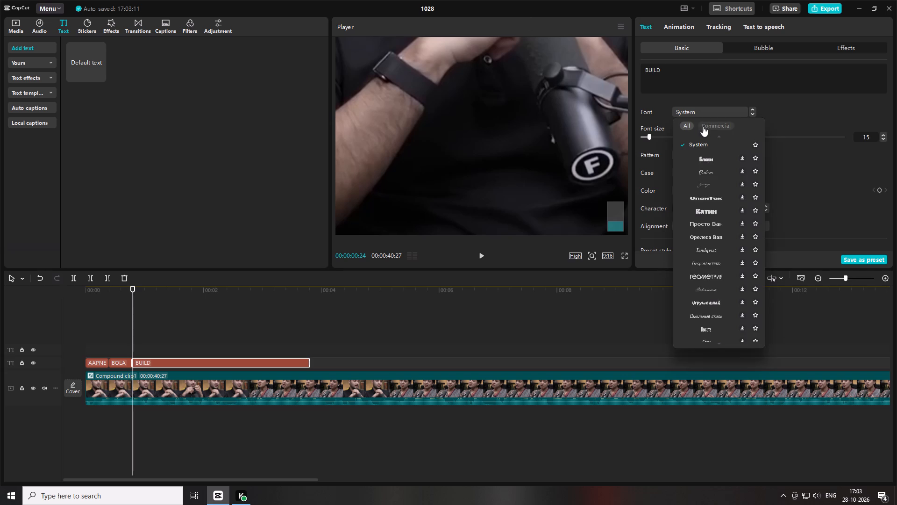
scroll(711, 130, up, 2)
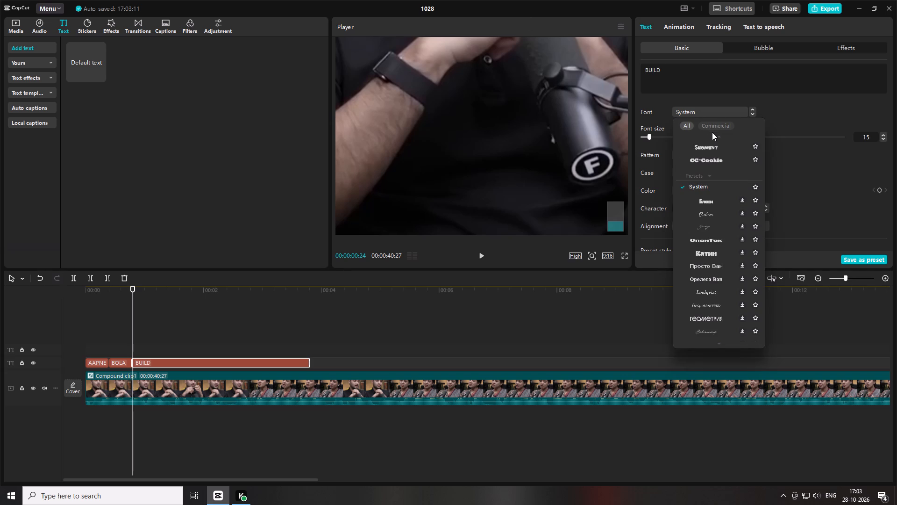
click(718, 137)
click(716, 142)
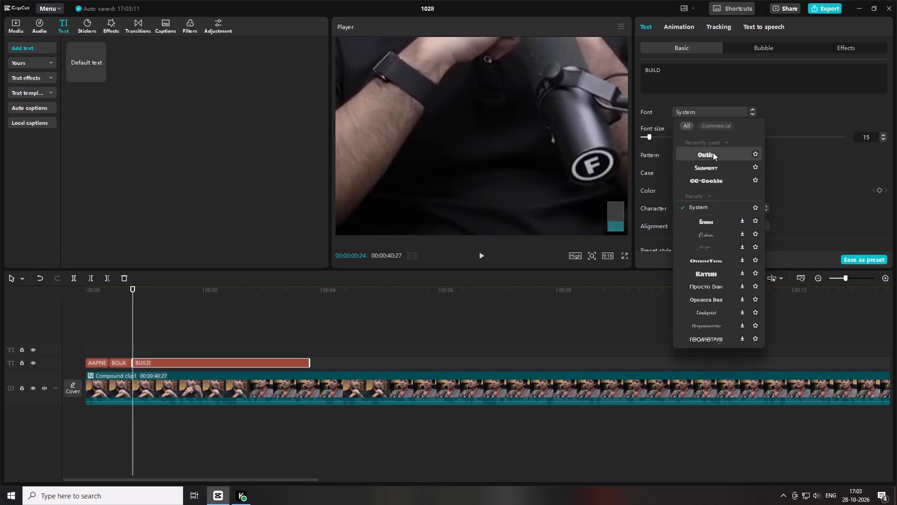
scroll(705, 202, down, 8)
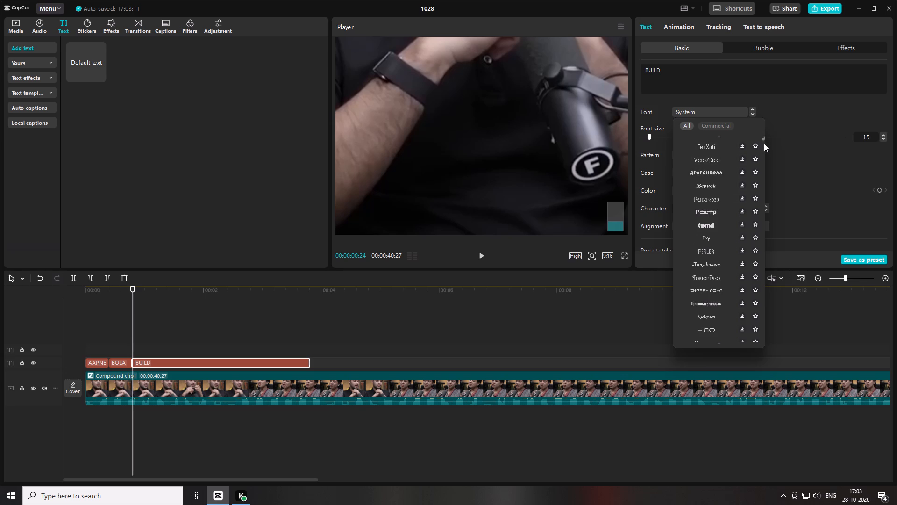
scroll(760, 150, down, 7)
drag(765, 140, 769, 167)
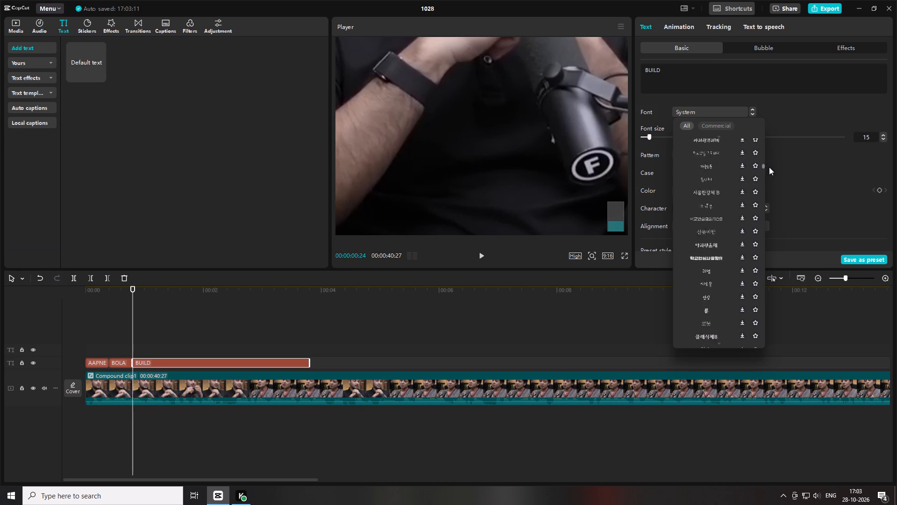
drag(769, 167, 763, 243)
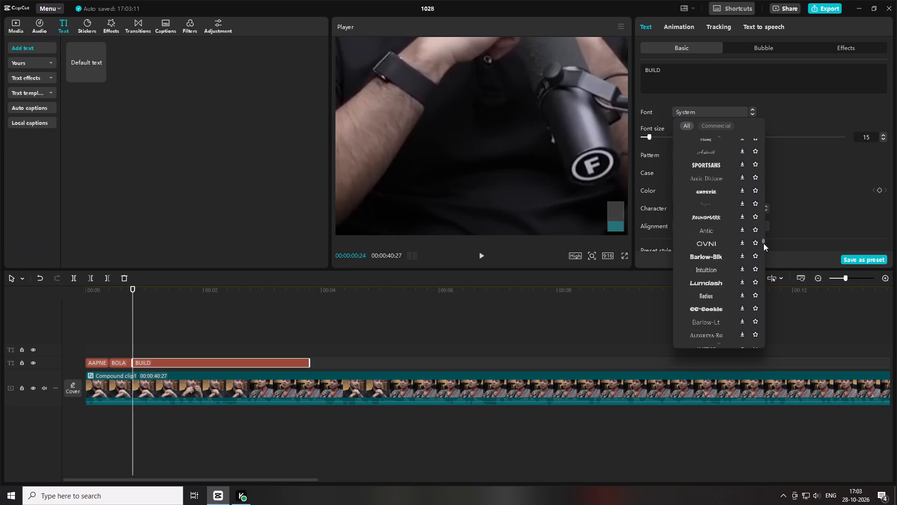
drag(763, 243, 763, 264)
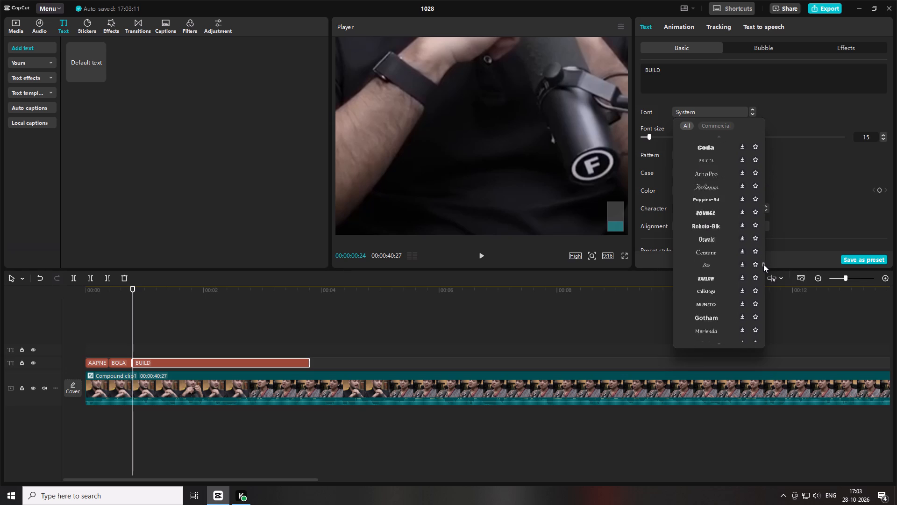
drag(763, 264, 764, 310)
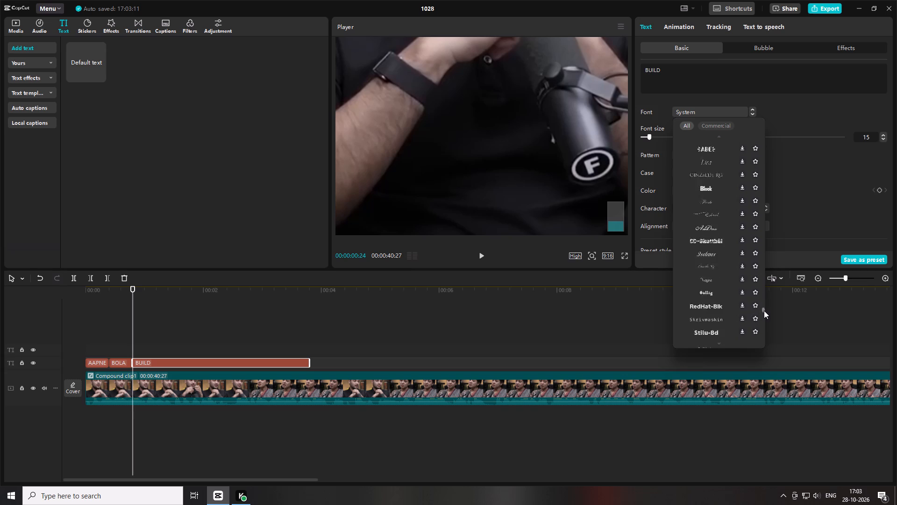
drag(764, 310, 764, 337)
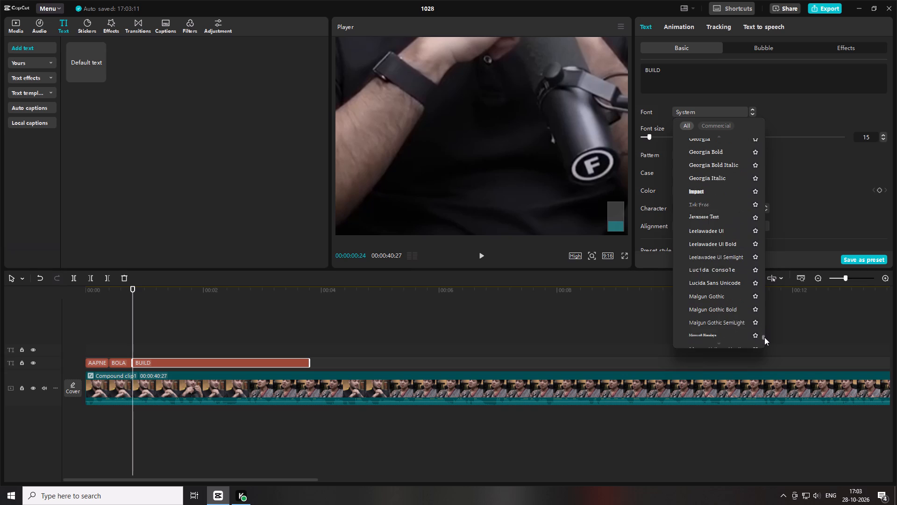
drag(764, 337, 764, 337)
right_click(764, 337)
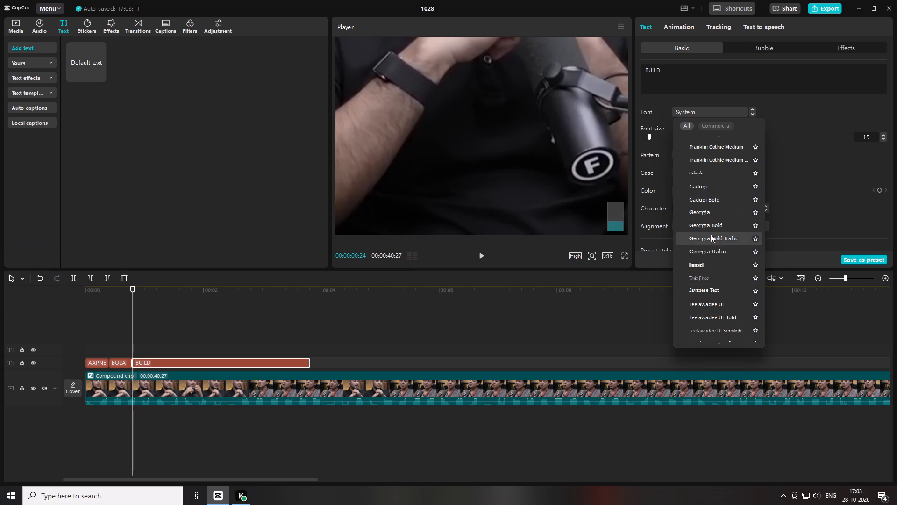
scroll(710, 220, down, 7)
scroll(709, 217, up, 11)
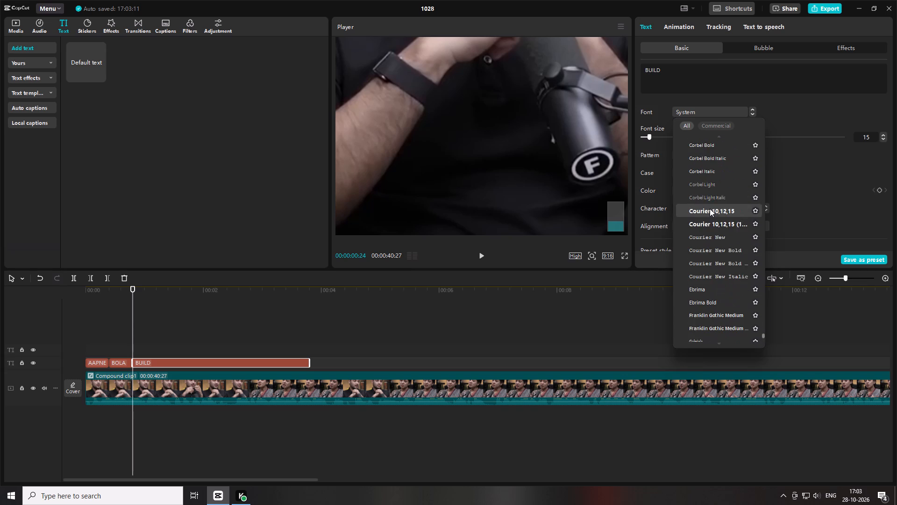
scroll(729, 153, up, 2)
scroll(729, 153, down, 9)
scroll(711, 210, down, 14)
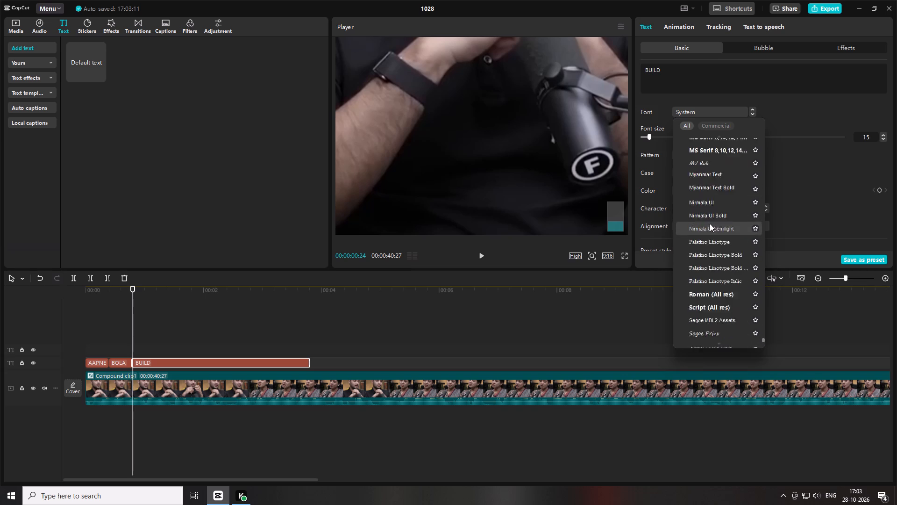
scroll(710, 224, down, 3)
scroll(698, 260, up, 19)
scroll(717, 195, up, 2)
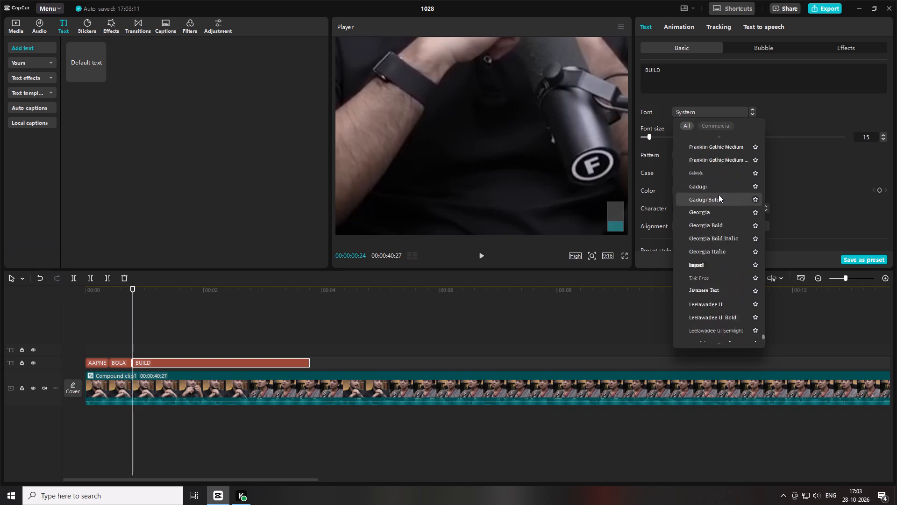
scroll(719, 195, up, 18)
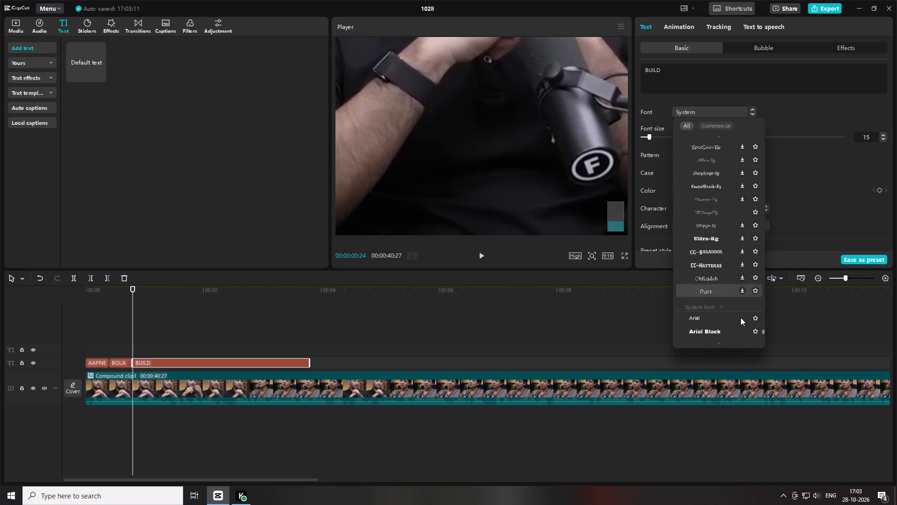
scroll(743, 324, down, 2)
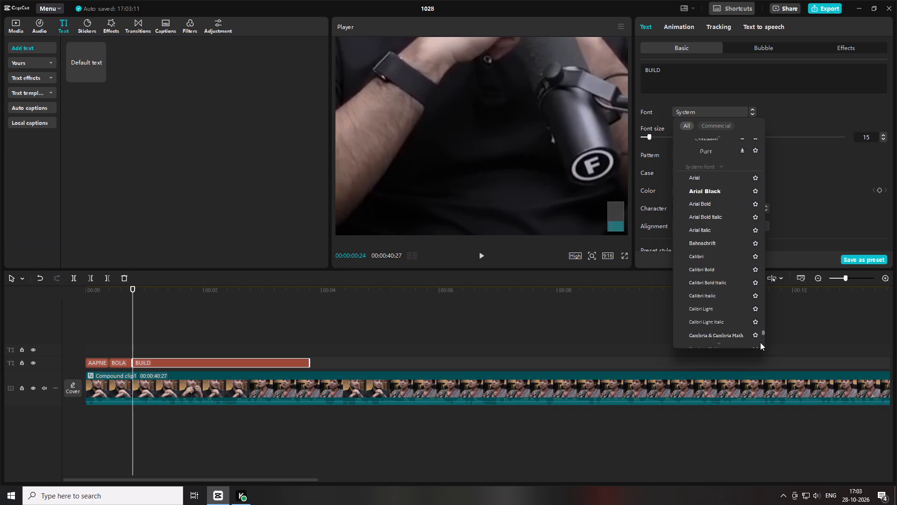
Find the condensed bold font RailroadGCC among the preset fonts and apply it to the "BUILD" caption.
drag(763, 332, 763, 328)
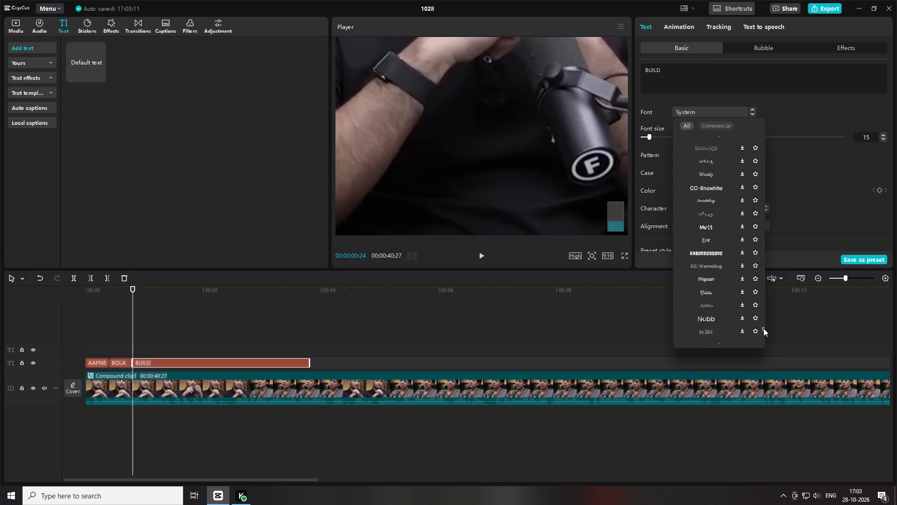
drag(763, 328, 763, 317)
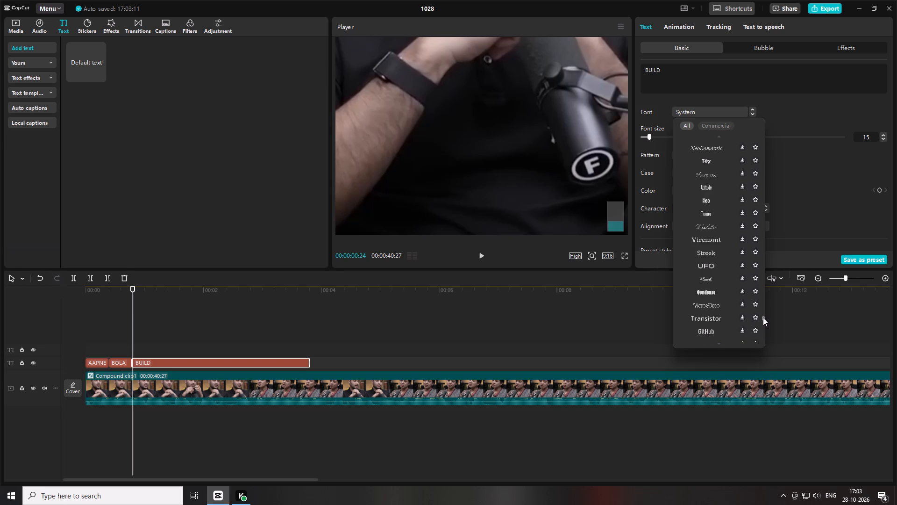
drag(763, 317, 759, 308)
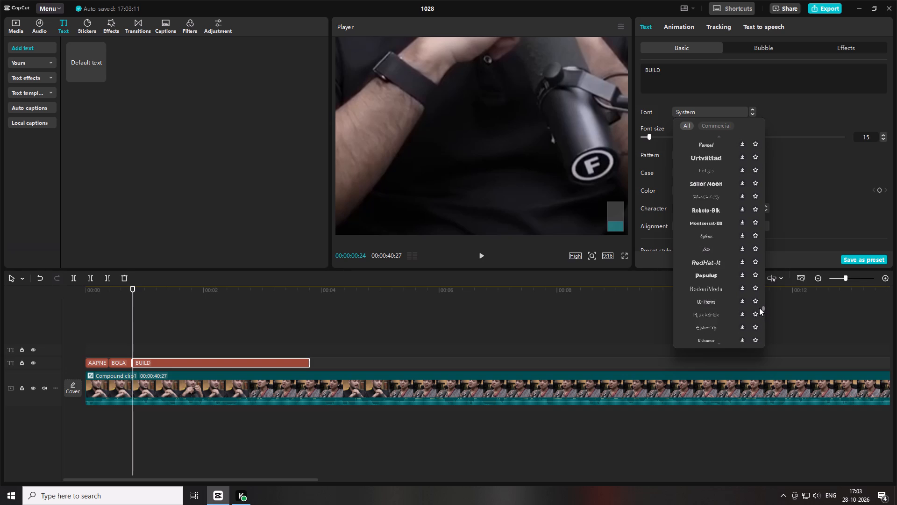
drag(759, 308, 759, 299)
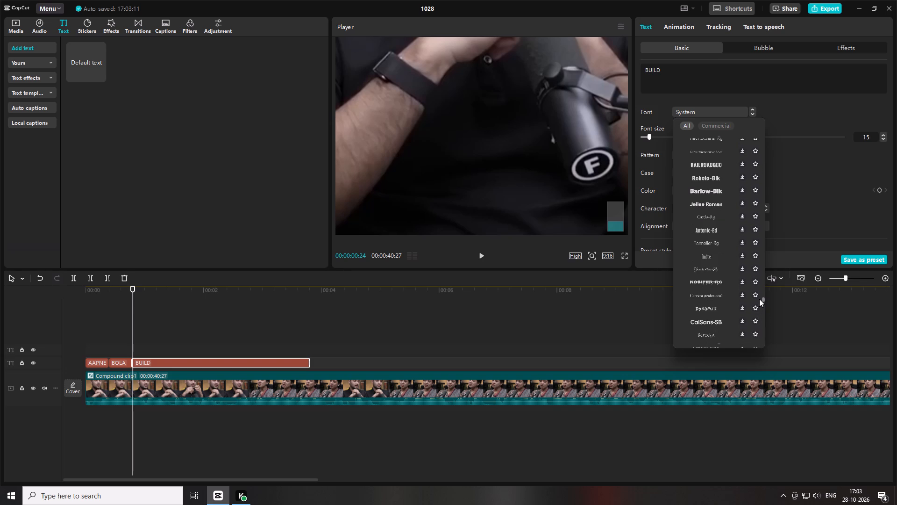
drag(759, 299, 759, 297)
scroll(716, 252, down, 2)
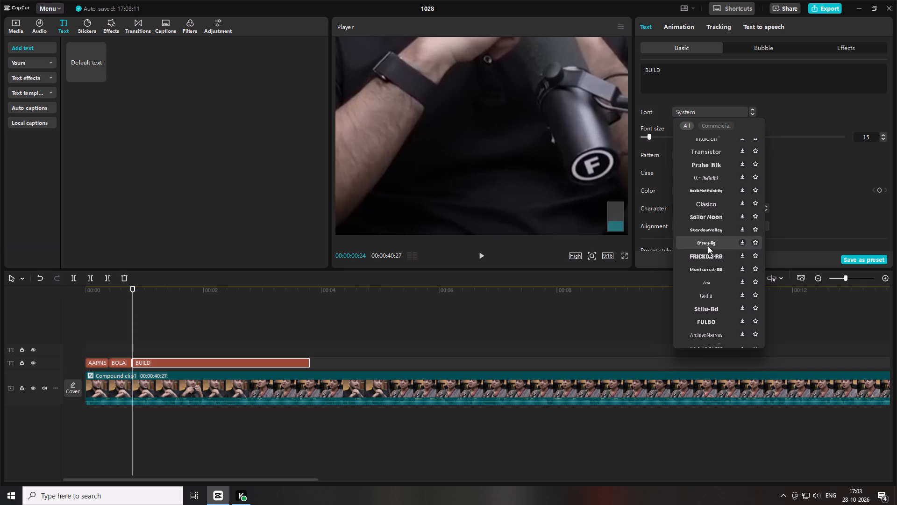
scroll(705, 298, down, 2)
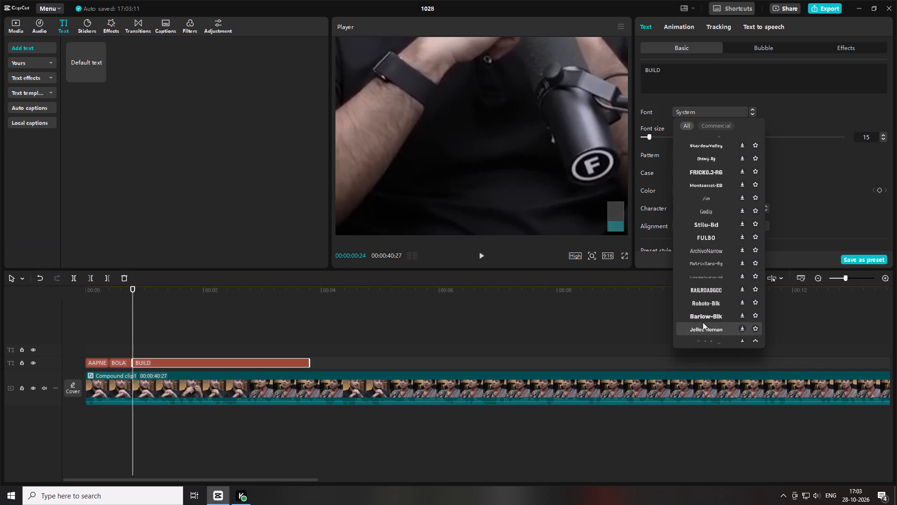
scroll(708, 314, down, 1)
click(711, 249)
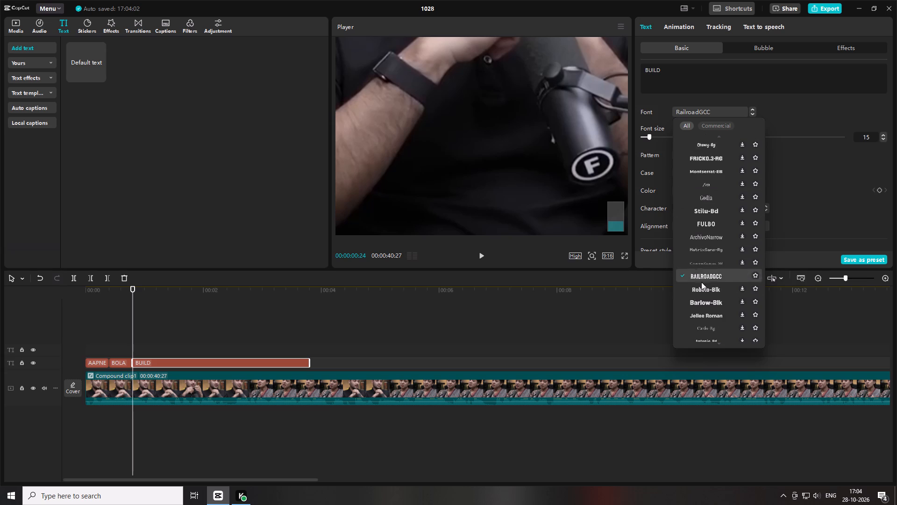
click(704, 274)
Position the "BUILD" caption horizontally centred on the speaker's chest and enlarge it to a little over twice its size.
drag(174, 292, 177, 292)
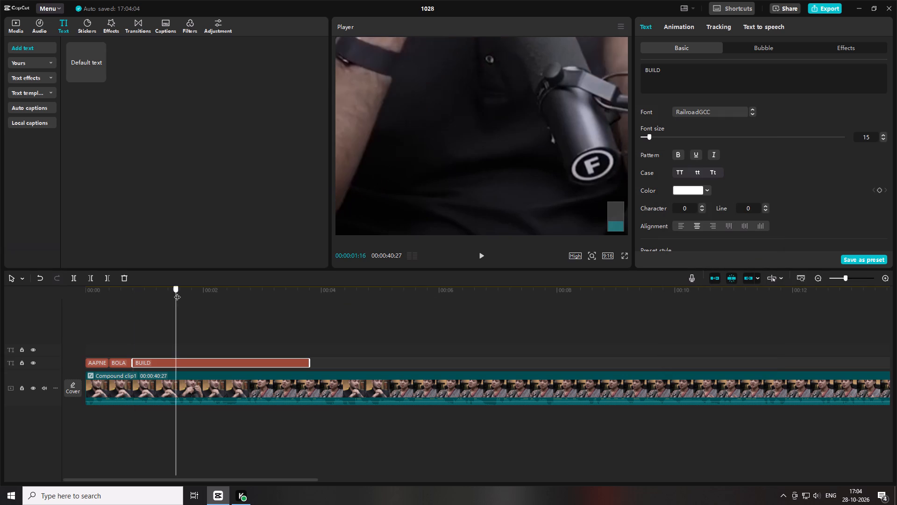
drag(177, 292, 181, 294)
click(586, 256)
click(581, 271)
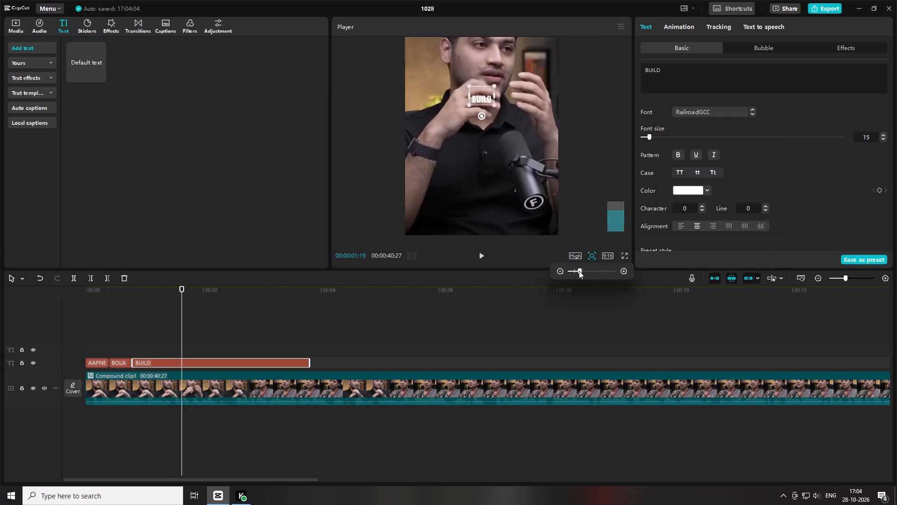
drag(480, 115, 481, 151)
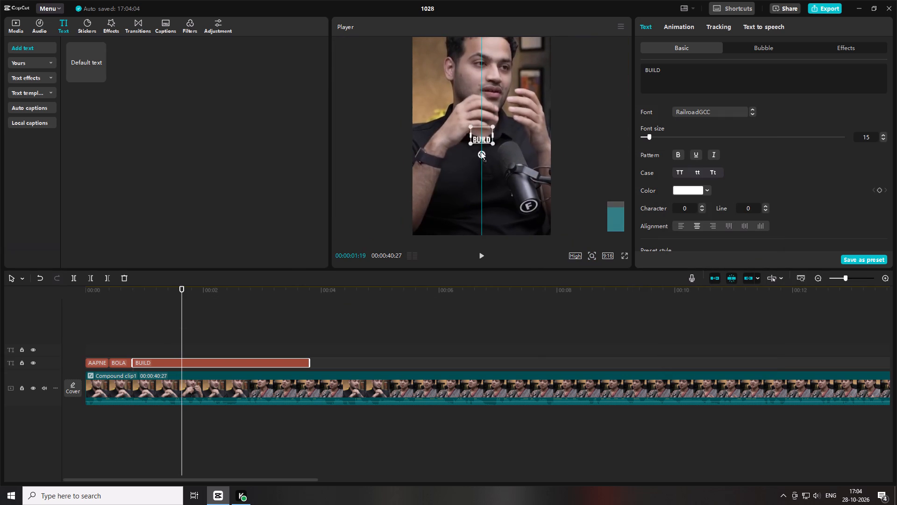
drag(481, 151, 481, 173)
click(724, 108)
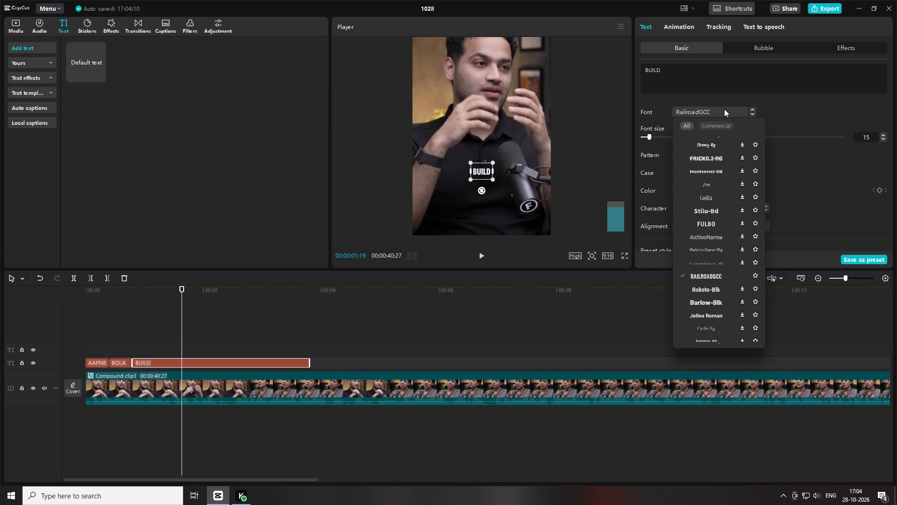
click(724, 109)
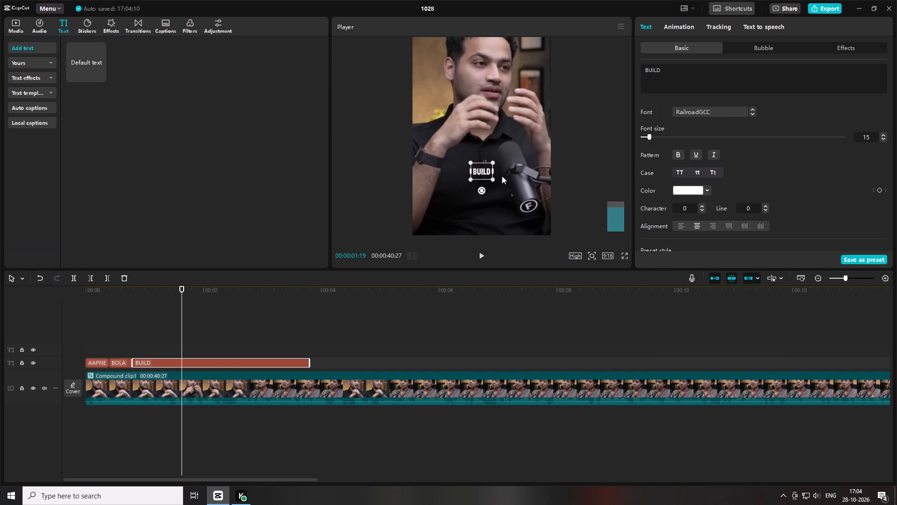
drag(491, 181, 513, 205)
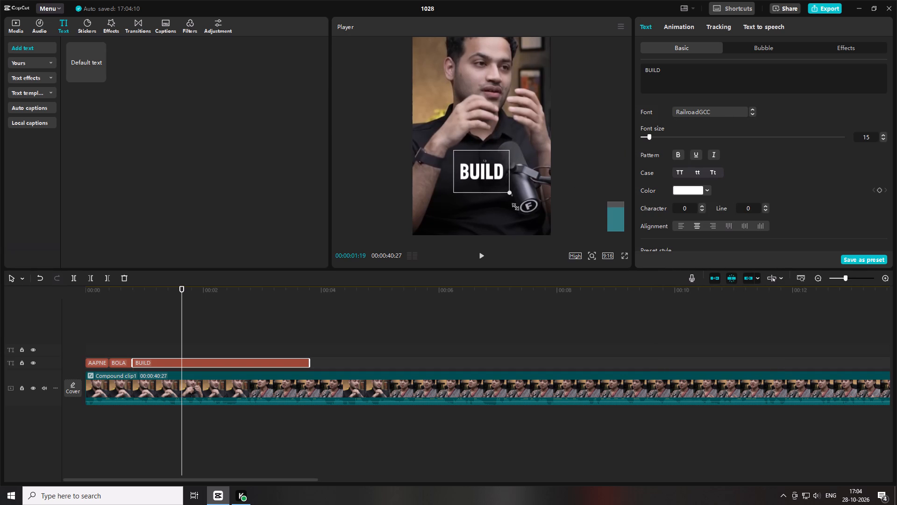
drag(513, 205, 509, 203)
Examine the "BUILD" caption's preset style, opacity, stroke and text colour options.
scroll(795, 173, down, 1)
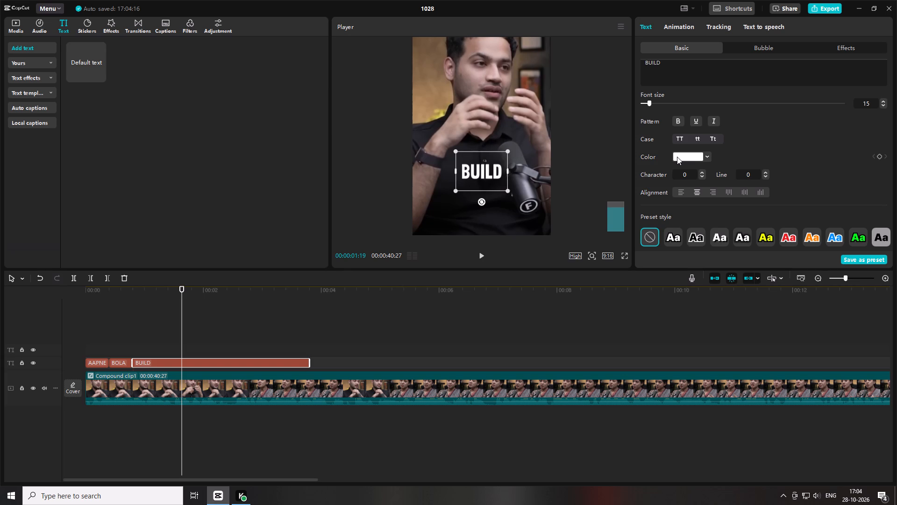
click(811, 155)
scroll(812, 155, down, 5)
scroll(734, 191, down, 2)
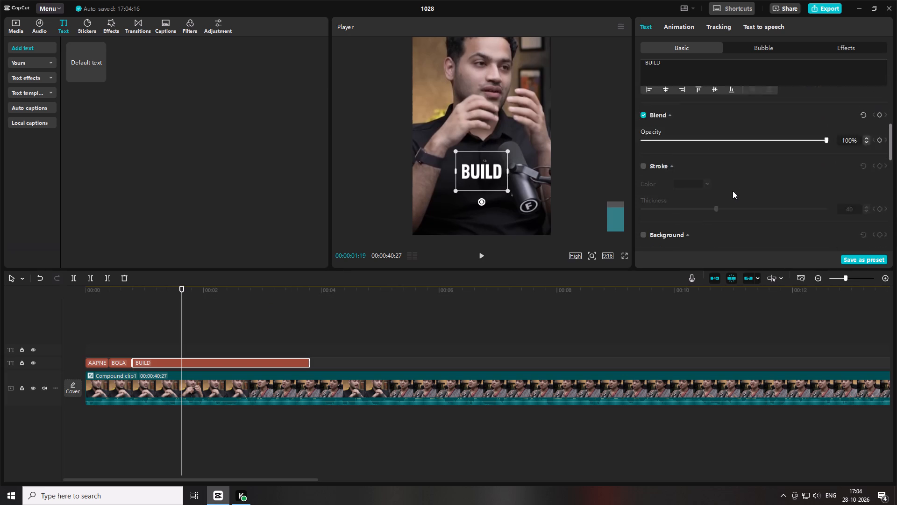
scroll(683, 153, up, 6)
click(688, 189)
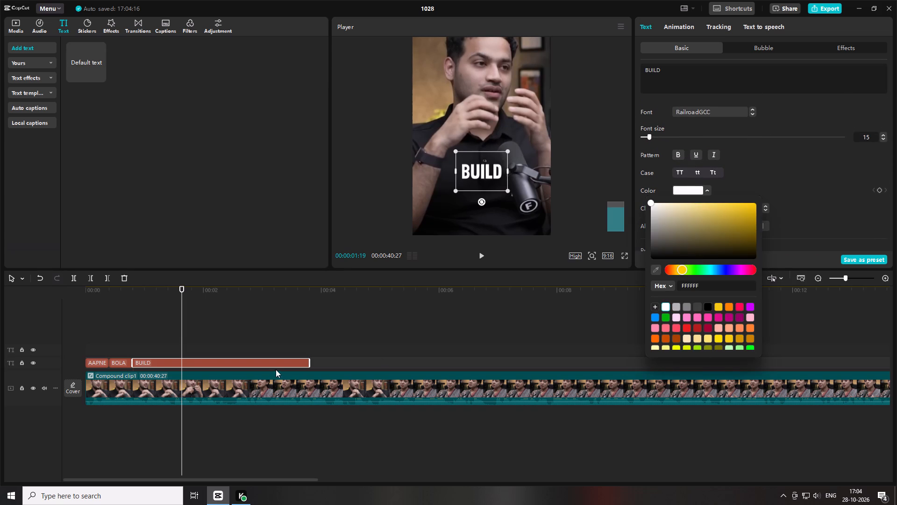
Duplicate the styled "BUILD" caption onto the track above, starting at 00:00:00:24 like the original.
drag(155, 297, 133, 301)
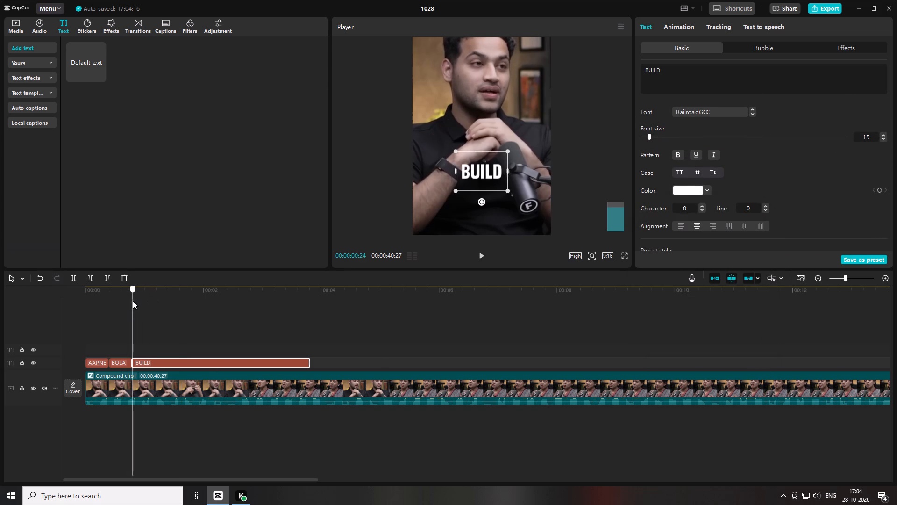
drag(133, 301, 134, 301)
key(ctrl+c)
key(ctrl+v)
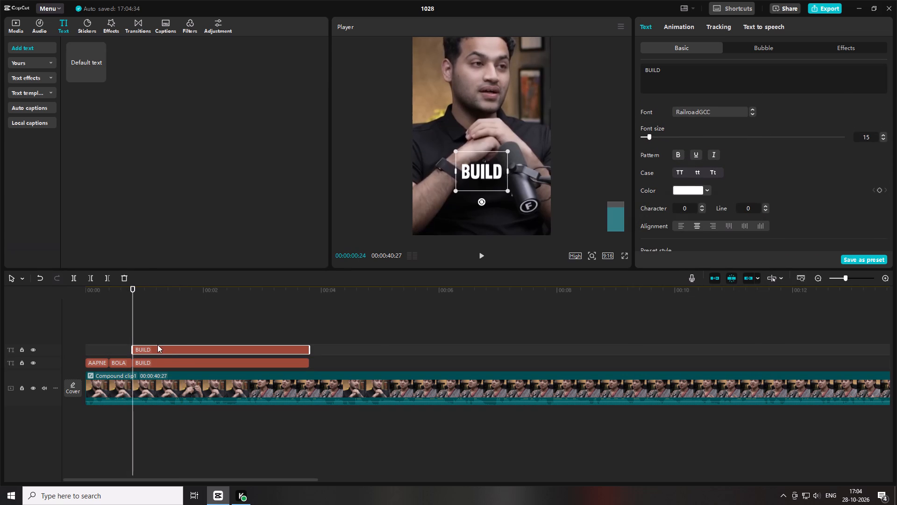
Change the upper "BUILD" caption's text colour to a bright green, about hex 00FD0A.
click(675, 193)
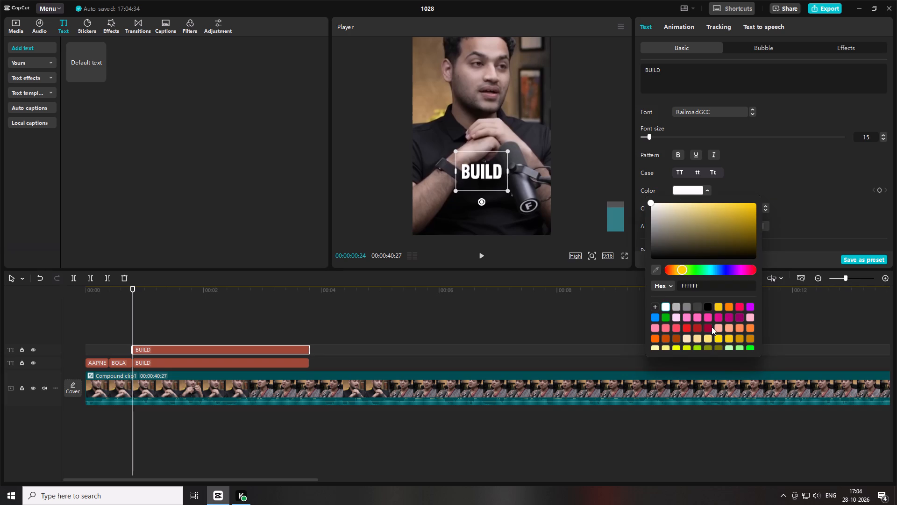
click(666, 315)
drag(747, 216, 748, 214)
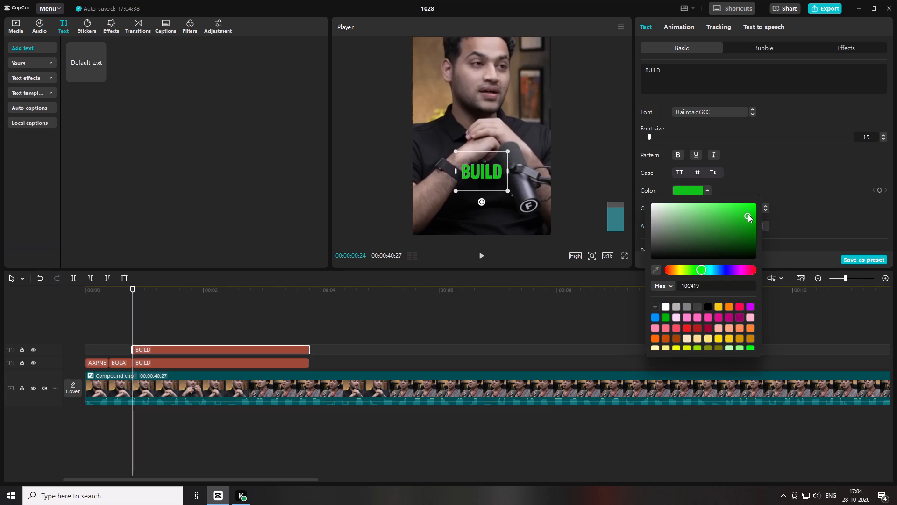
drag(748, 214, 759, 203)
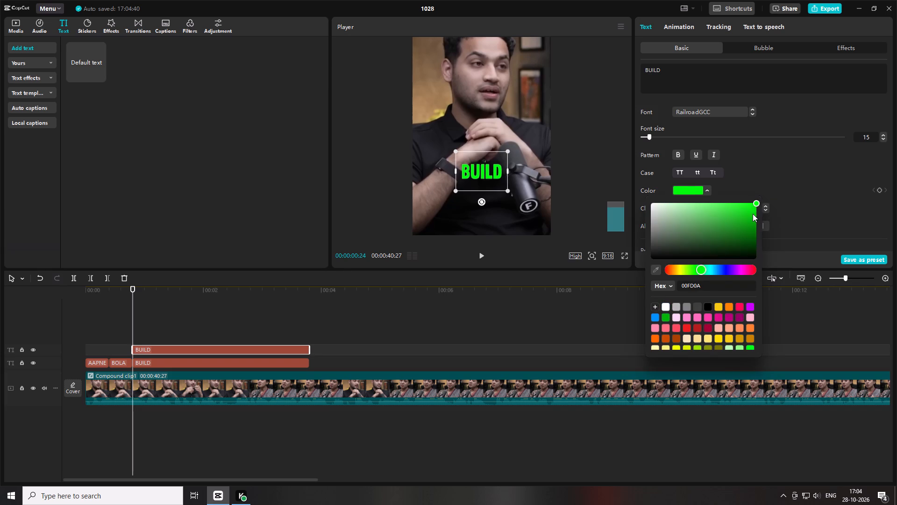
click(754, 208)
click(798, 174)
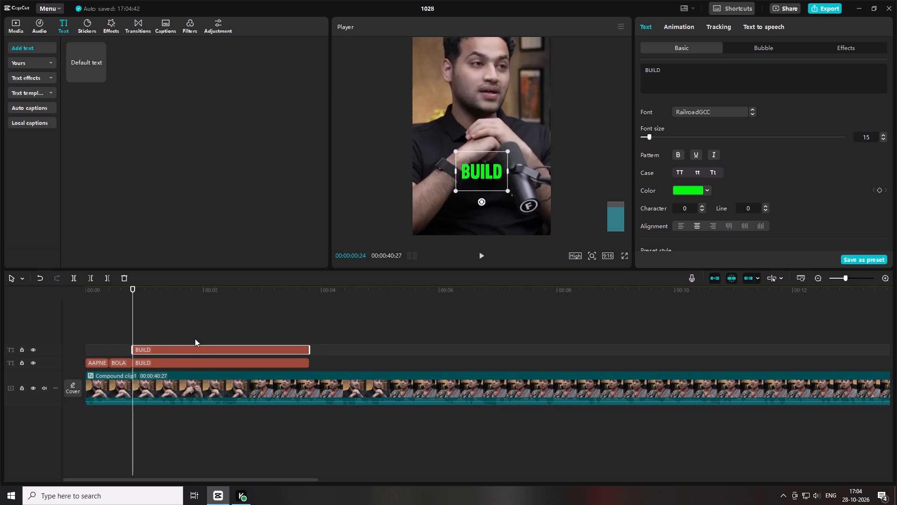
Combine the two stacked "BUILD" captions into one compound clip and open it for editing.
drag(186, 330, 182, 362)
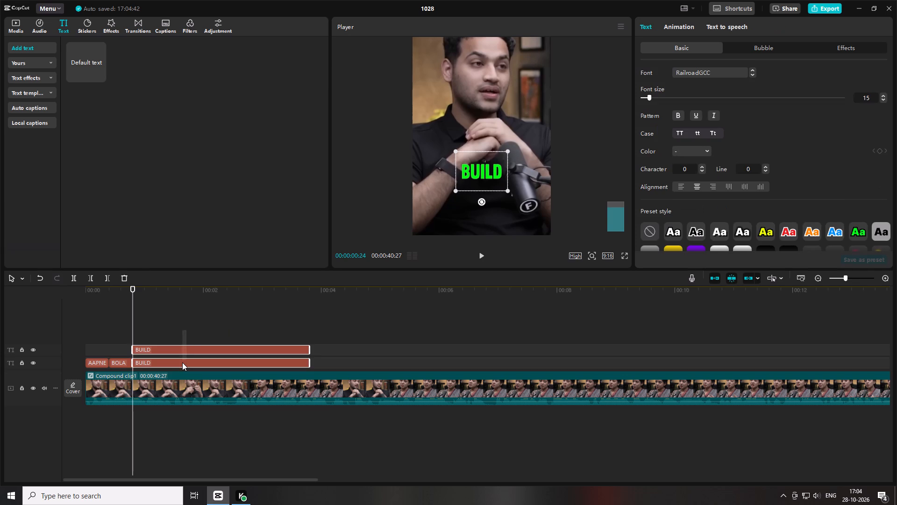
drag(182, 362, 182, 362)
right_click(181, 362)
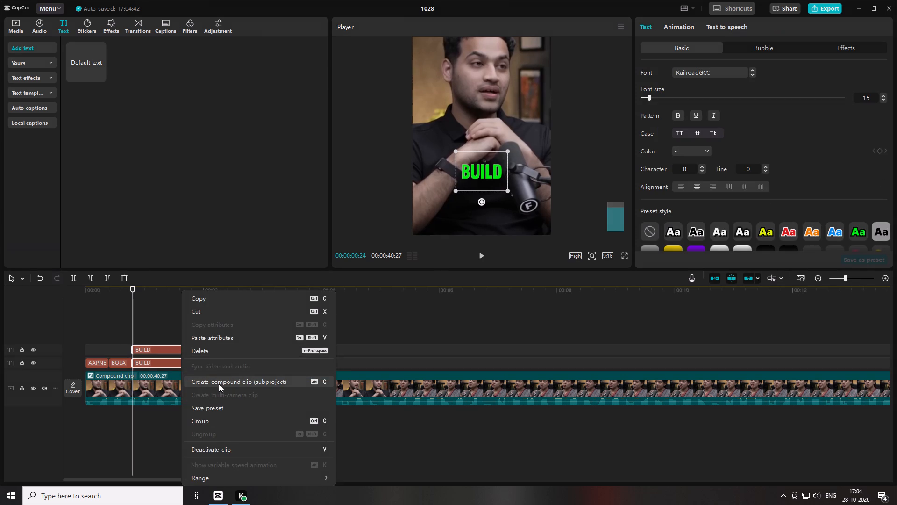
click(219, 384)
double_click(171, 347)
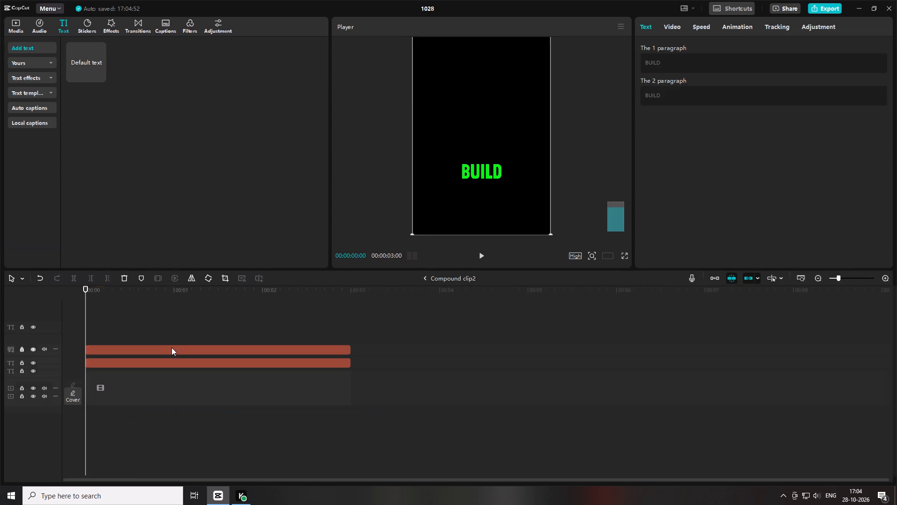
Examine the green "BUILD" caption's bubble, text effect and in, out and loop animation options.
click(138, 352)
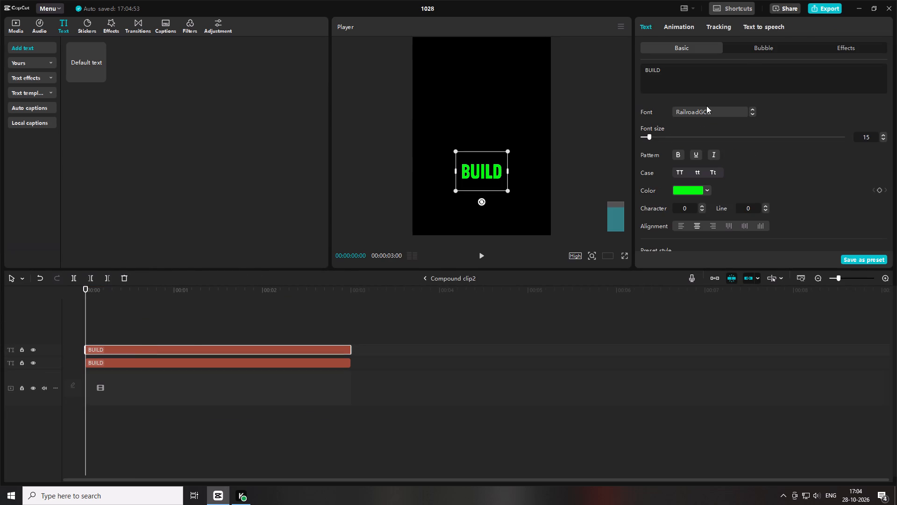
click(683, 29)
click(716, 30)
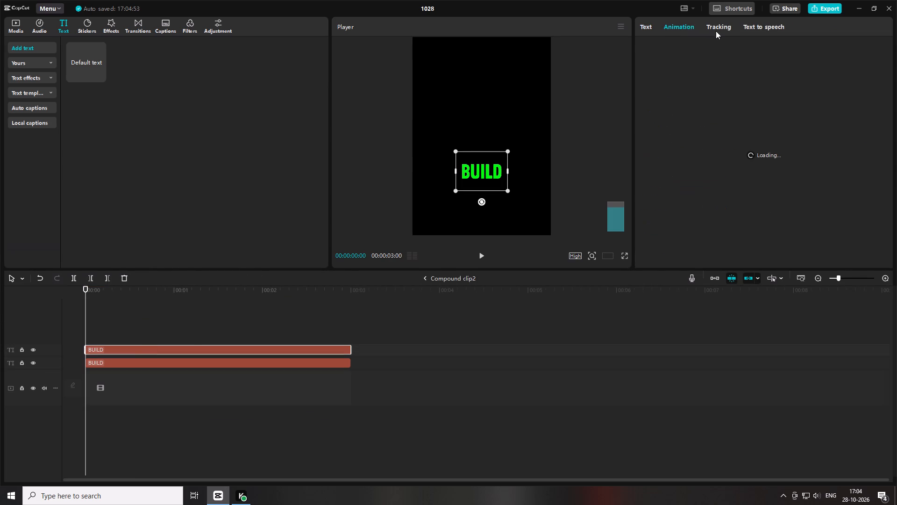
click(643, 29)
click(767, 50)
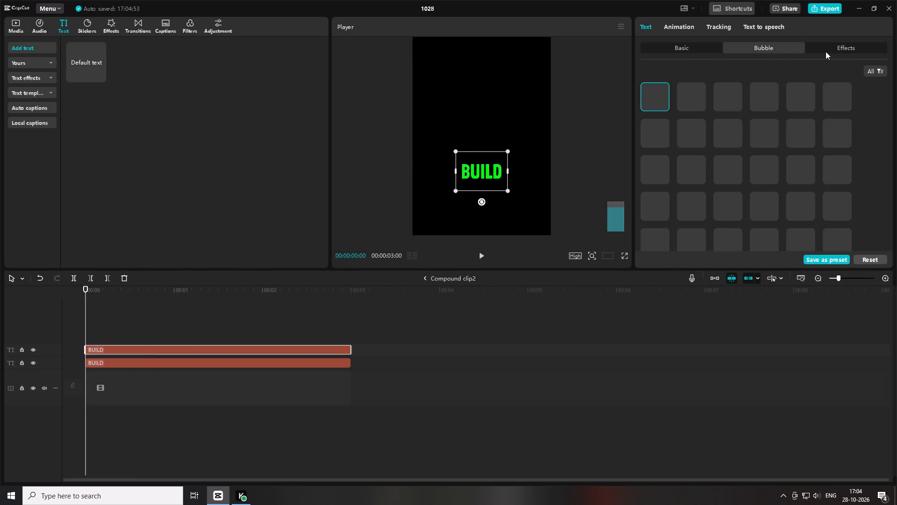
click(826, 51)
click(669, 46)
click(686, 30)
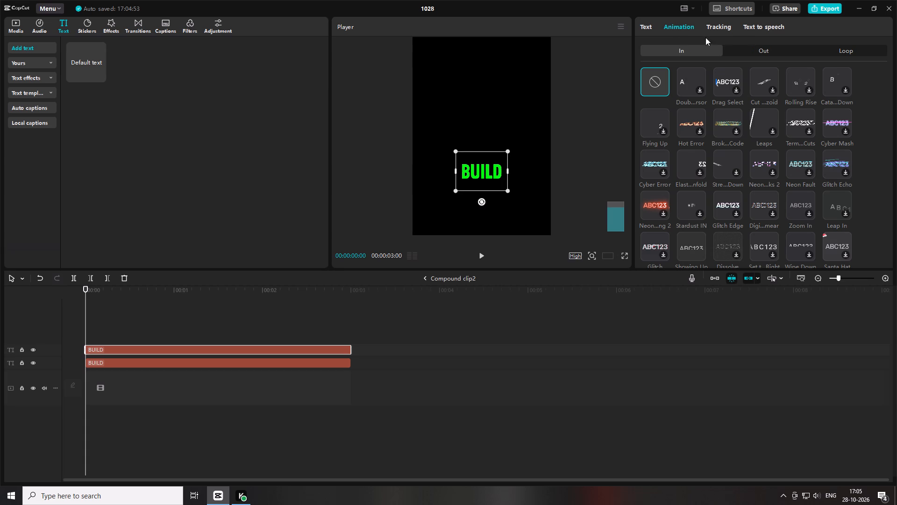
click(750, 51)
click(839, 54)
click(655, 58)
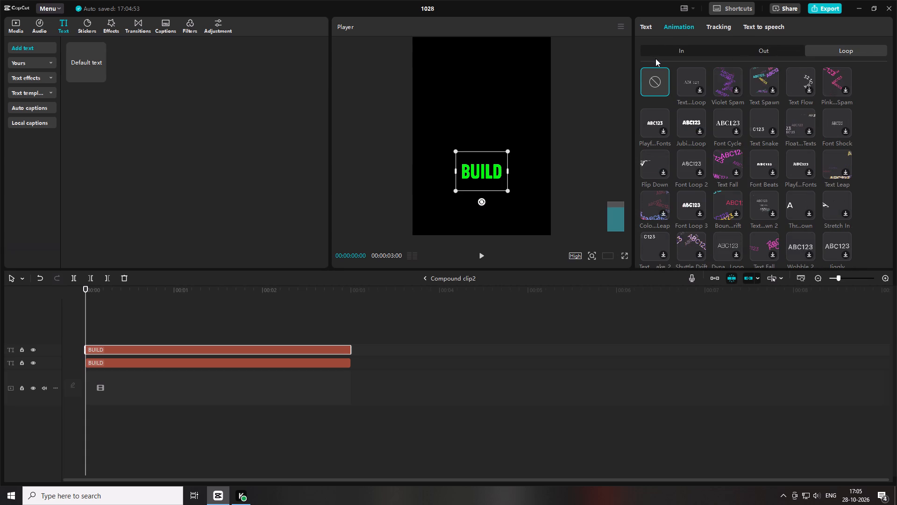
click(651, 30)
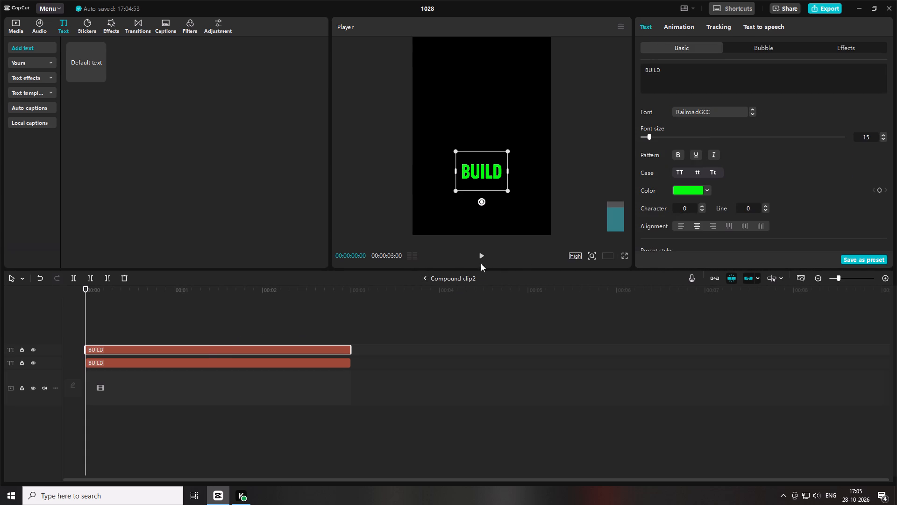
Turn the green "BUILD" caption into its own nested compound clip above the white one.
right_click(130, 347)
click(178, 382)
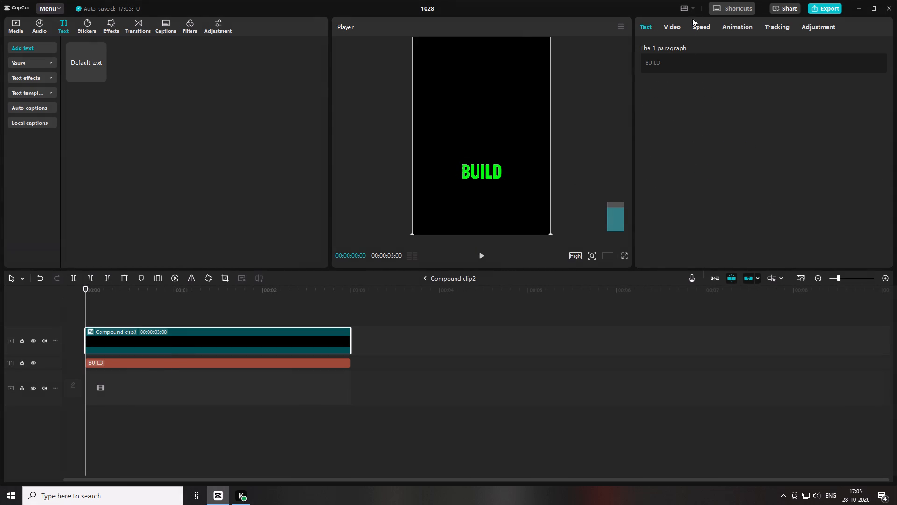
Add a Split mask to the green "BUILD" clip, placed across the middle of the word and rotated to 191°.
click(678, 27)
click(796, 52)
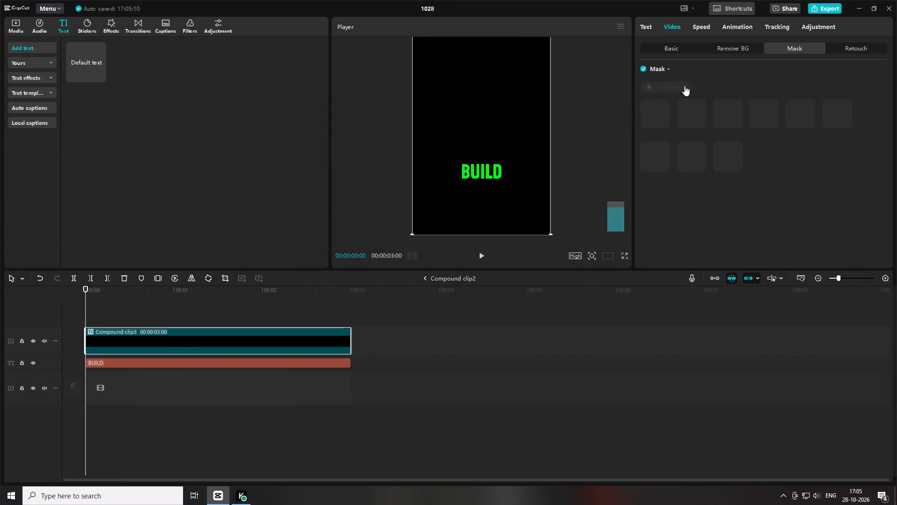
click(683, 86)
click(663, 117)
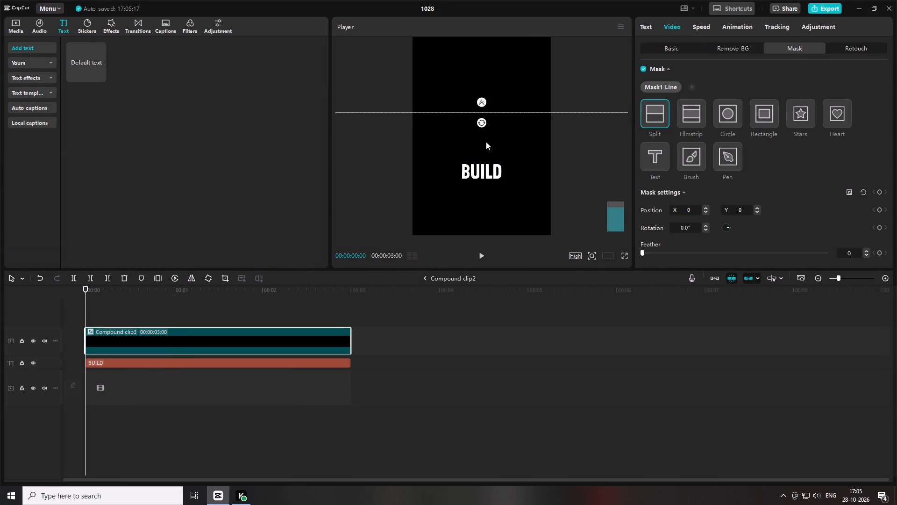
drag(512, 112, 509, 171)
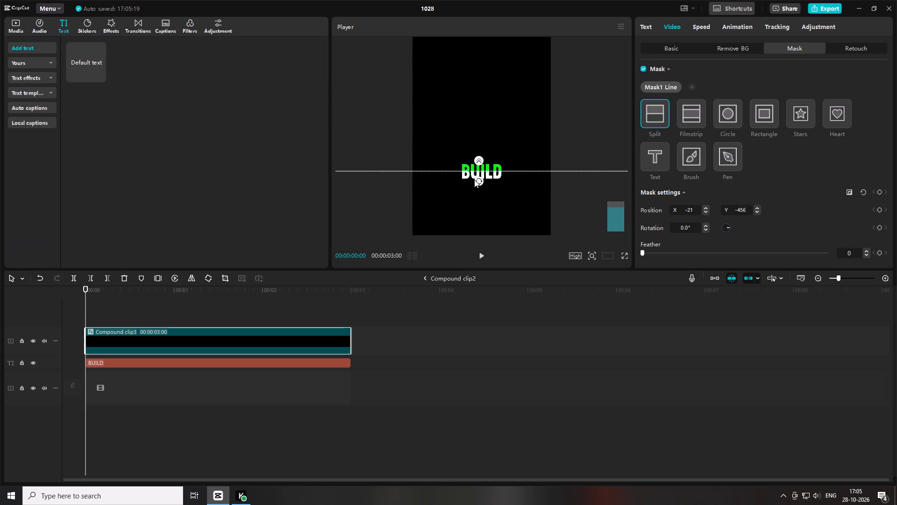
drag(476, 180, 474, 181)
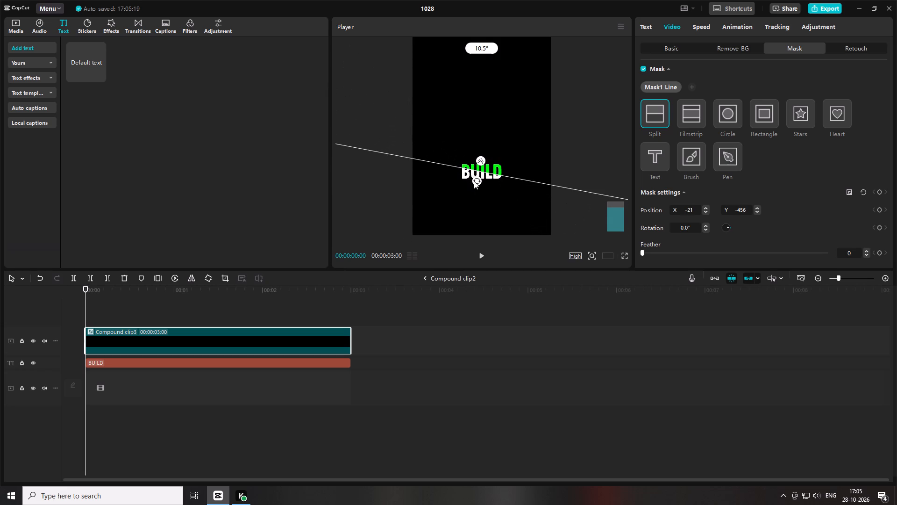
drag(474, 181, 476, 166)
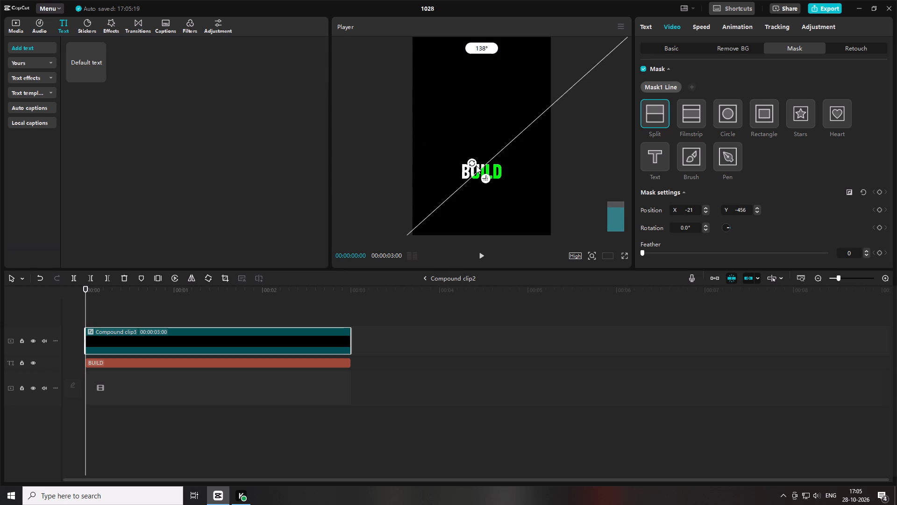
drag(476, 166, 481, 165)
Blend green into white by feathering the split mask to 26 and shifting it to X -29, Y -456.
click(477, 184)
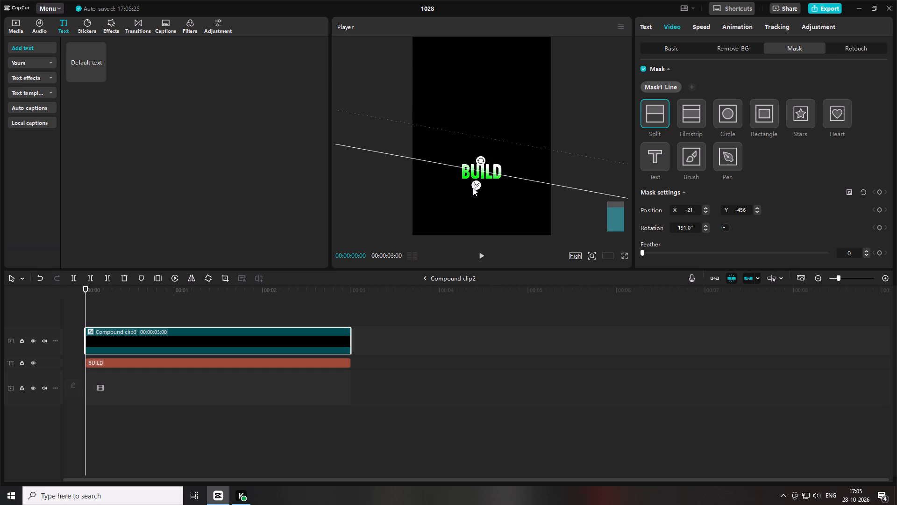
click(498, 183)
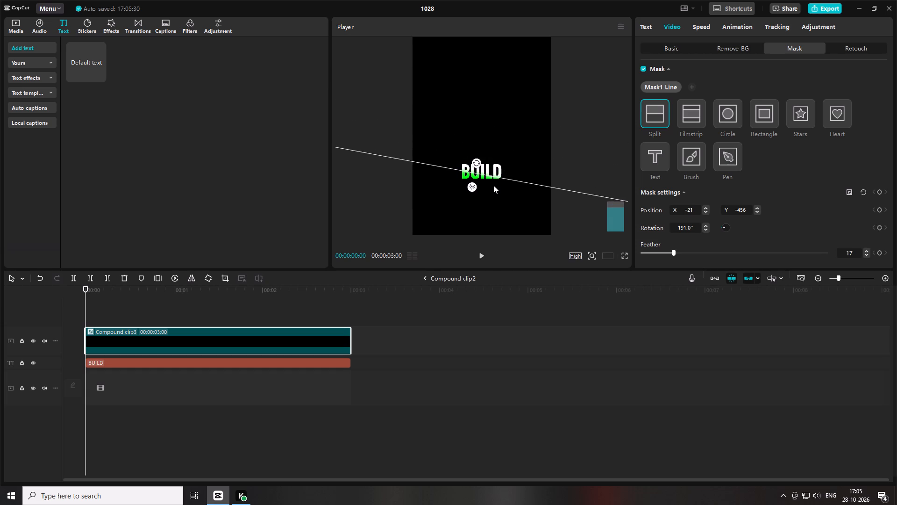
drag(475, 182, 474, 187)
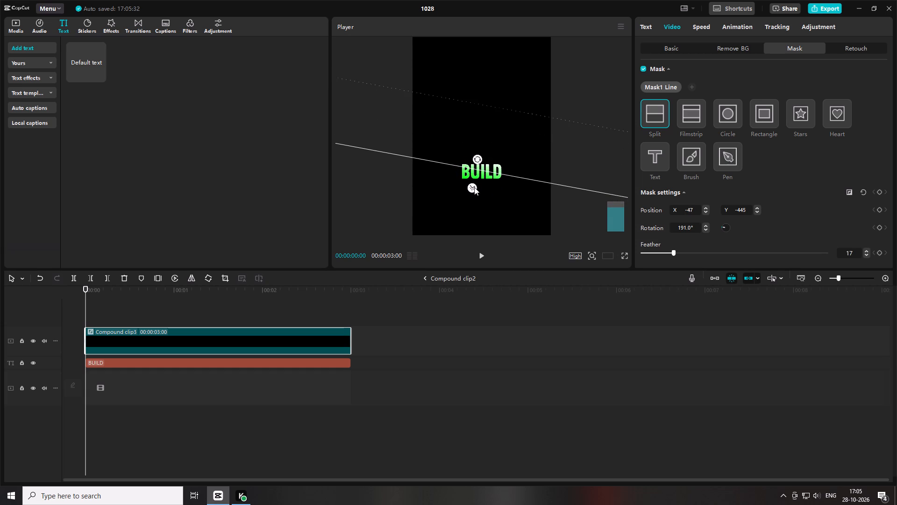
drag(474, 187, 477, 186)
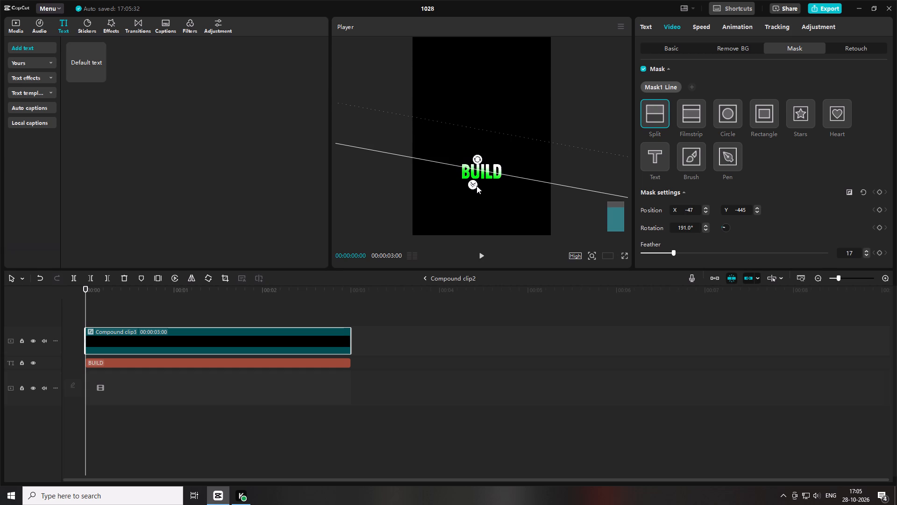
drag(477, 186, 477, 187)
click(475, 187)
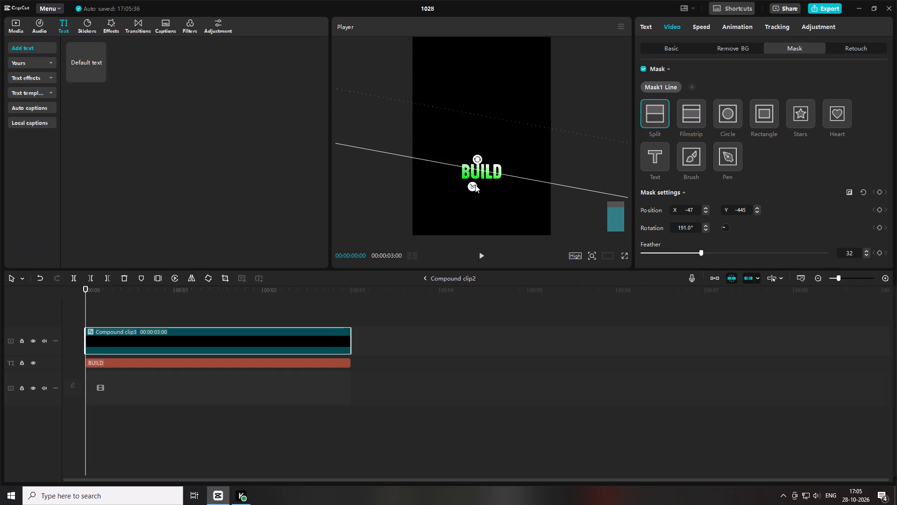
click(497, 184)
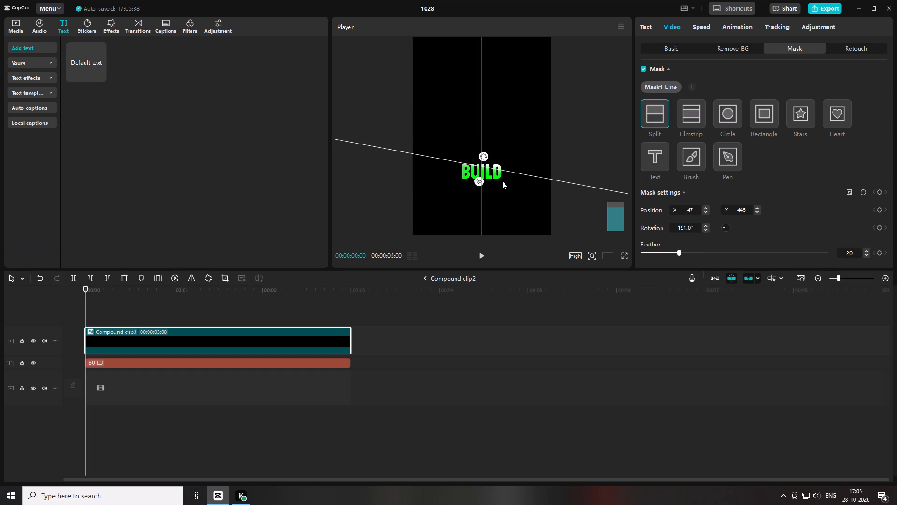
click(498, 187)
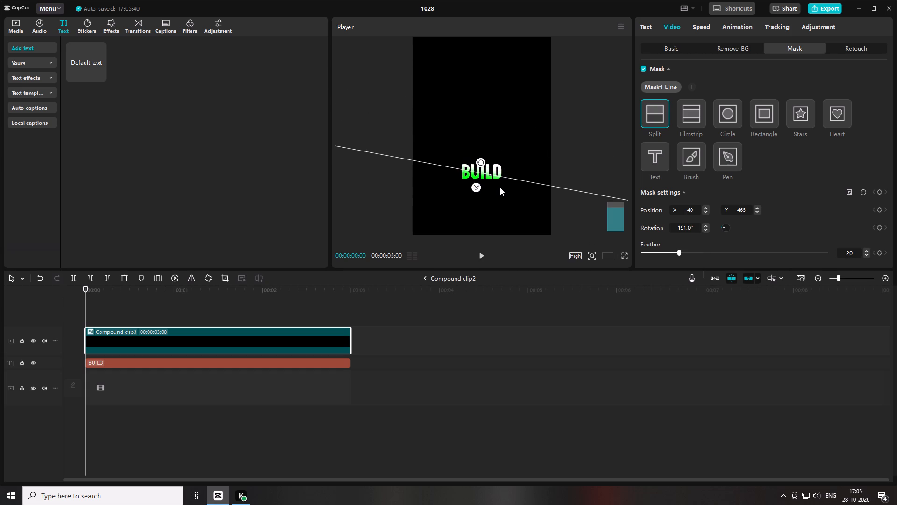
click(594, 255)
click(597, 269)
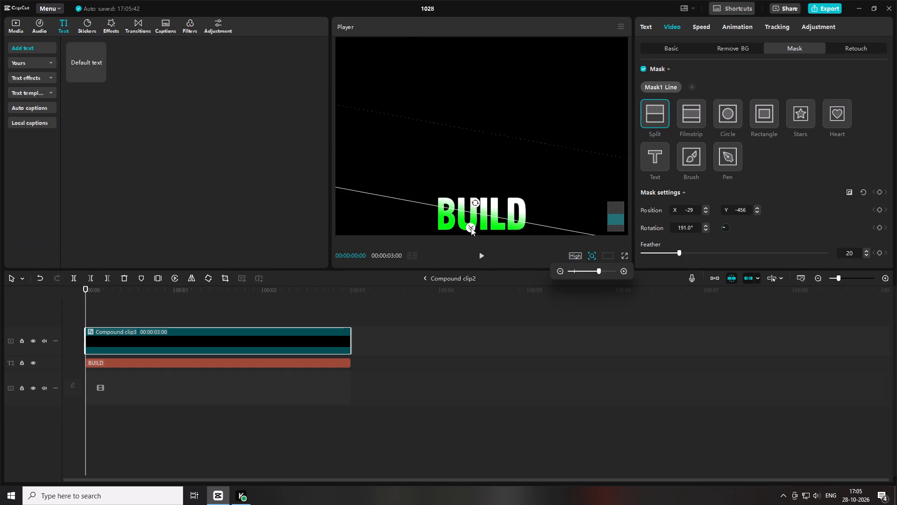
click(471, 227)
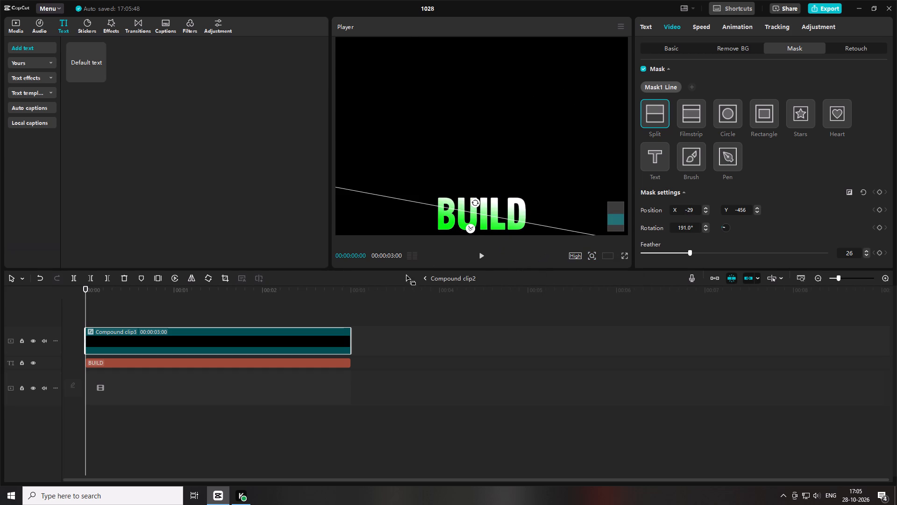
Return to the main timeline and check the two-colour "BUILD" caption over the whole video frame around 00:00:00:24.
click(426, 278)
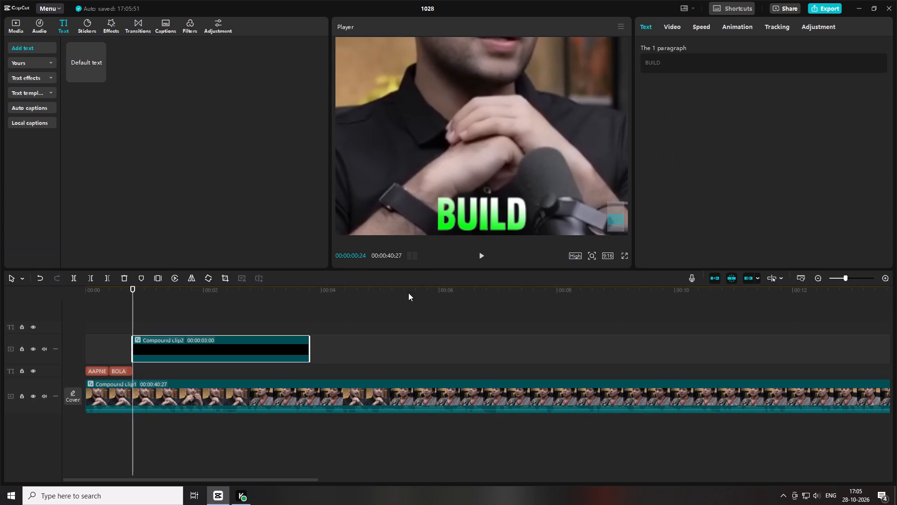
click(597, 257)
click(576, 272)
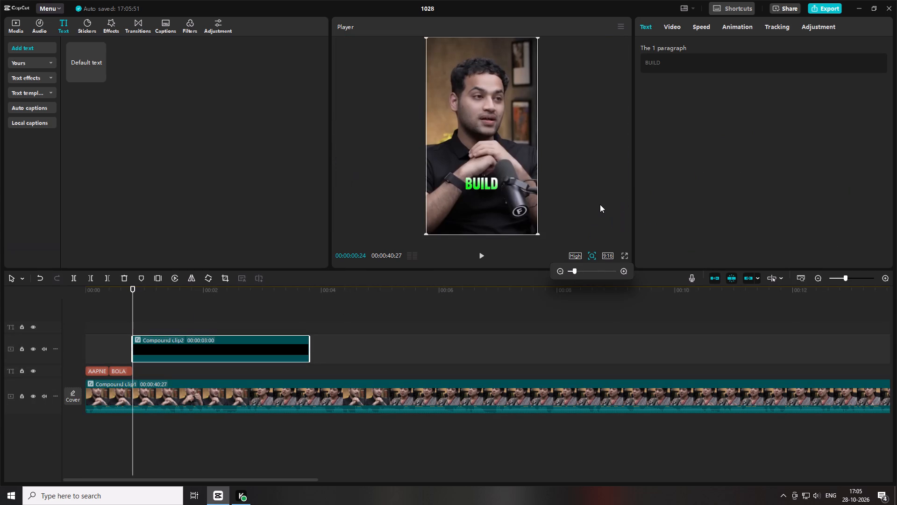
click(258, 316)
drag(145, 293, 137, 292)
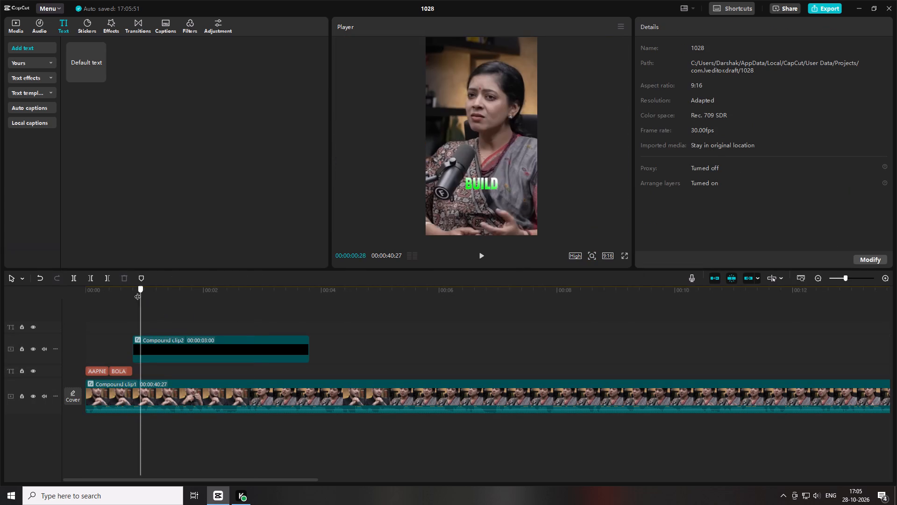
drag(137, 292, 131, 296)
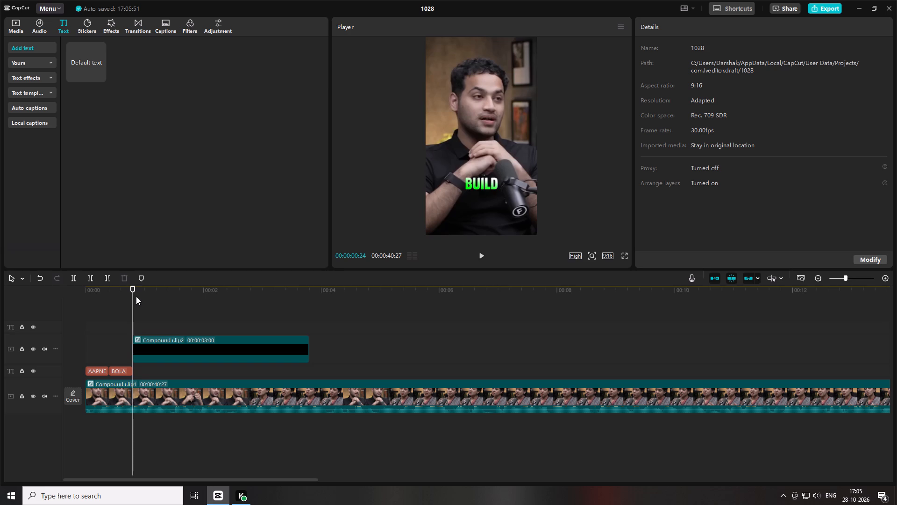
key(space)
key(space)
double_click(150, 296)
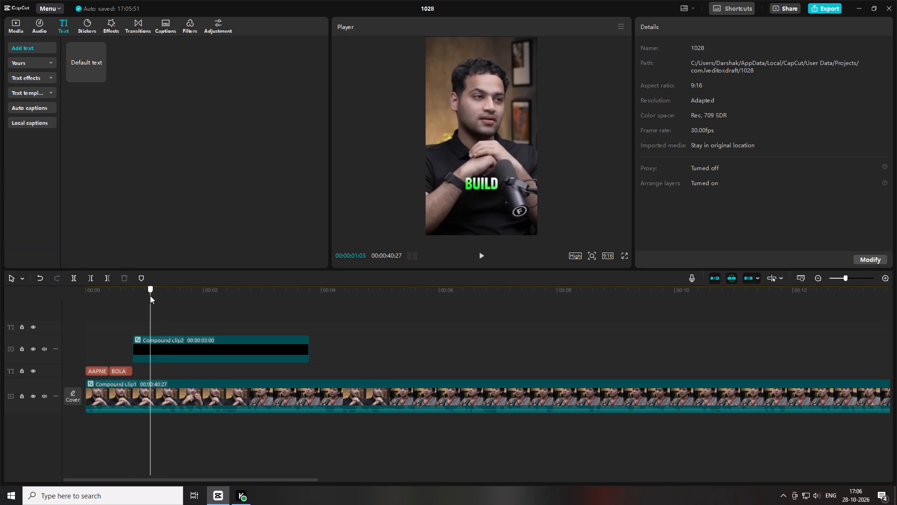
key(space)
Examine the "BUILD" compound clip's text, video and mask settings with the playhead at its start, 00:00:00:24.
click(147, 295)
drag(147, 295, 137, 293)
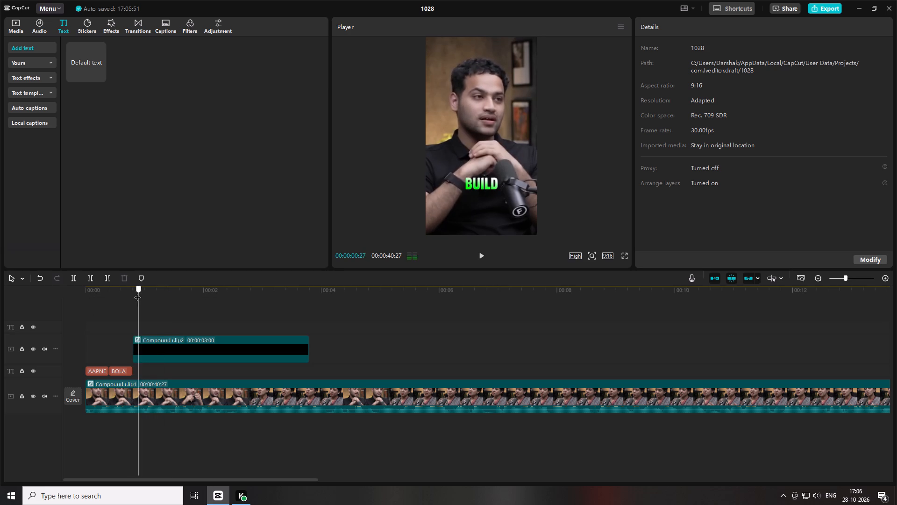
drag(137, 293, 134, 292)
click(167, 344)
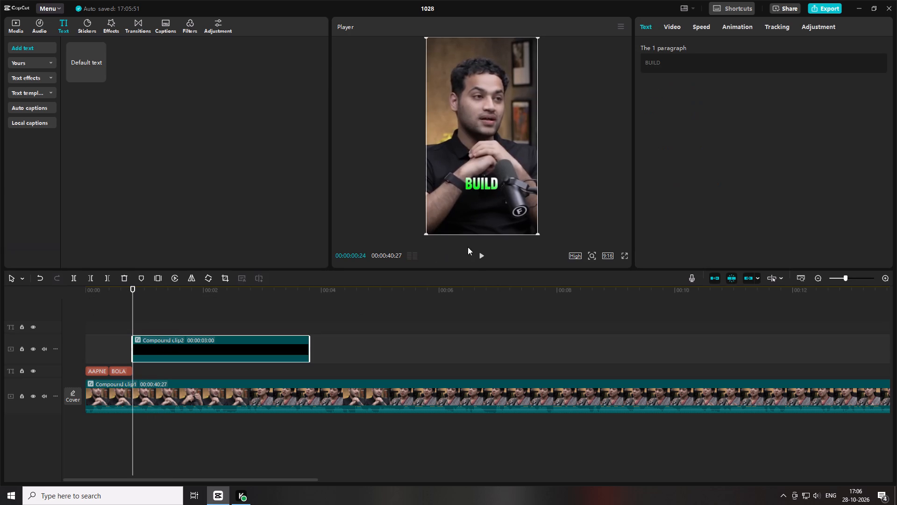
click(471, 211)
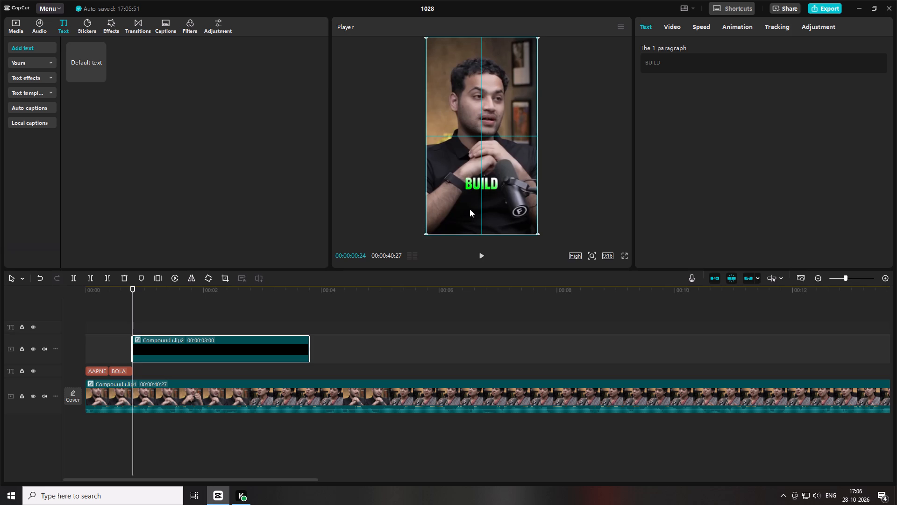
click(670, 26)
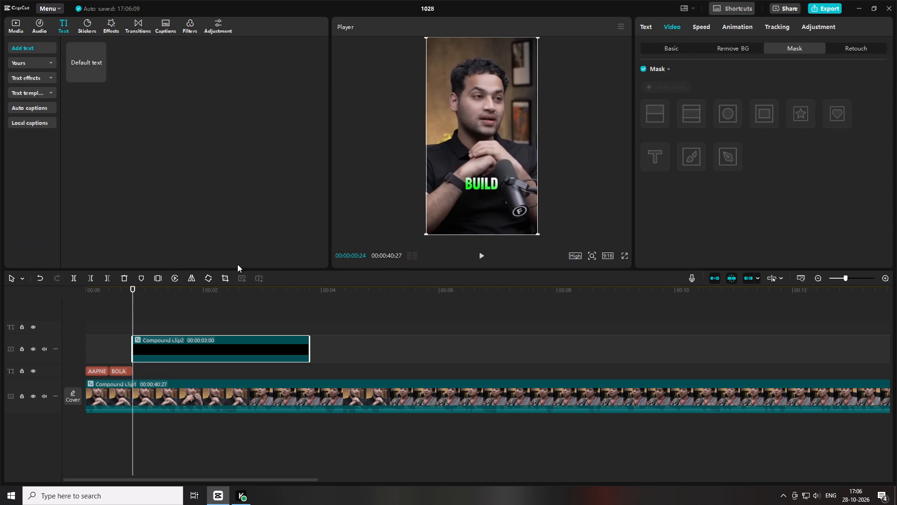
click(476, 194)
click(649, 29)
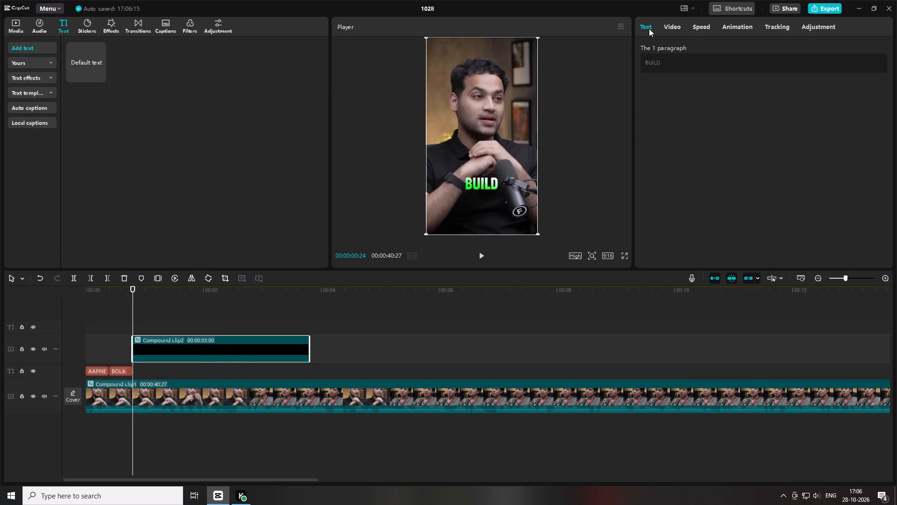
click(667, 27)
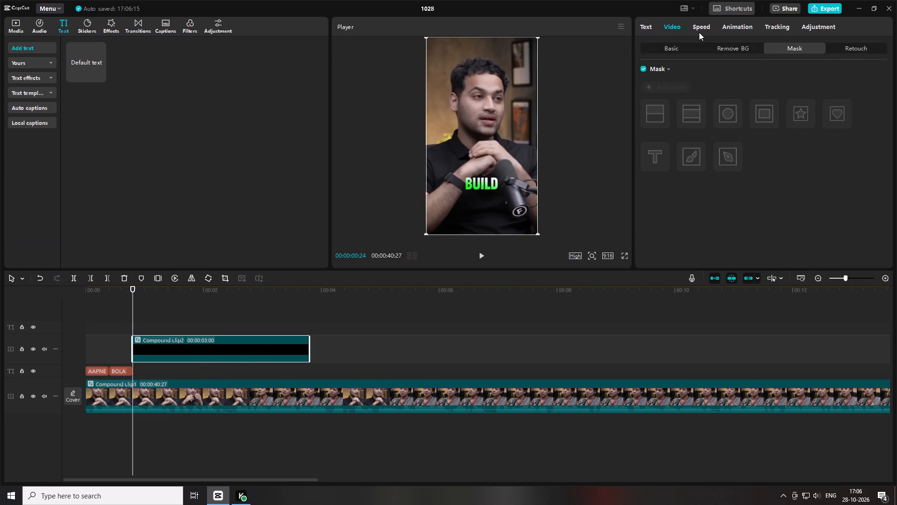
click(707, 30)
Turn on a black shadow for the white "BUILD" text inside its compound clip.
double_click(204, 348)
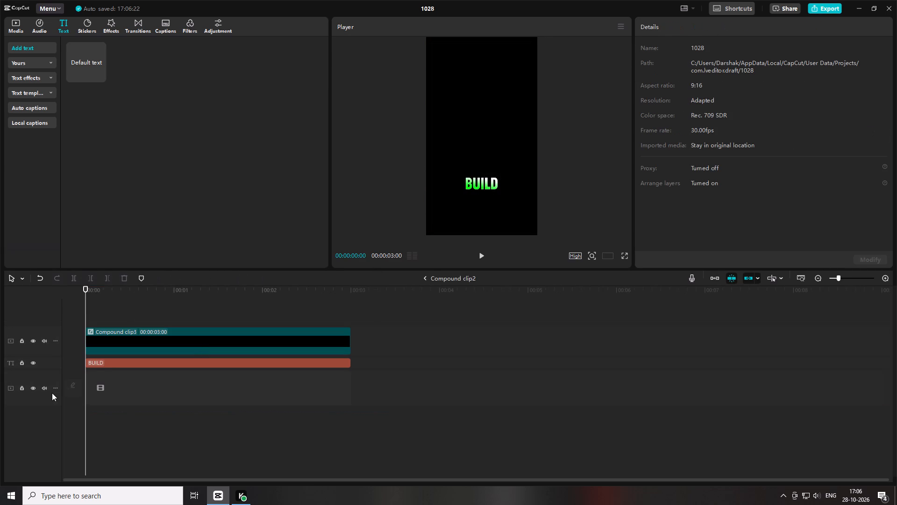
click(108, 366)
scroll(772, 151, down, 6)
scroll(706, 152, up, 2)
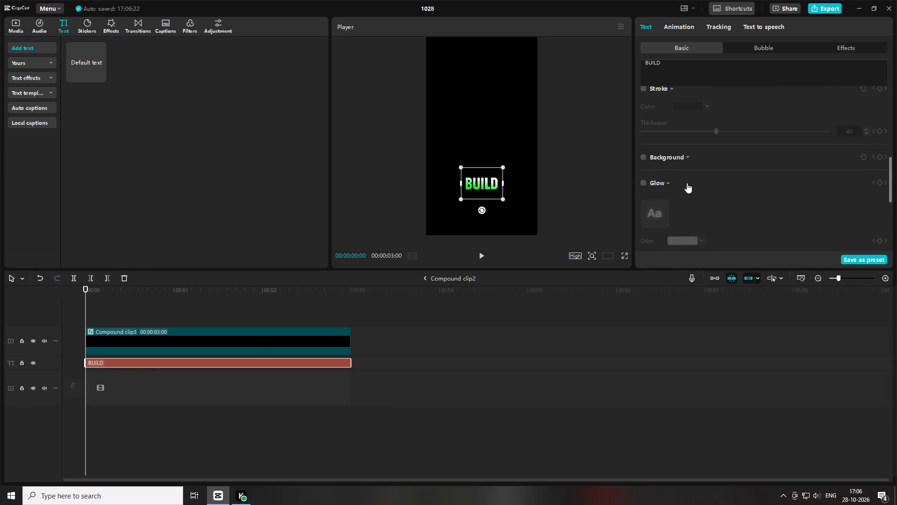
drag(680, 202, 681, 163)
drag(682, 199, 689, 111)
drag(667, 178, 658, 272)
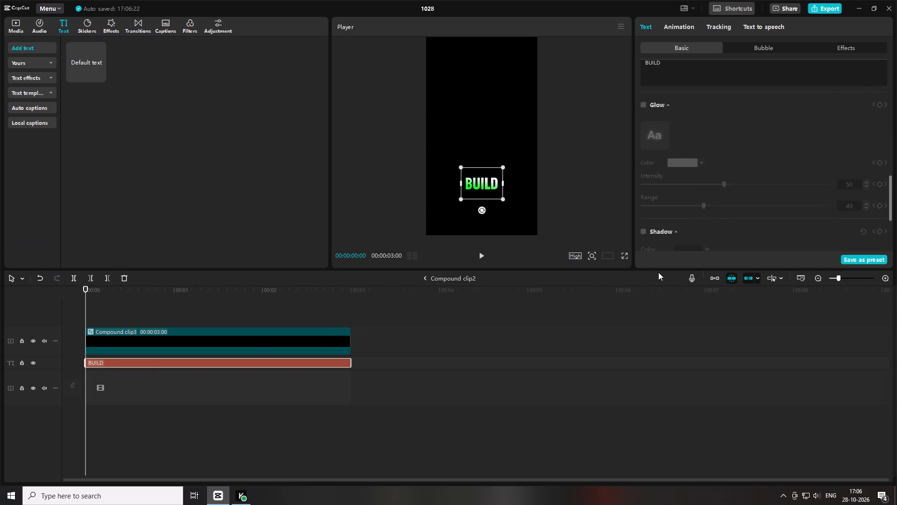
drag(658, 272, 667, 173)
click(644, 192)
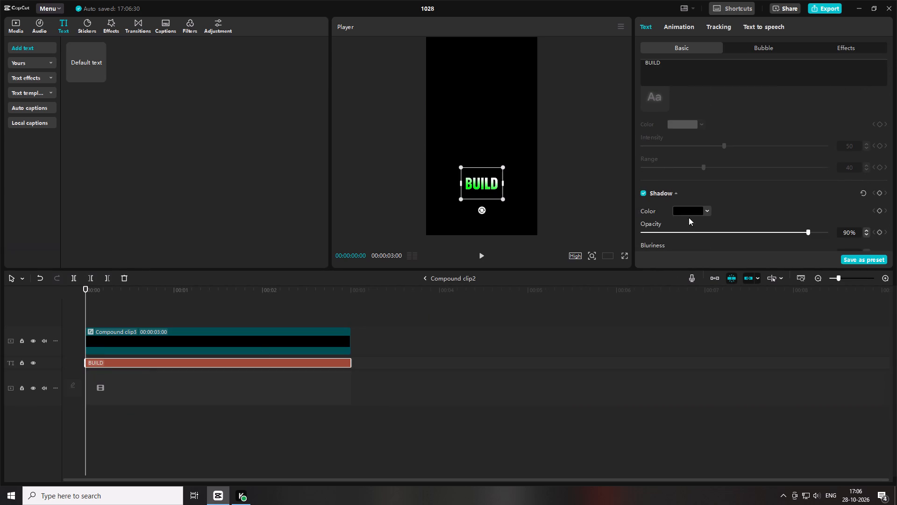
drag(765, 207, 774, 171)
Return to the main timeline and check the shadowed "BUILD" caption in a full-screen preview.
click(426, 278)
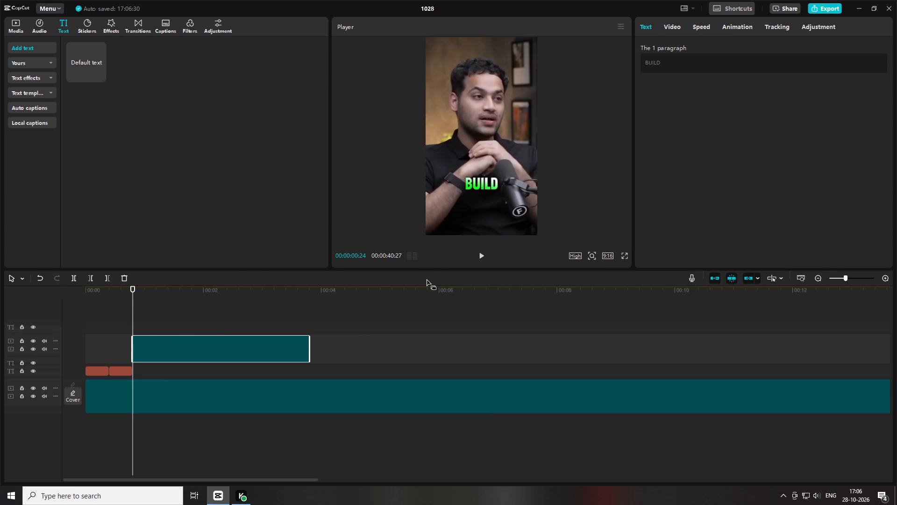
click(625, 256)
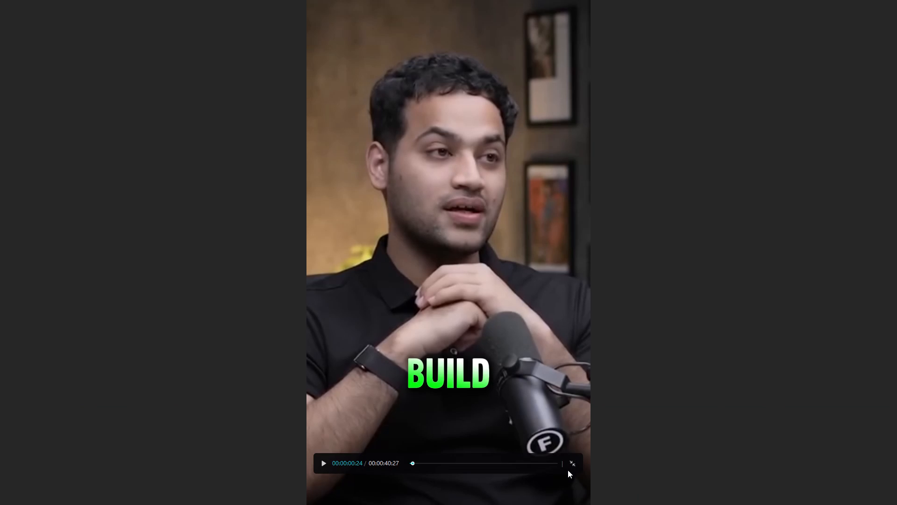
click(567, 465)
Soften the shadow of the white "BUILD" text inside the compound clip to 49% opacity and a distance of 4.
click(214, 330)
double_click(209, 349)
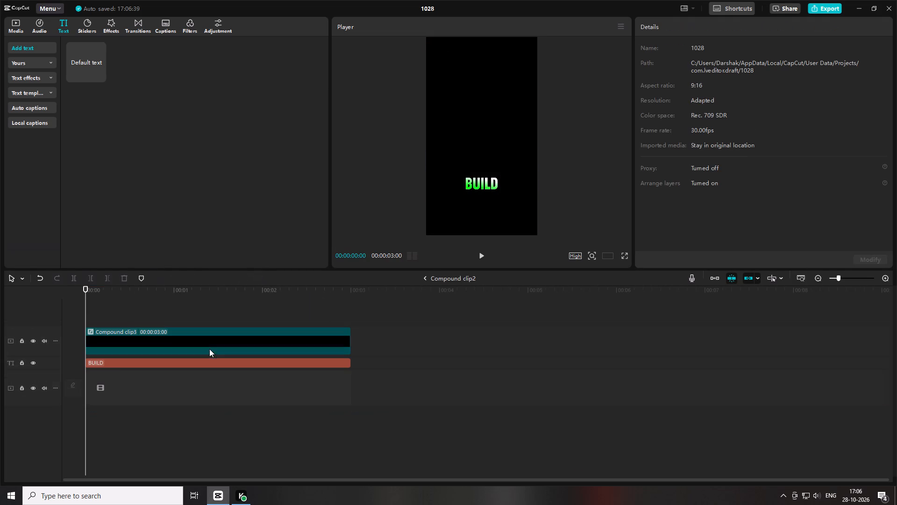
click(128, 364)
scroll(803, 173, down, 5)
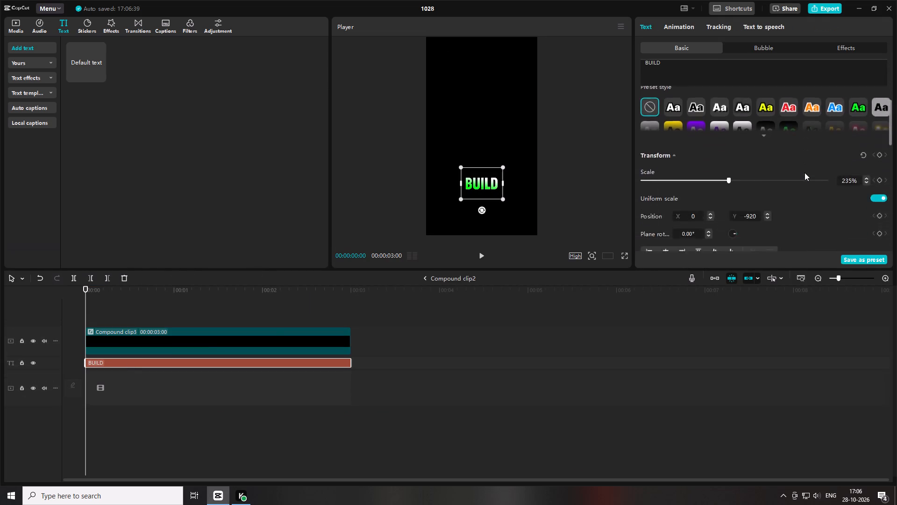
scroll(804, 173, down, 3)
scroll(410, 293, down, 1)
click(214, 366)
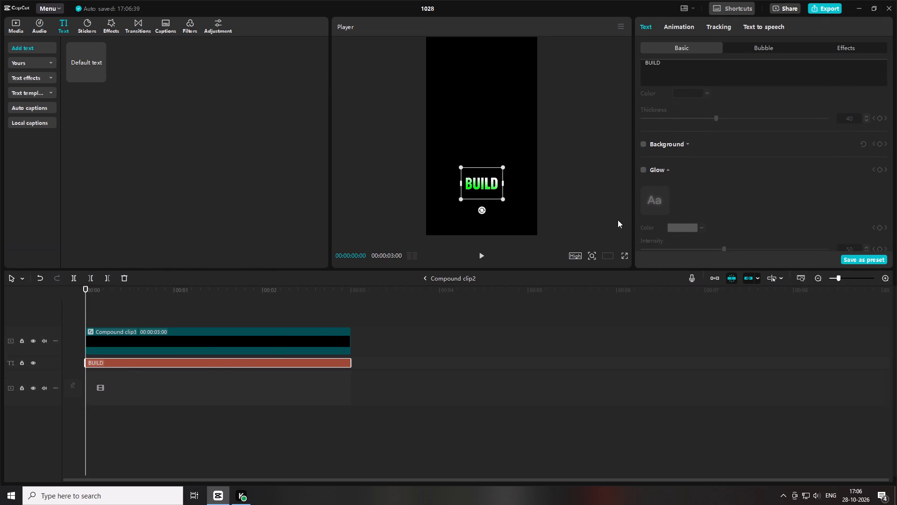
scroll(734, 151, down, 1)
drag(729, 183, 740, 137)
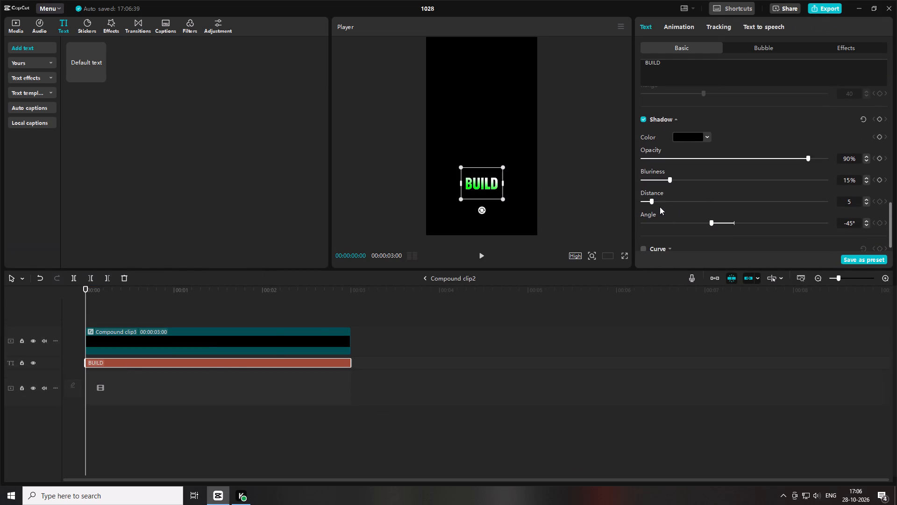
click(651, 202)
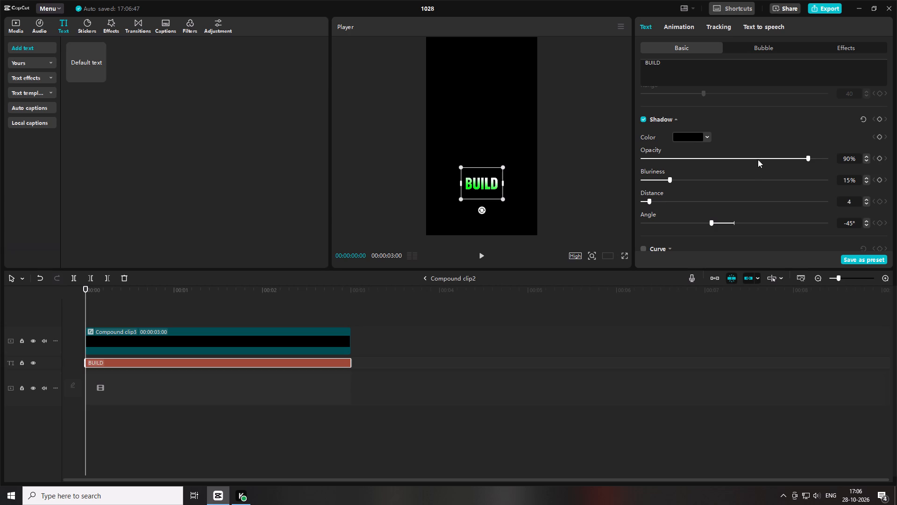
drag(778, 157, 733, 155)
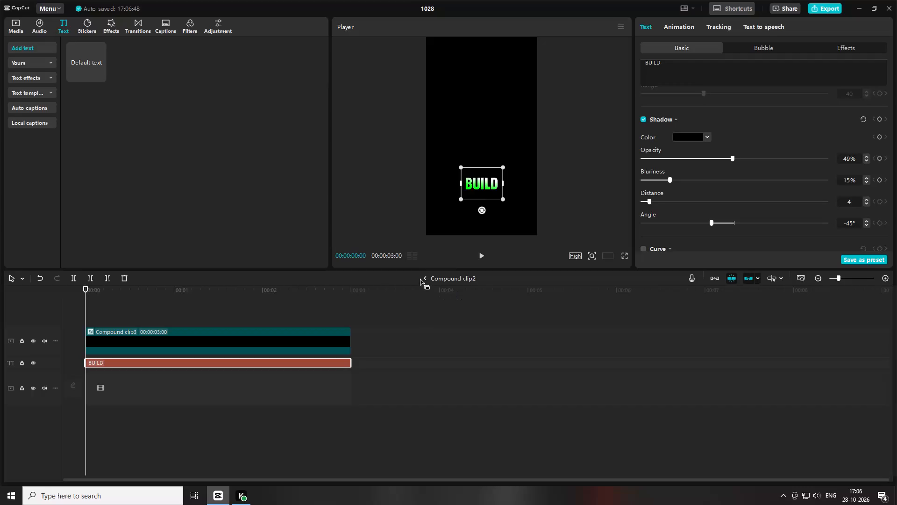
Return to the main timeline and check the softened "BUILD" shadow in a full-screen preview at 00:00:02:06.
click(426, 278)
click(625, 253)
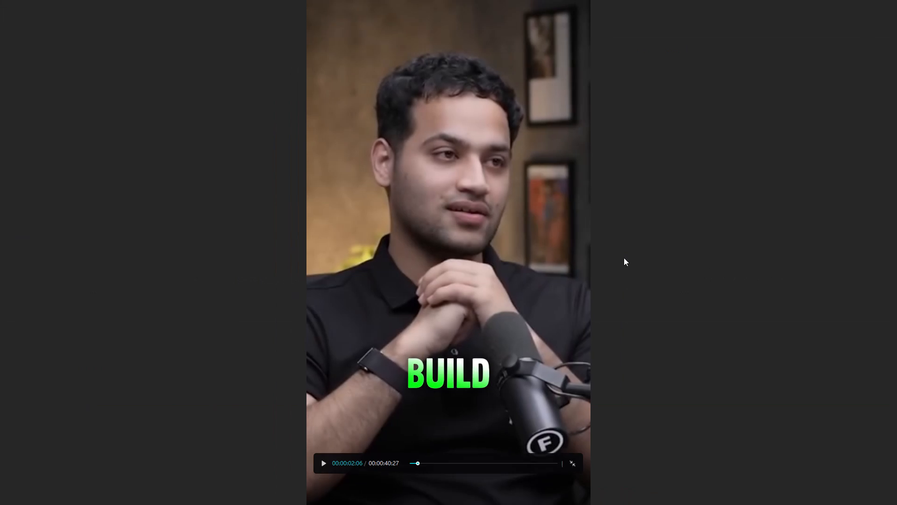
click(571, 466)
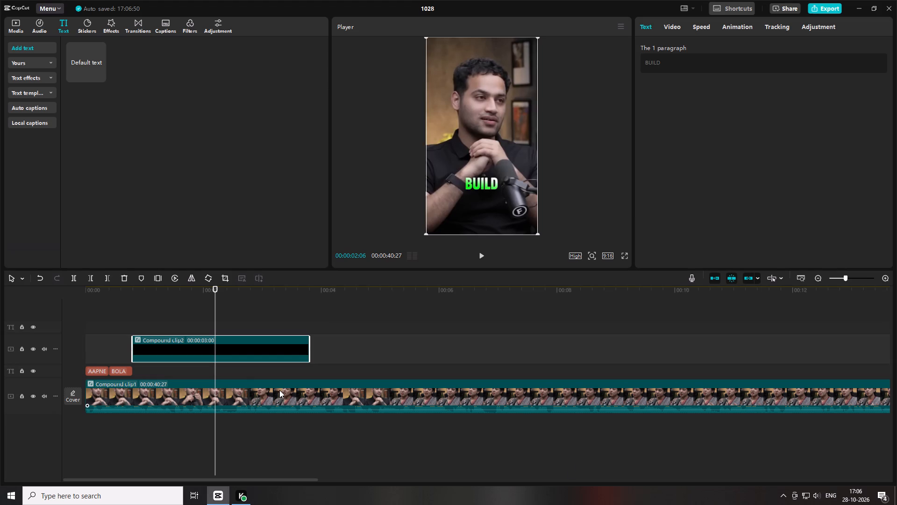
Search the video effects for "glow effect" and apply Dreamy Light to the "BUILD" compound clip.
click(90, 30)
click(106, 29)
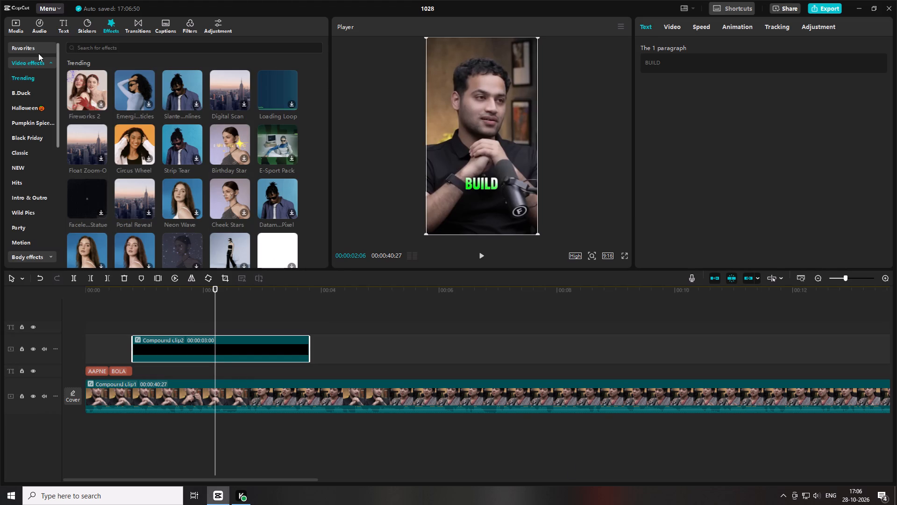
click(97, 52)
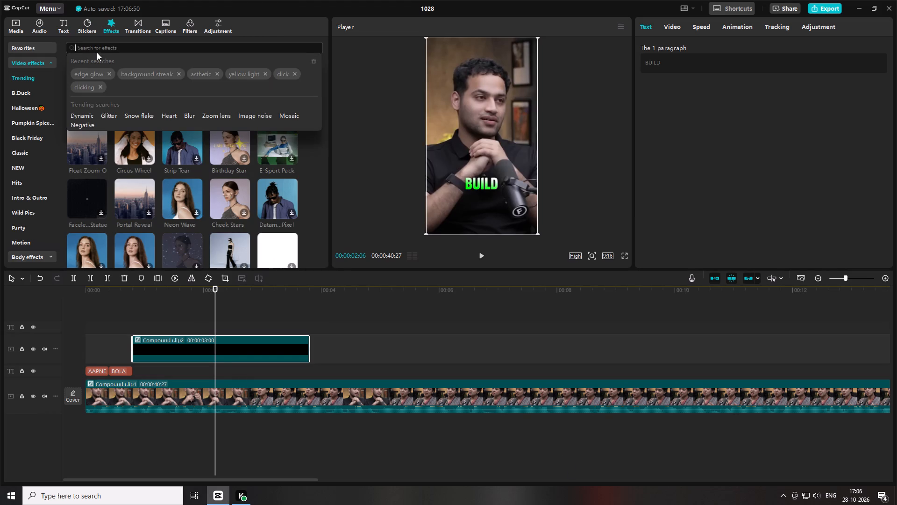
text(gloq)
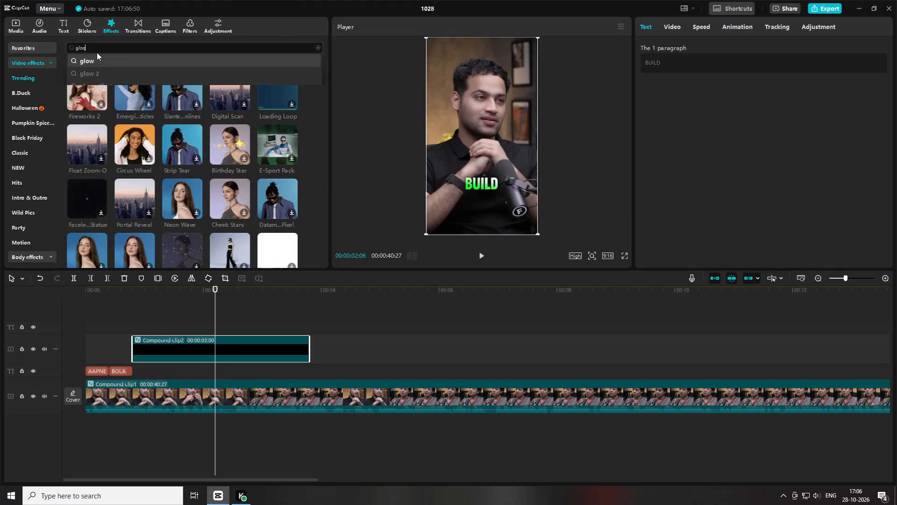
key(BackSpace)
key(w)
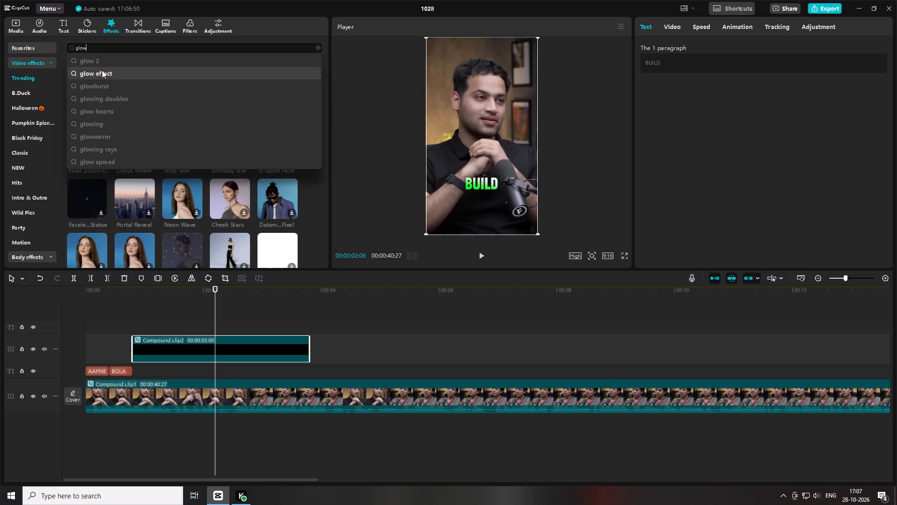
click(101, 73)
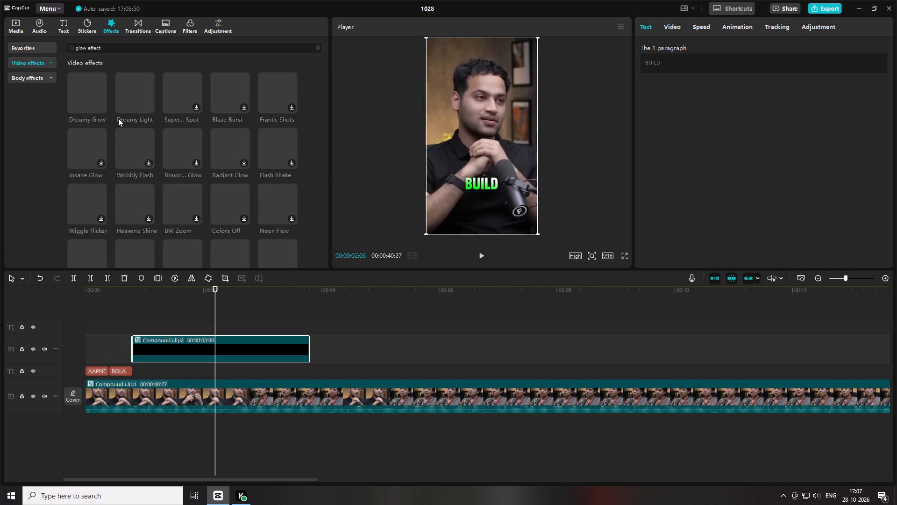
click(90, 85)
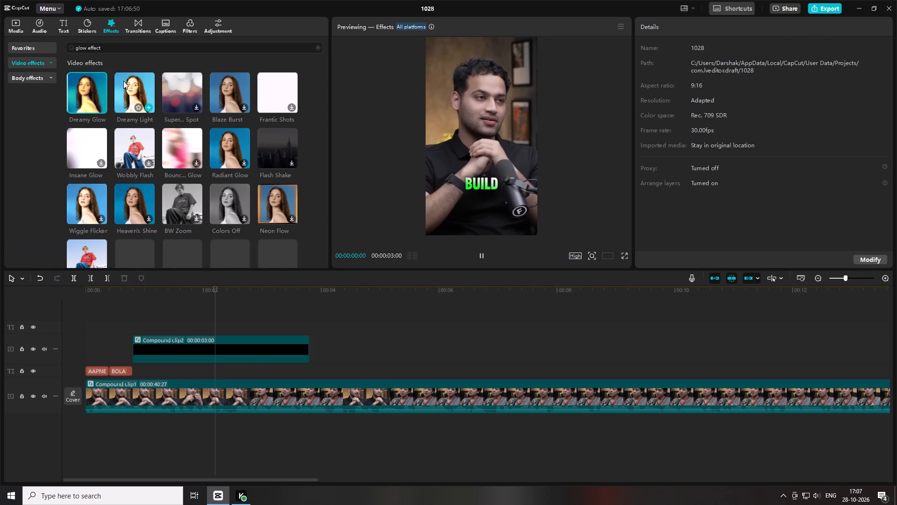
click(124, 81)
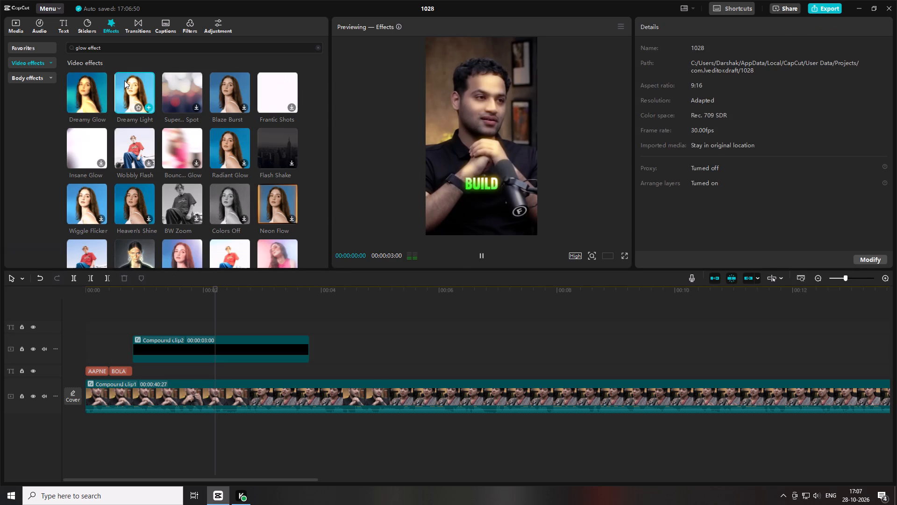
drag(127, 85, 192, 339)
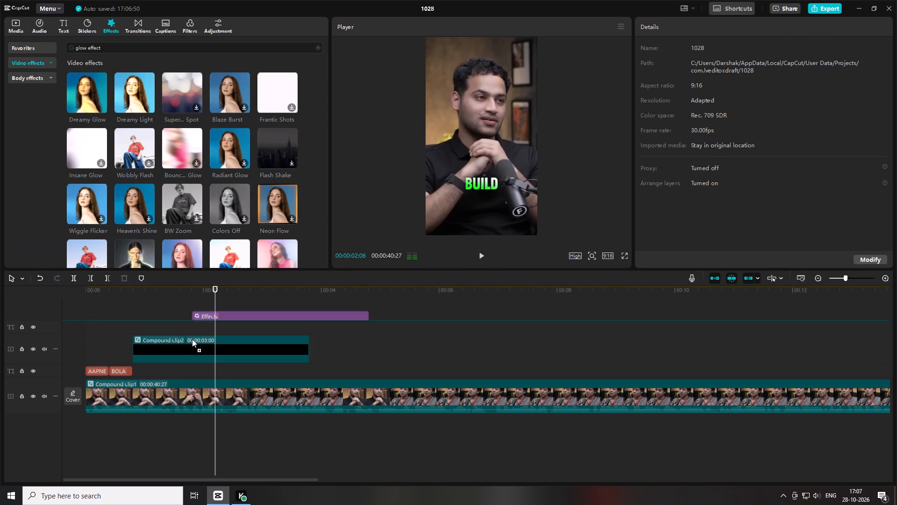
drag(192, 339, 192, 343)
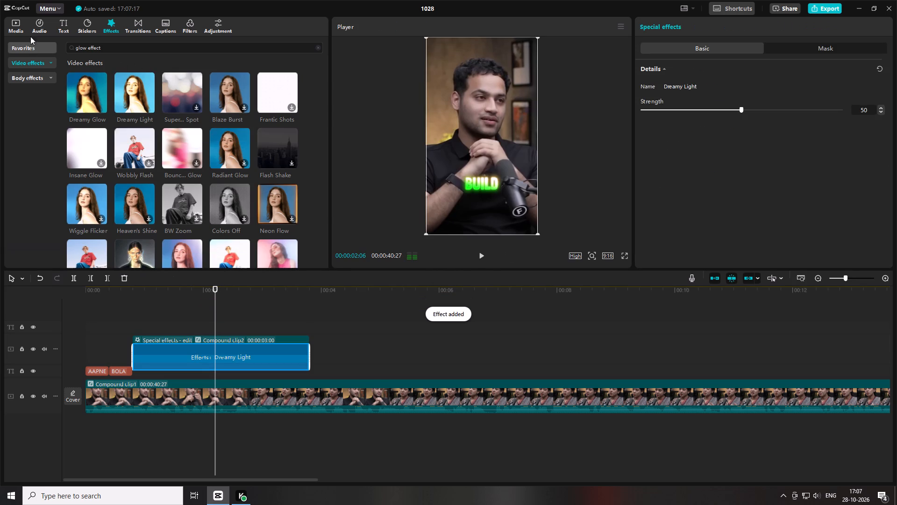
Set the strength of the "BUILD" clip's Dreamy Light effect to 13.
click(17, 27)
drag(168, 297, 157, 299)
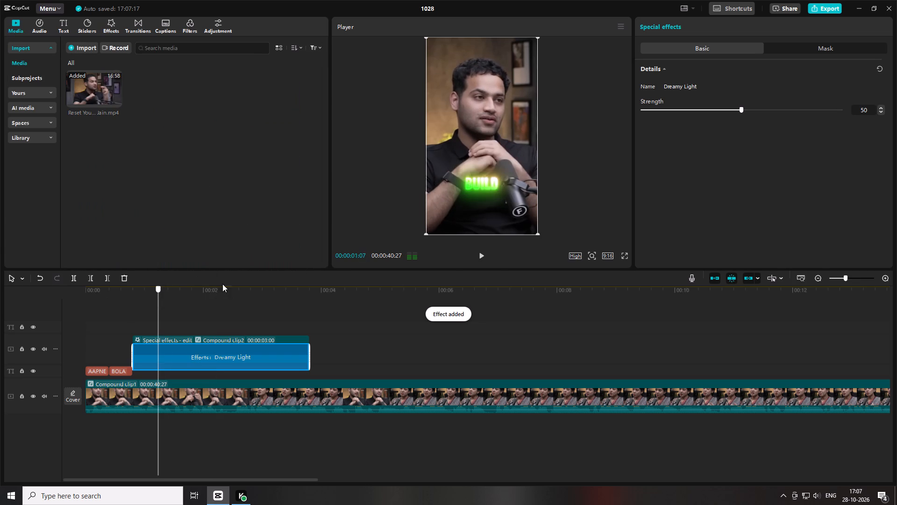
drag(714, 105, 639, 109)
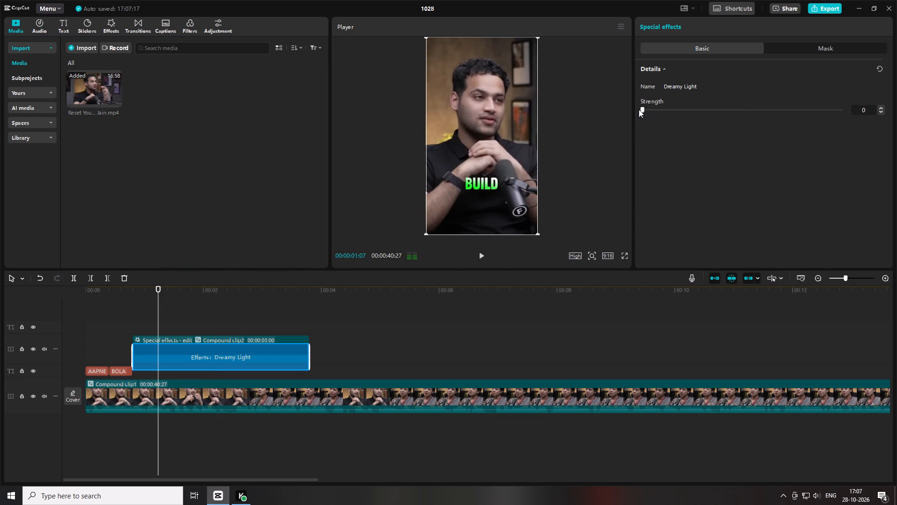
drag(639, 109, 668, 108)
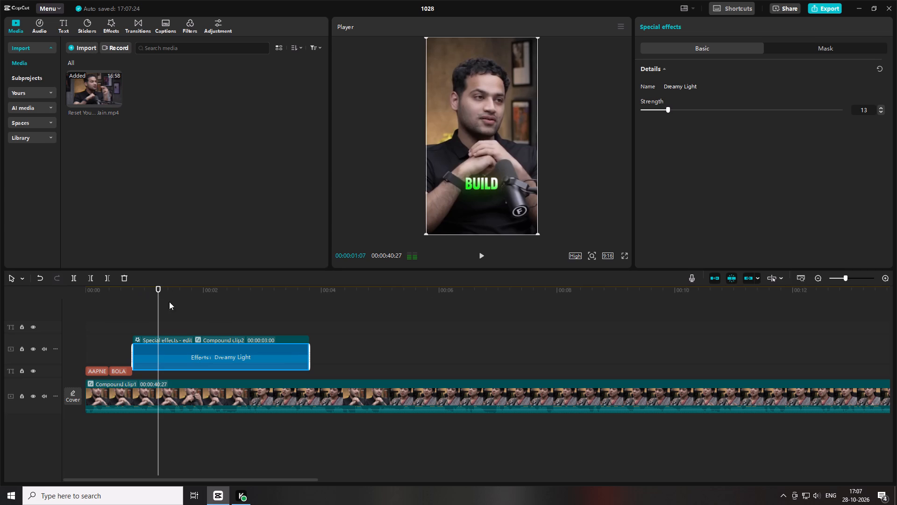
click(251, 308)
Play the video from the start through the glowing "BUILD" caption to check the opening captions.
drag(140, 296, 72, 303)
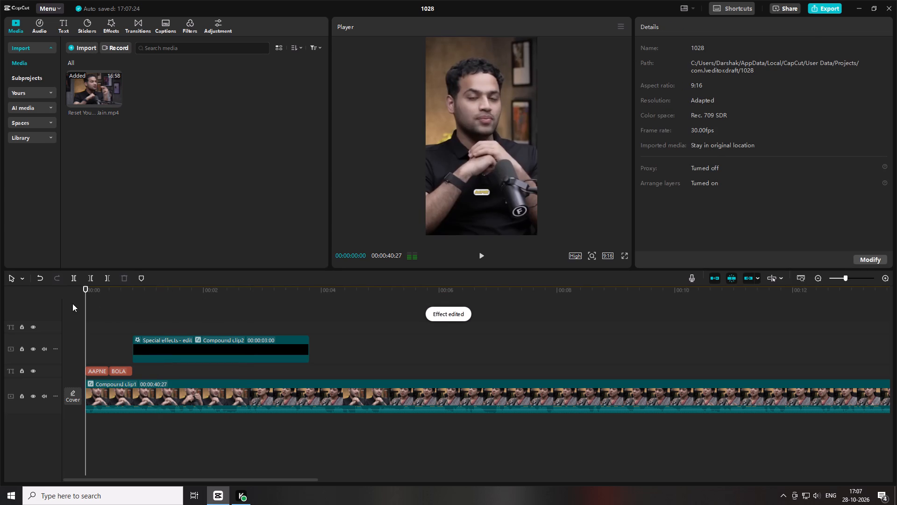
key(space)
key(space)
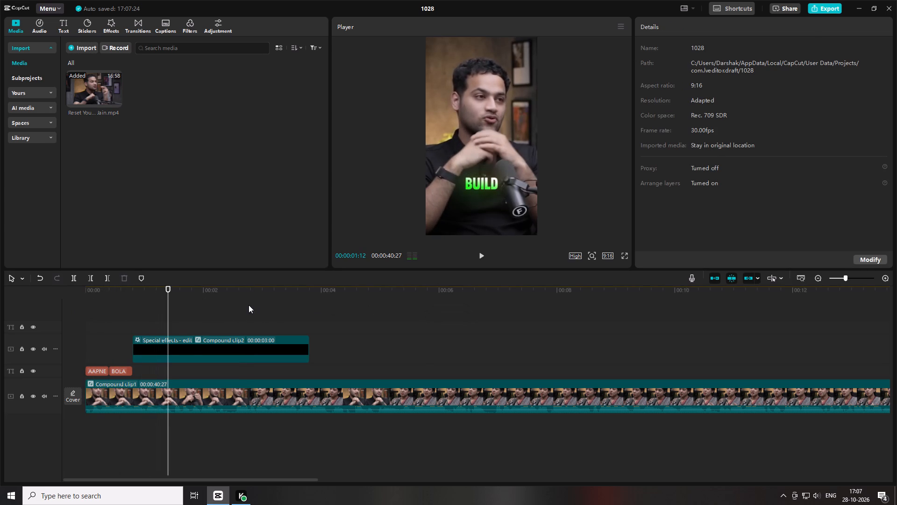
Remove the Dreamy Light effect from the "BUILD" compound clip.
click(189, 347)
click(221, 337)
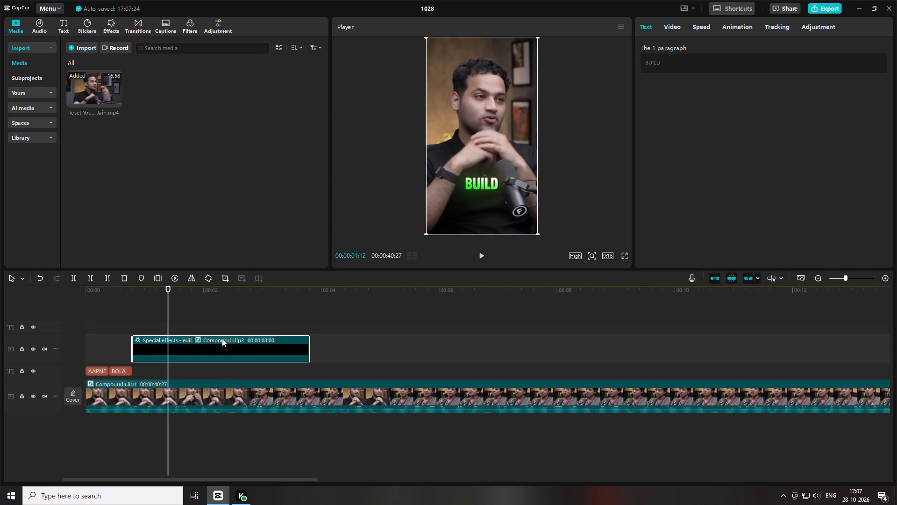
double_click(222, 339)
click(427, 278)
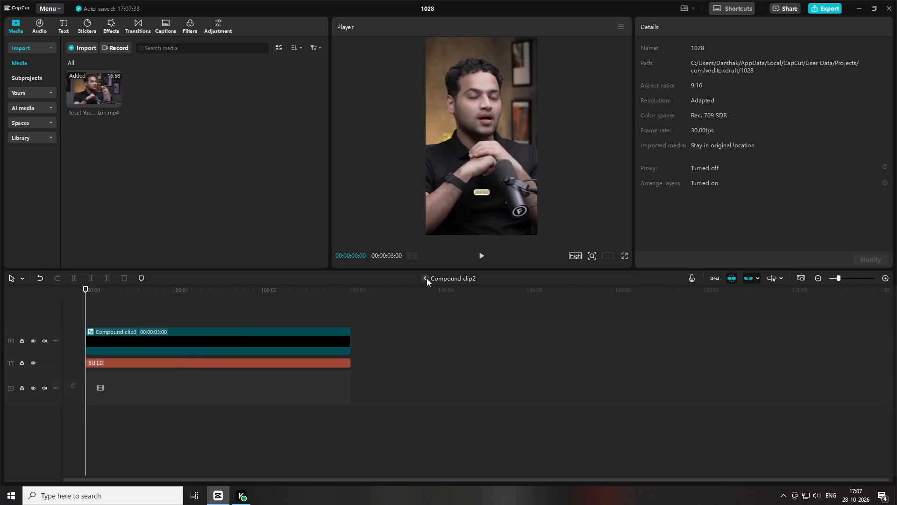
click(164, 340)
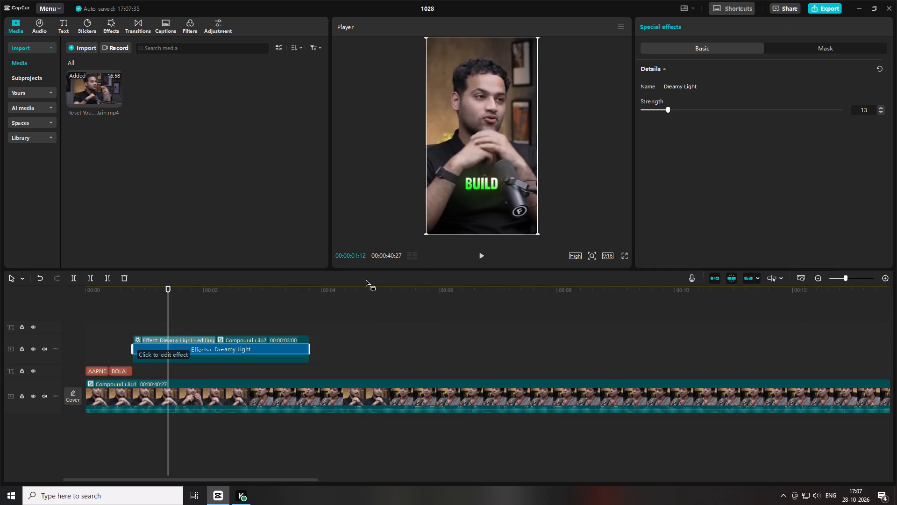
click(168, 347)
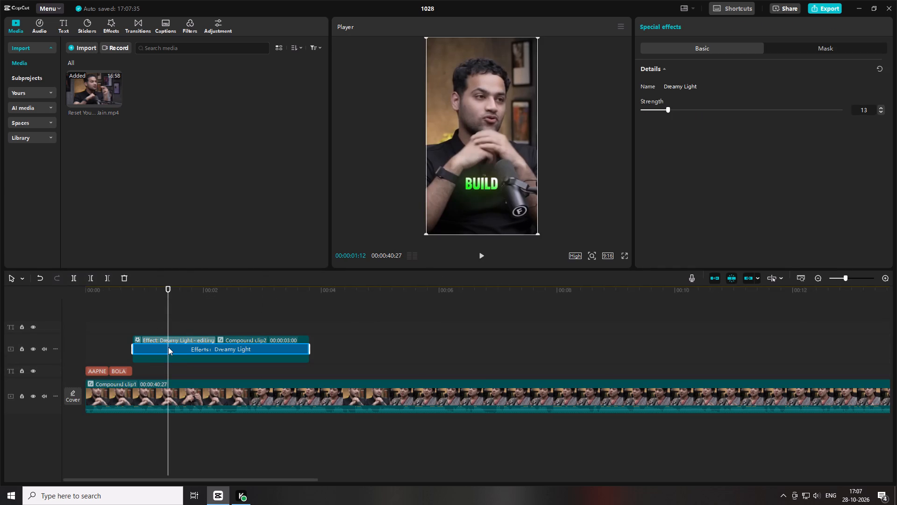
right_click(168, 347)
click(182, 357)
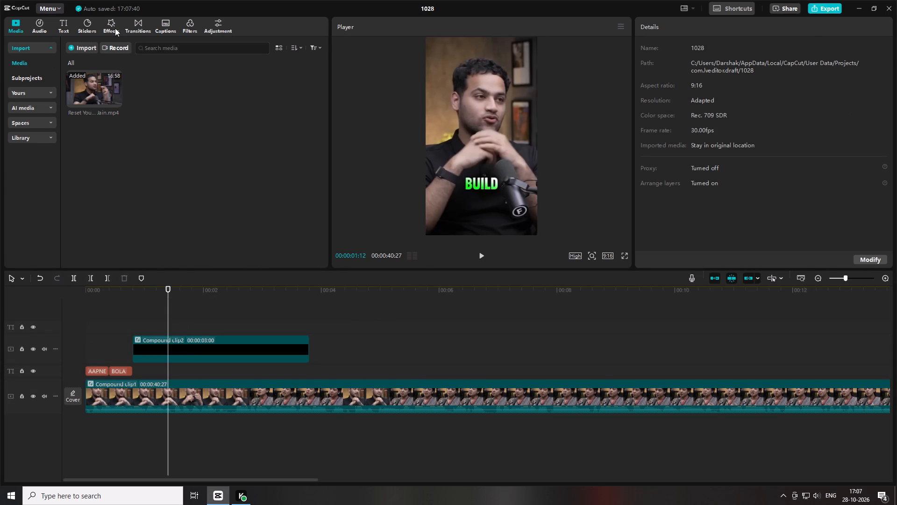
Search the body effects for "glow effect" and look over the options for the "BUILD" caption.
click(115, 28)
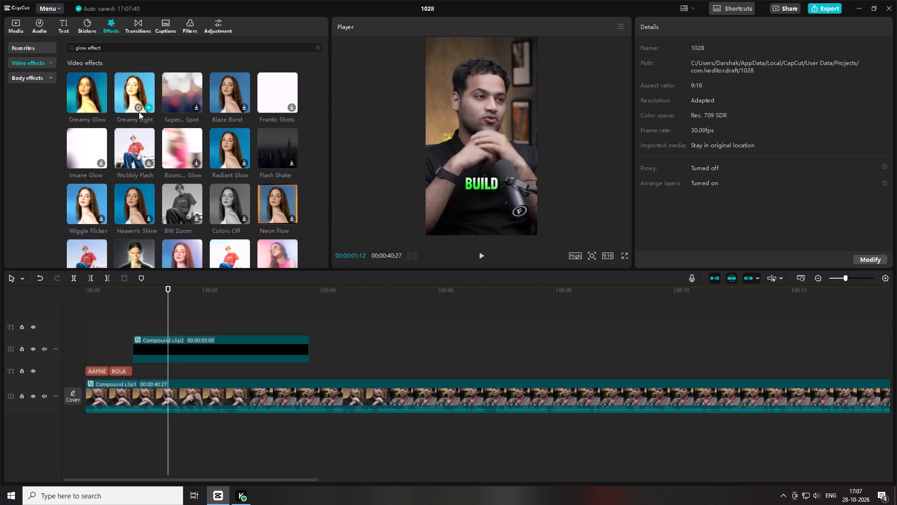
click(32, 85)
click(36, 77)
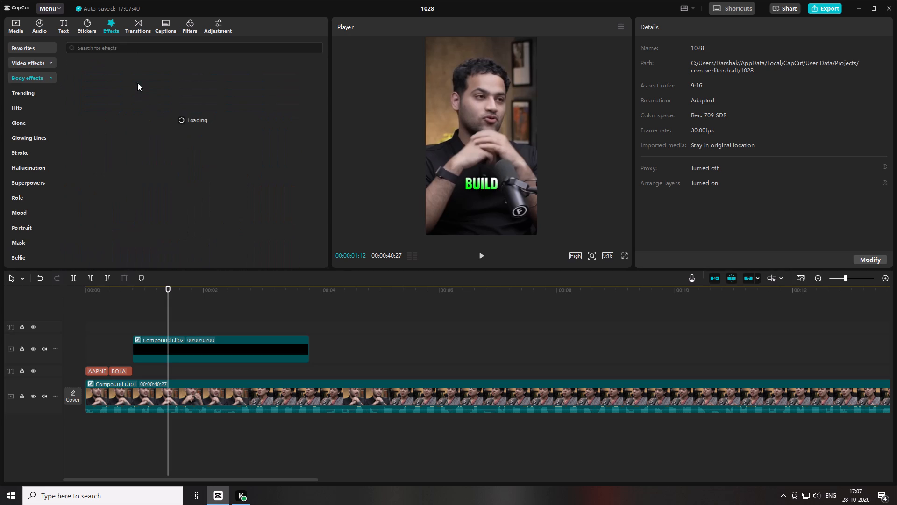
click(120, 46)
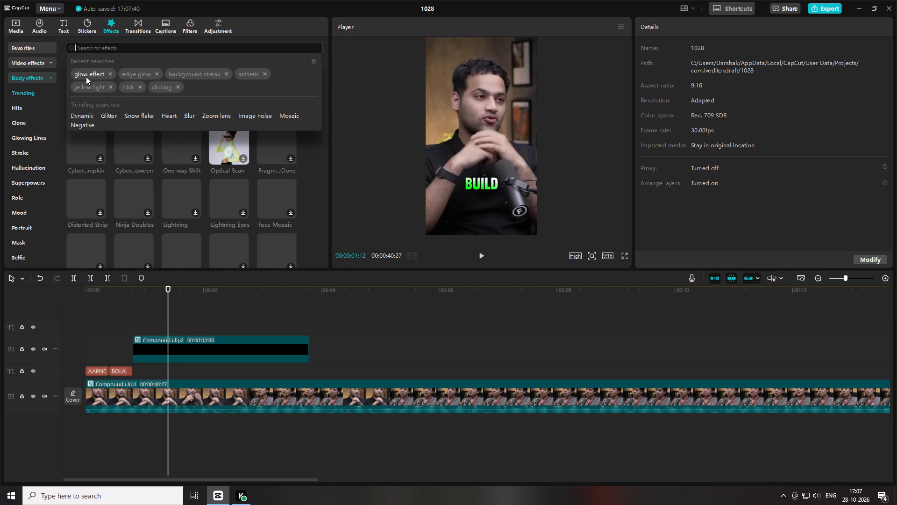
click(83, 77)
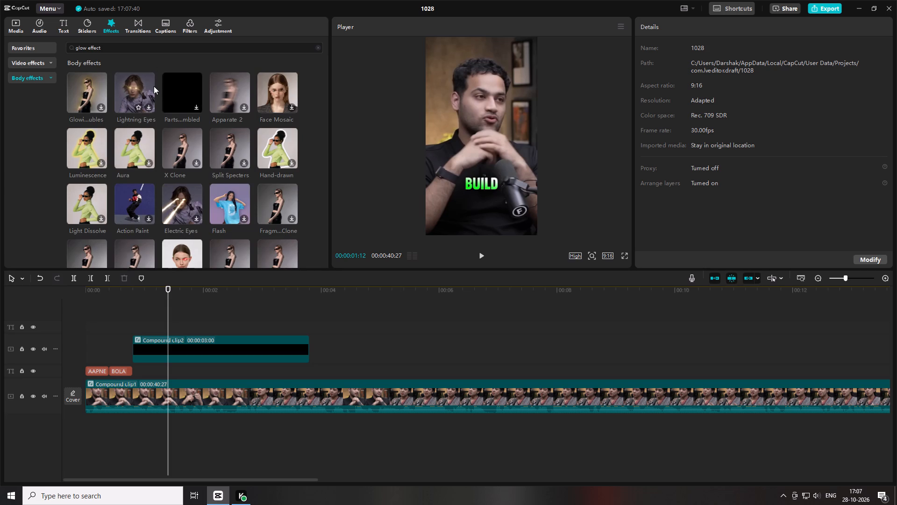
Search the video effects for "glow" and apply Dreamy Glow to the "BUILD" compound clip.
click(18, 63)
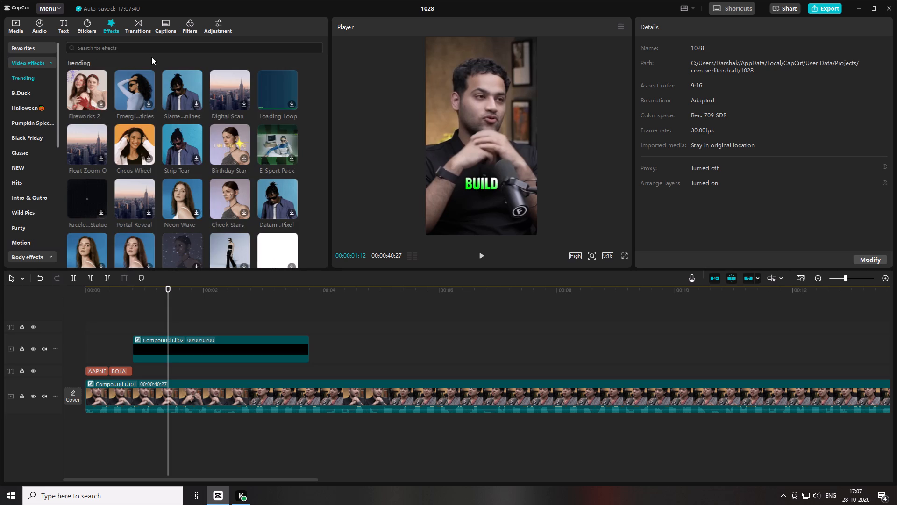
click(149, 47)
text(glow)
key(Return)
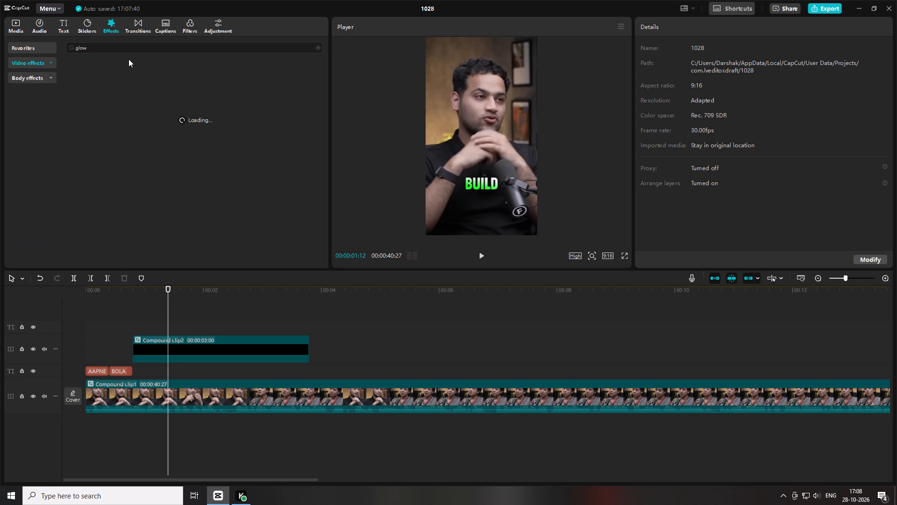
click(16, 67)
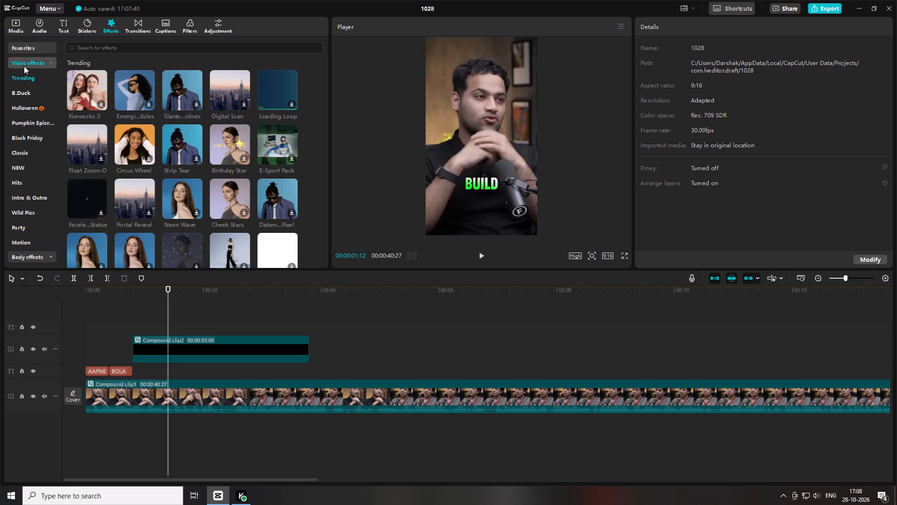
click(39, 45)
click(30, 63)
click(88, 49)
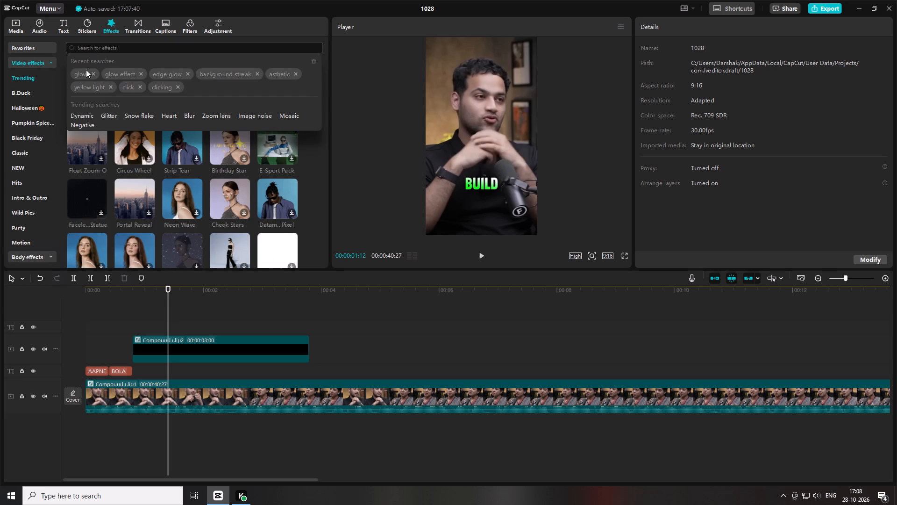
click(86, 74)
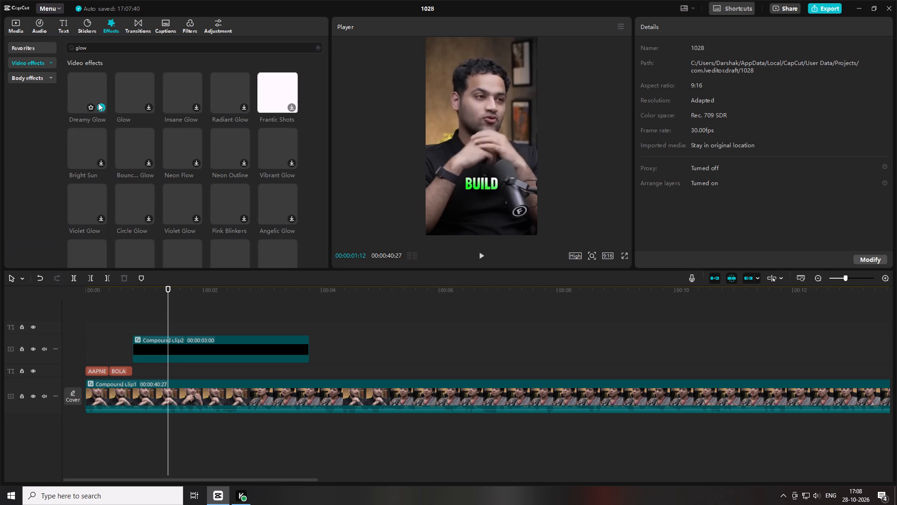
click(115, 50)
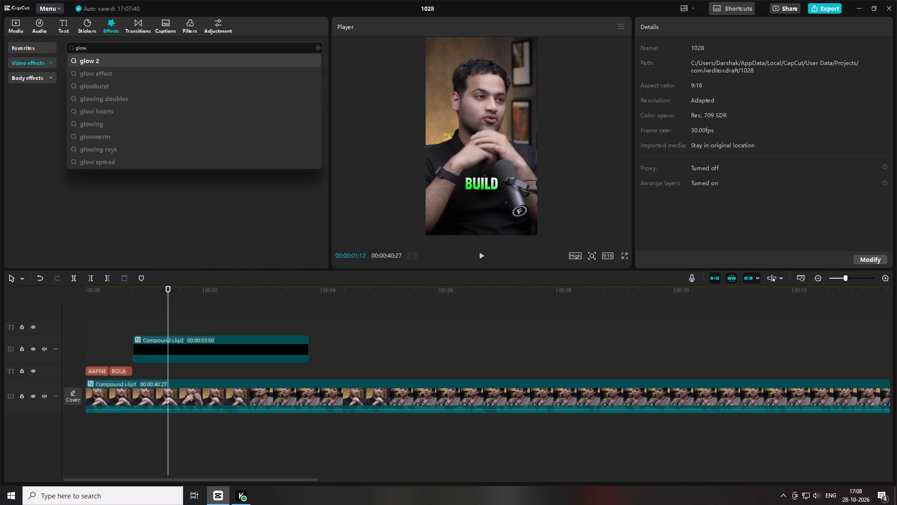
key(Return)
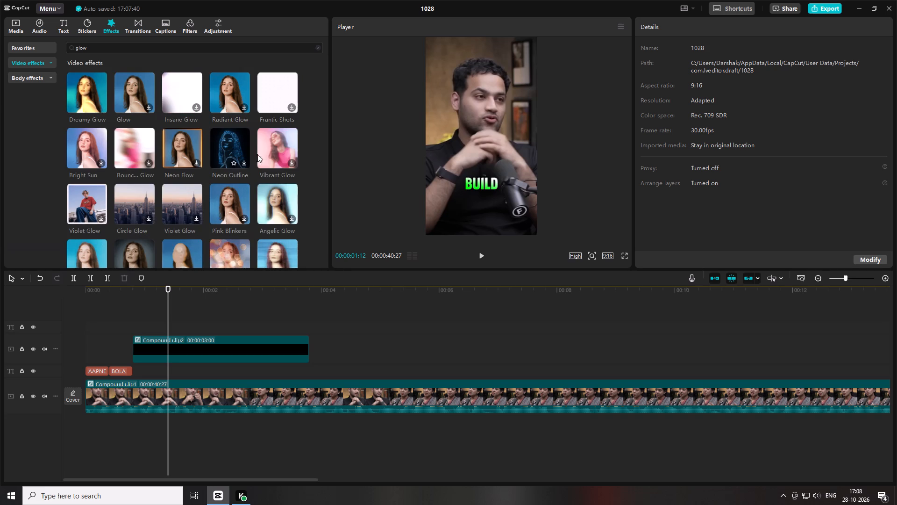
scroll(99, 204, down, 2)
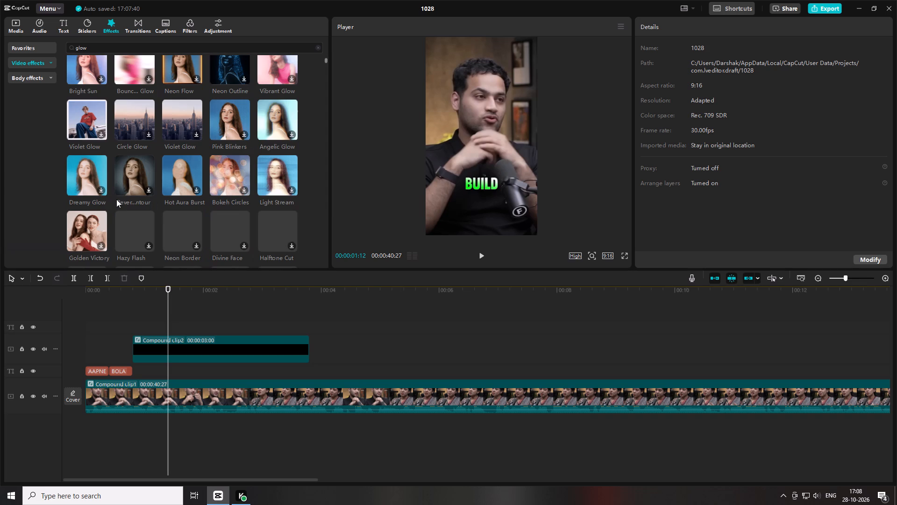
scroll(215, 167, up, 2)
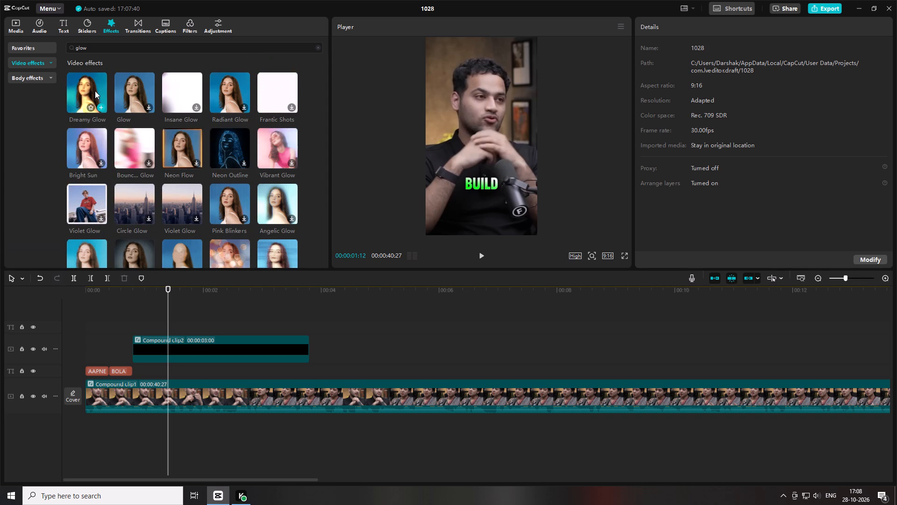
click(84, 89)
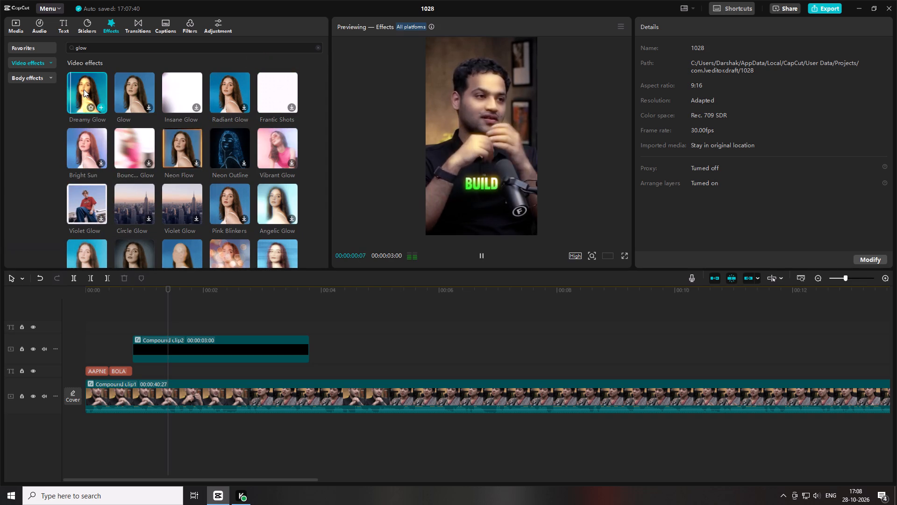
drag(84, 89, 185, 348)
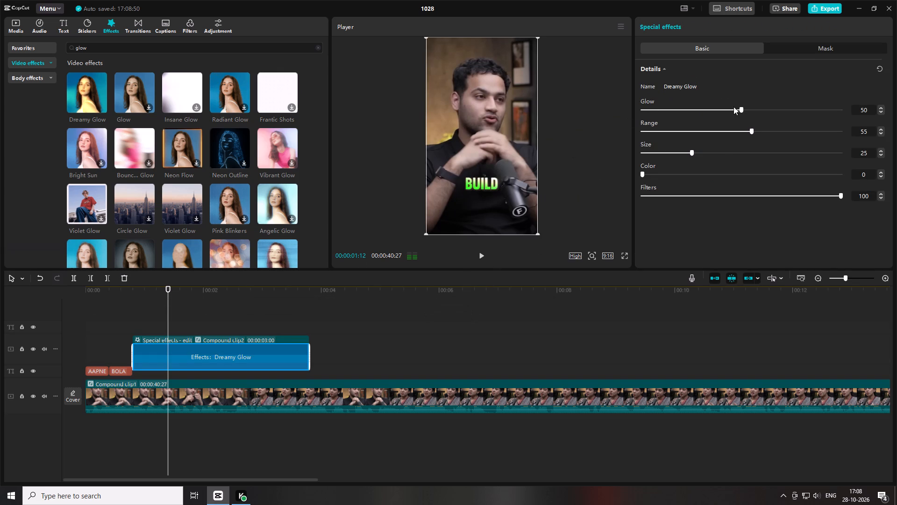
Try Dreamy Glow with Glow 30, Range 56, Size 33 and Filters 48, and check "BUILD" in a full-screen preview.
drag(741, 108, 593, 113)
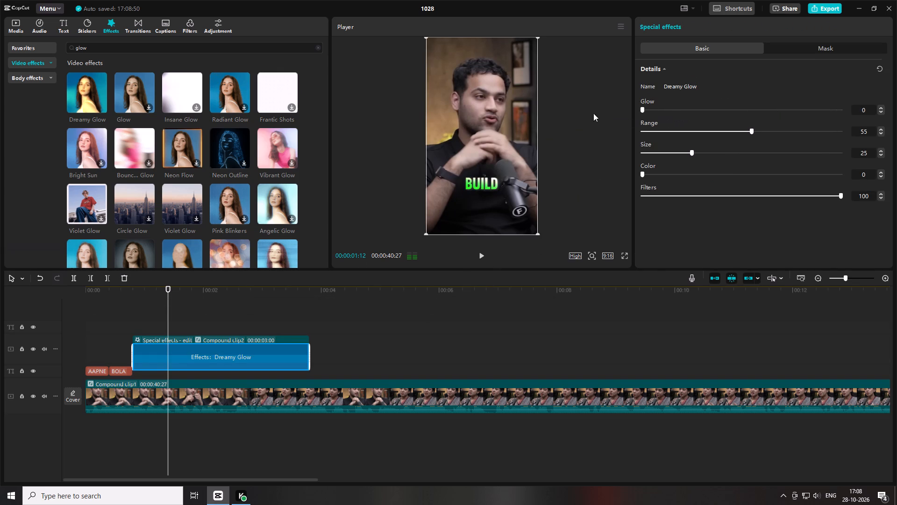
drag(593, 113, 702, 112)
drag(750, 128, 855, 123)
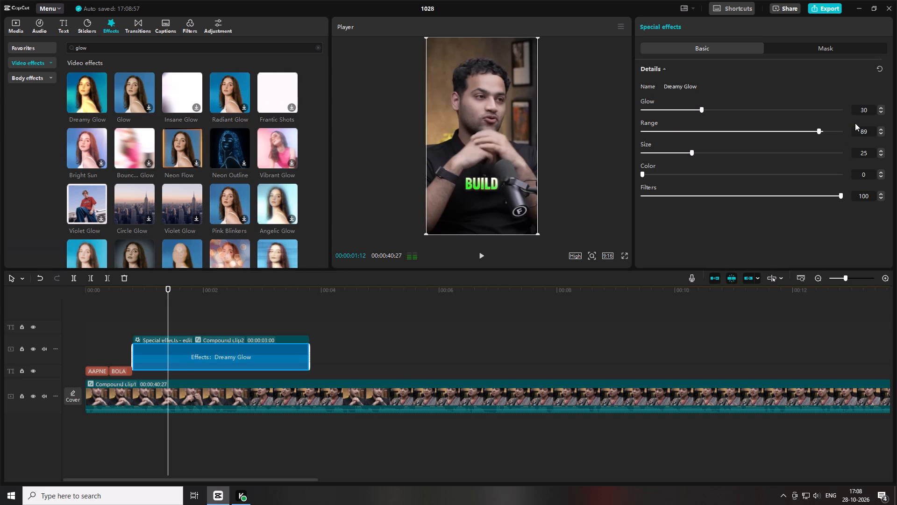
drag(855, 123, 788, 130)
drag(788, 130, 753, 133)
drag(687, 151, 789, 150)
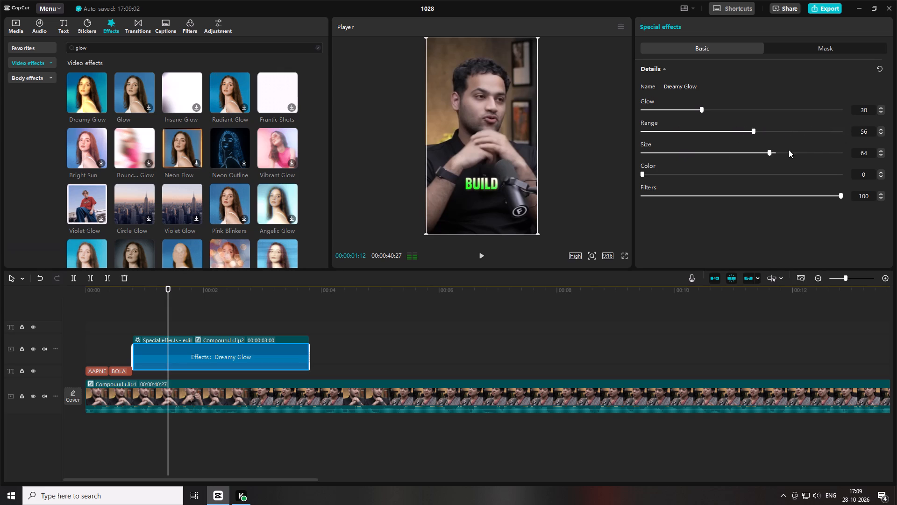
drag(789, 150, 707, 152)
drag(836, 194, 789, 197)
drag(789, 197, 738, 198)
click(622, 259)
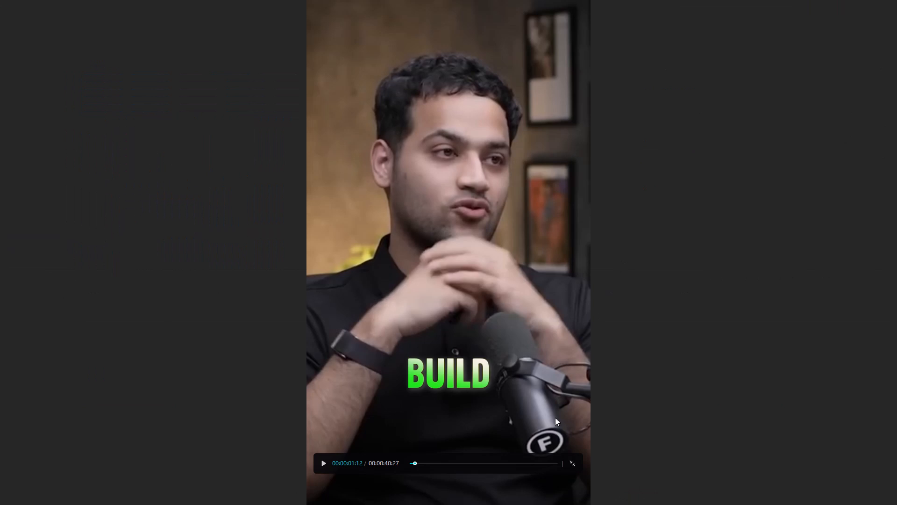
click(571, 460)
Adjust the Dreamy Glow on "BUILD" to Glow 9, Range 50, Size 29 and Filters 46, with Color kept at the low end.
click(592, 252)
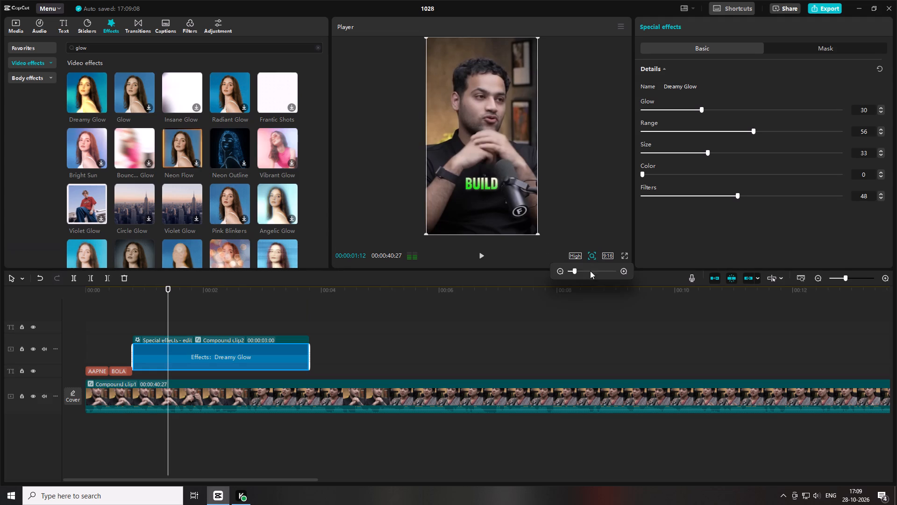
drag(590, 271, 597, 272)
scroll(557, 160, down, 7)
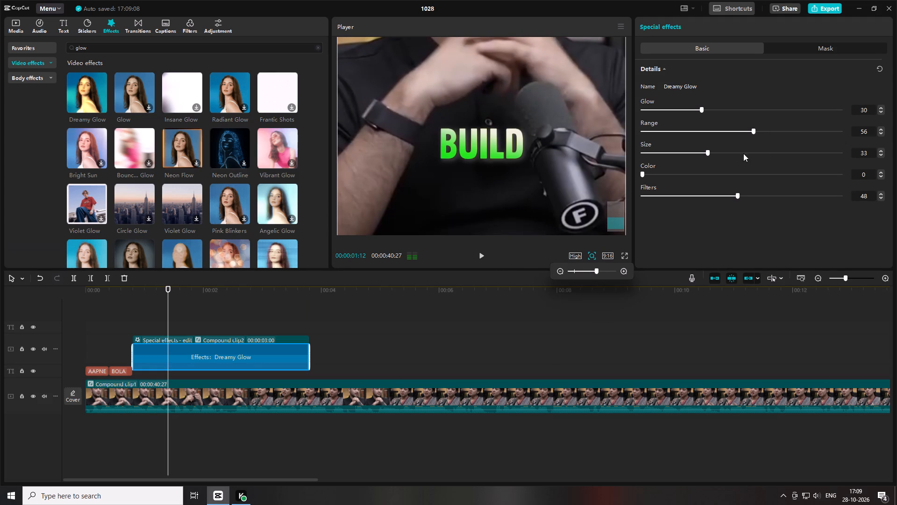
drag(753, 131, 769, 130)
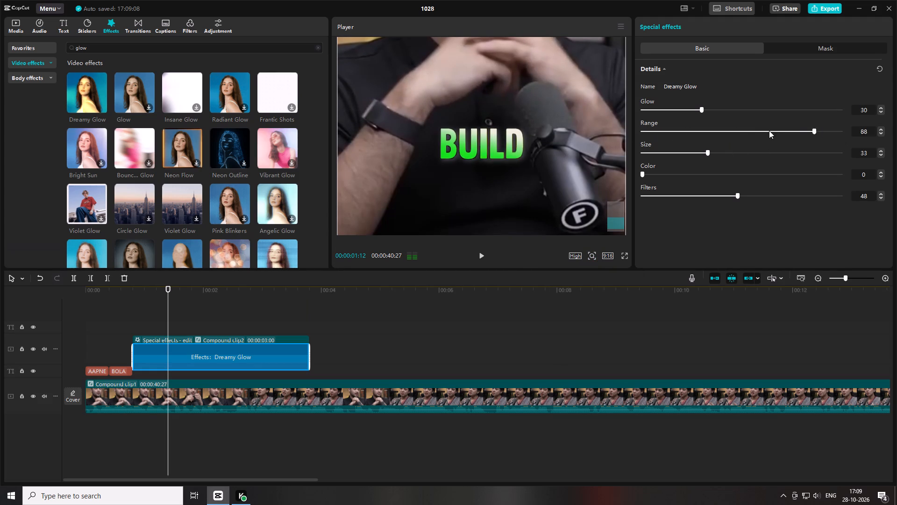
drag(769, 130, 740, 131)
drag(736, 196, 748, 199)
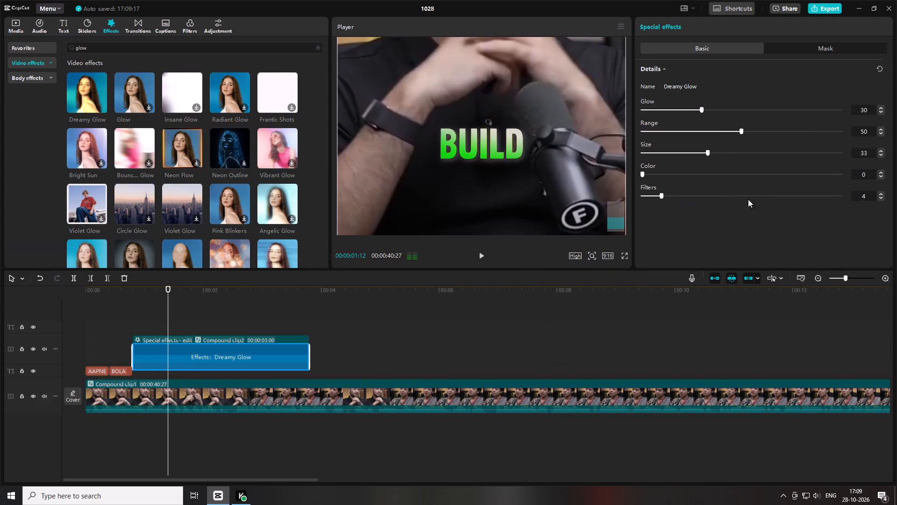
drag(748, 199, 732, 200)
drag(693, 111, 638, 114)
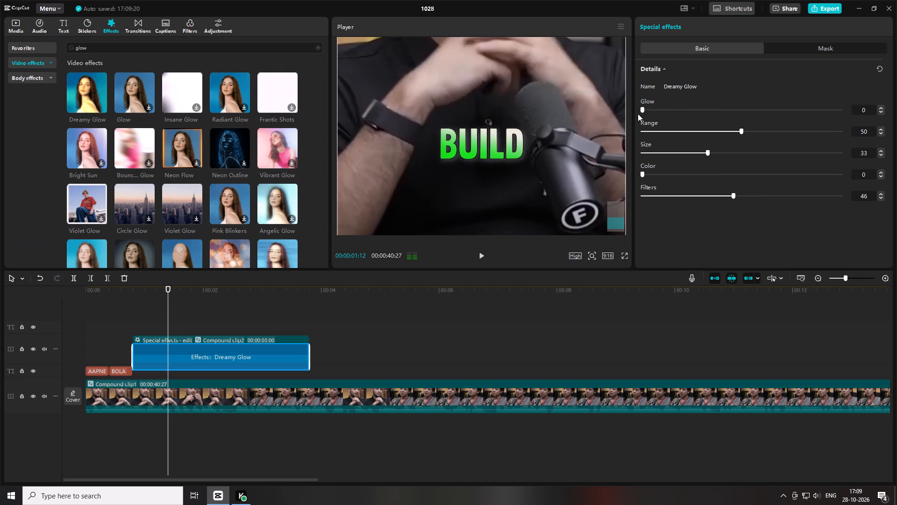
drag(638, 114, 661, 119)
drag(708, 150, 702, 157)
drag(702, 157, 701, 157)
drag(644, 176, 638, 190)
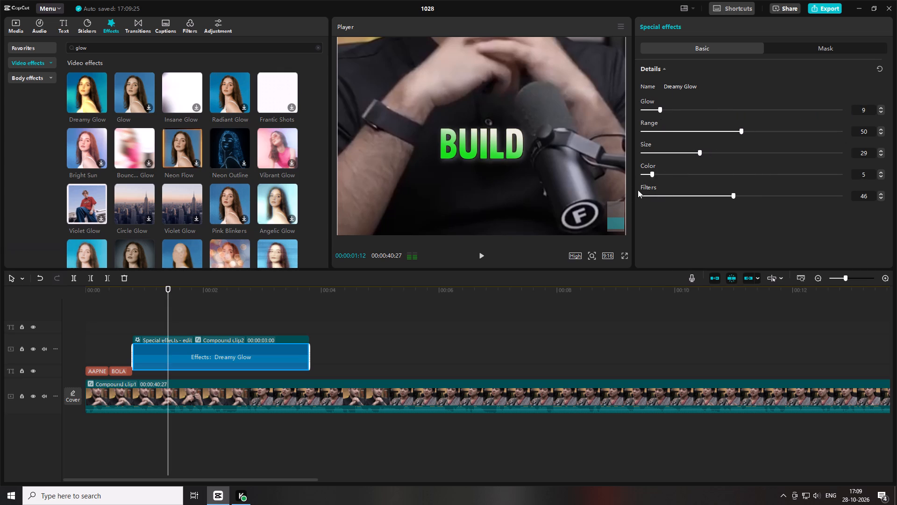
drag(638, 190, 630, 188)
Check the shadow settings of the "BUILD" text inside the compound clip and try Shadow on the green "BUILD" text nested deeper.
click(239, 329)
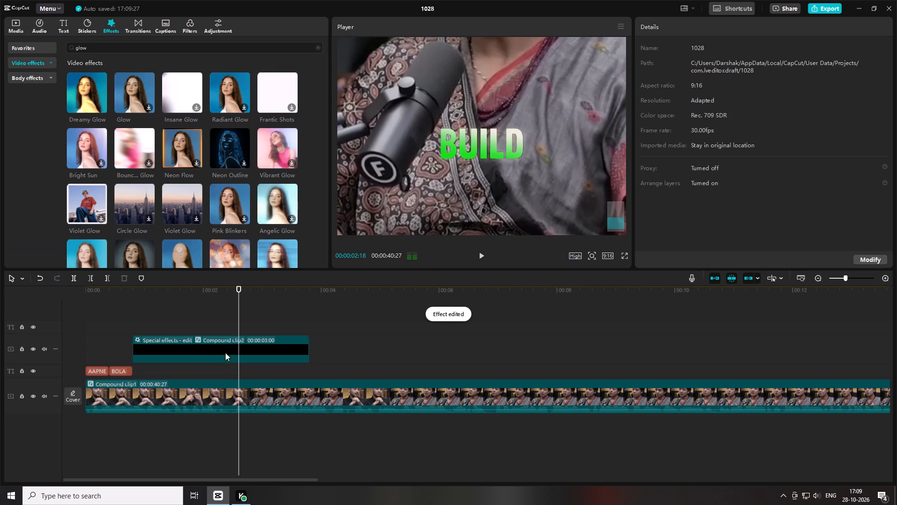
double_click(207, 350)
click(144, 364)
scroll(744, 218, down, 3)
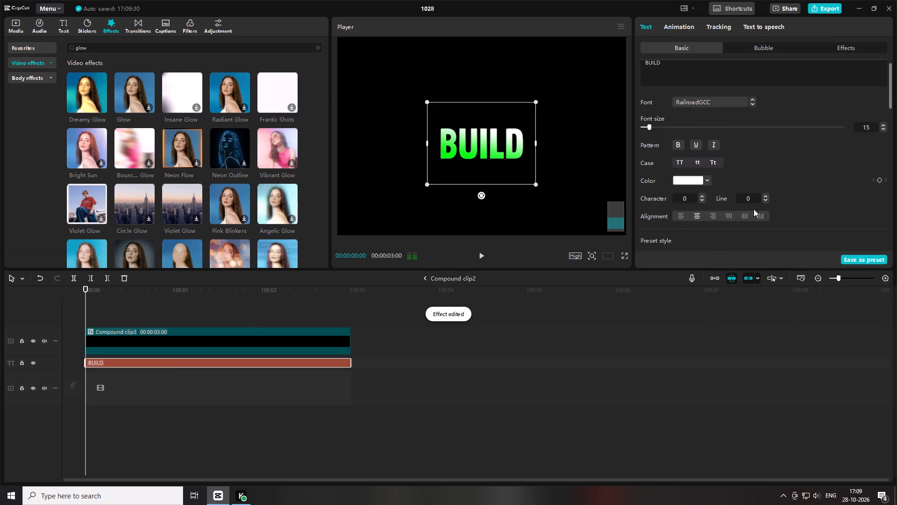
scroll(754, 209, down, 4)
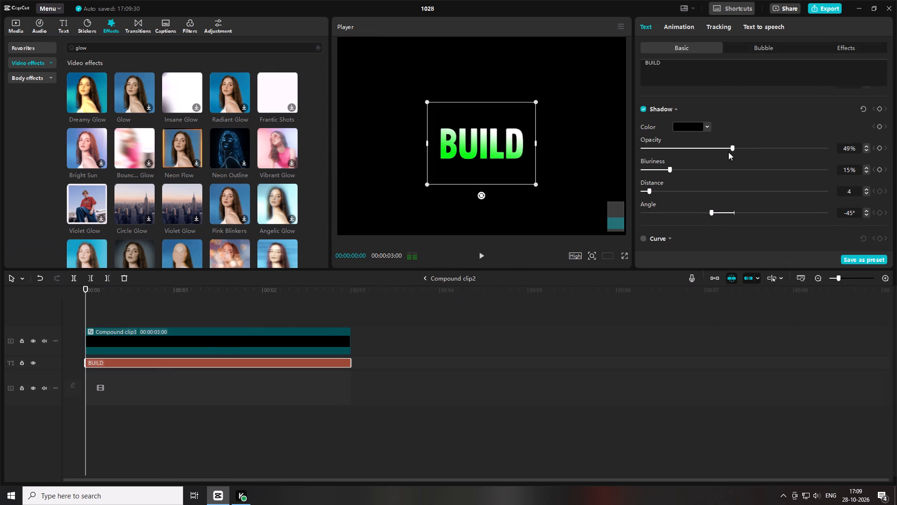
scroll(744, 129, up, 4)
double_click(150, 337)
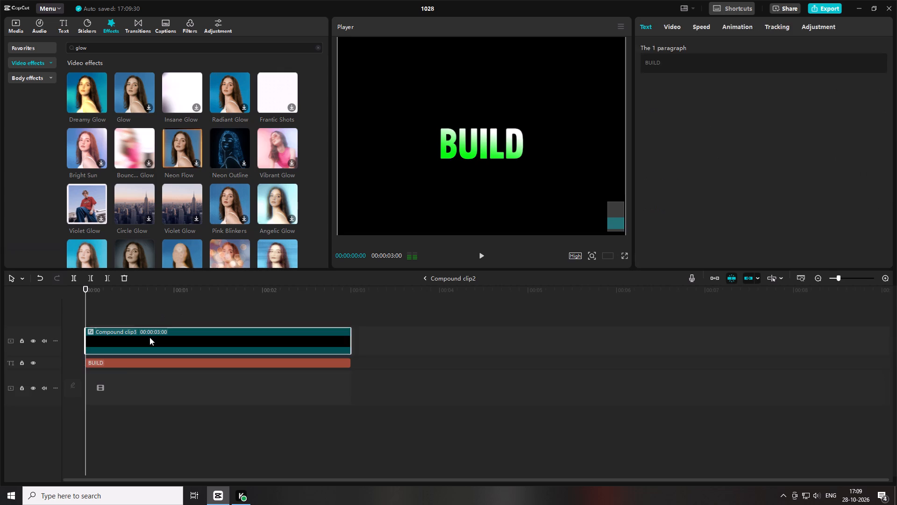
click(122, 361)
scroll(775, 161, down, 3)
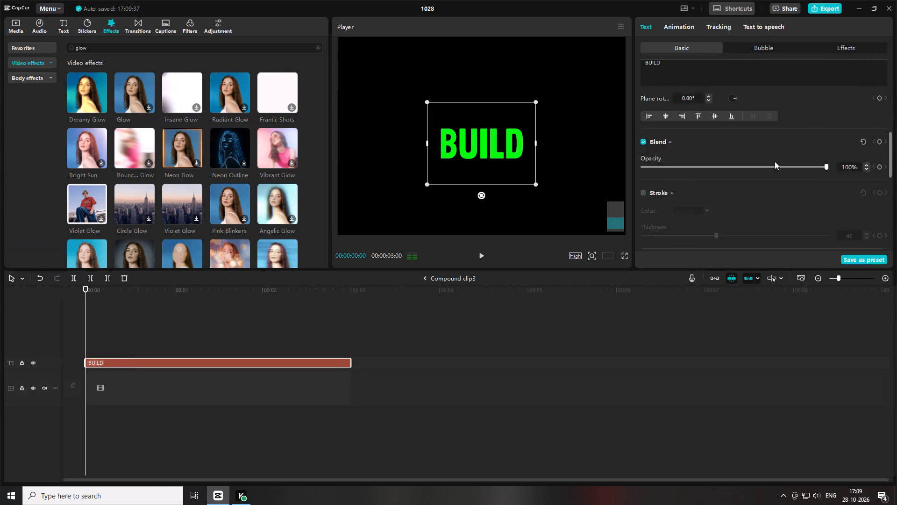
scroll(775, 161, down, 4)
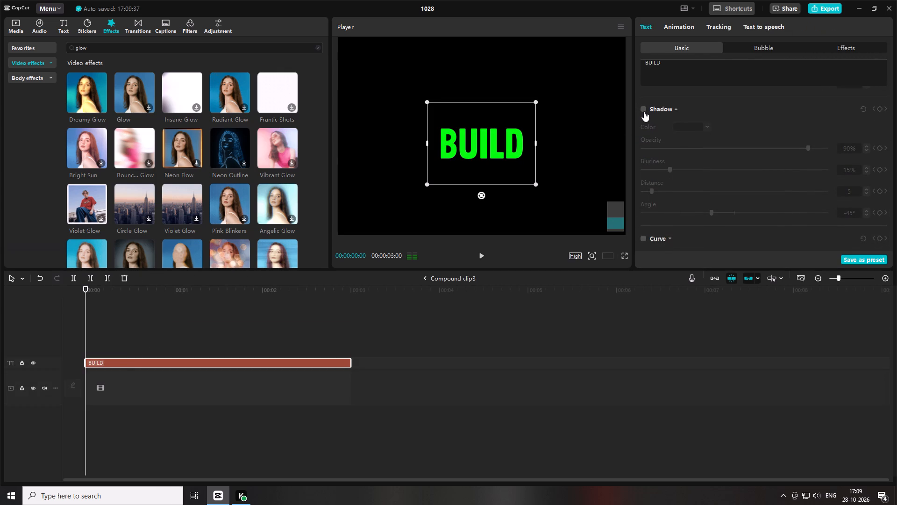
click(644, 111)
click(646, 109)
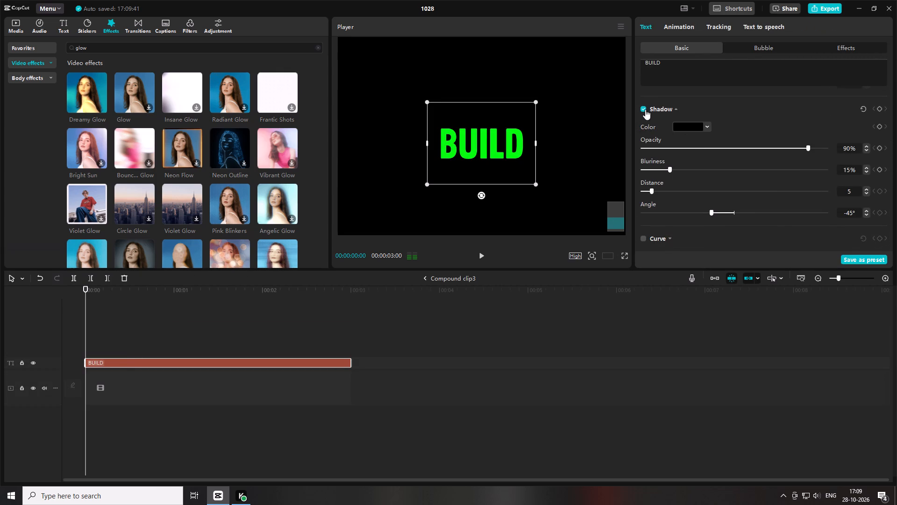
double_click(426, 277)
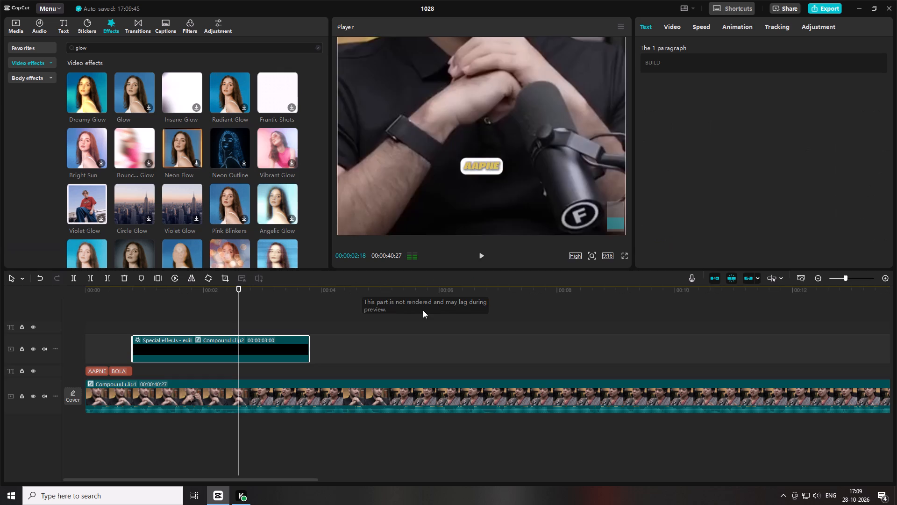
Fit the whole frame in the preview and play the opening captions to check how "BUILD" looks over the video.
click(155, 299)
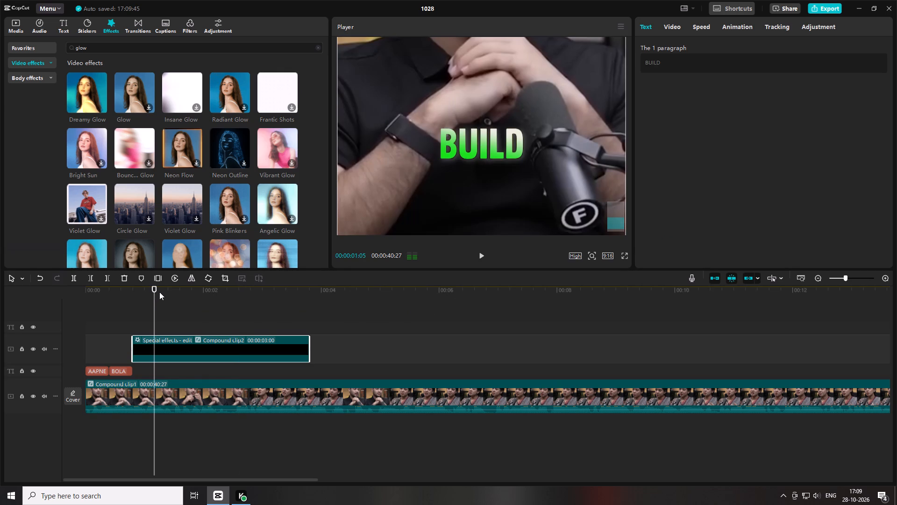
click(158, 291)
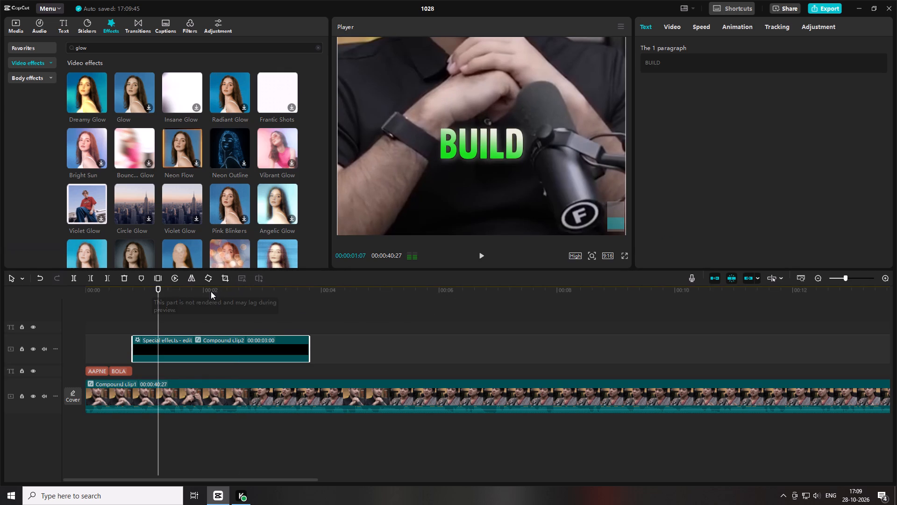
click(591, 262)
click(593, 258)
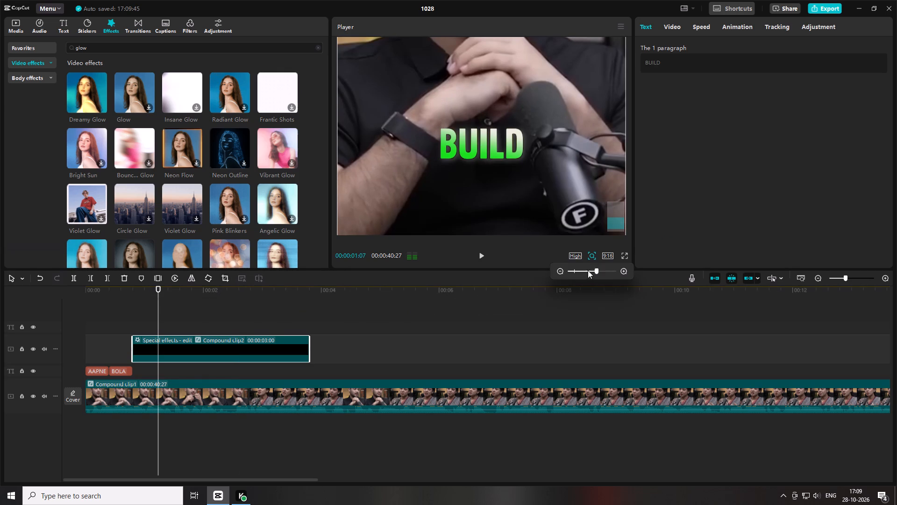
drag(584, 272, 575, 270)
click(596, 201)
click(171, 350)
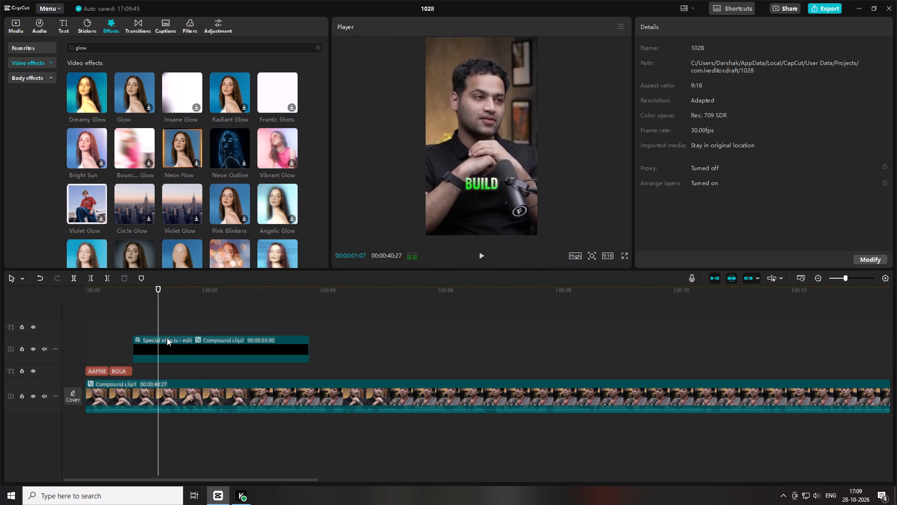
drag(135, 293, 44, 302)
key(space)
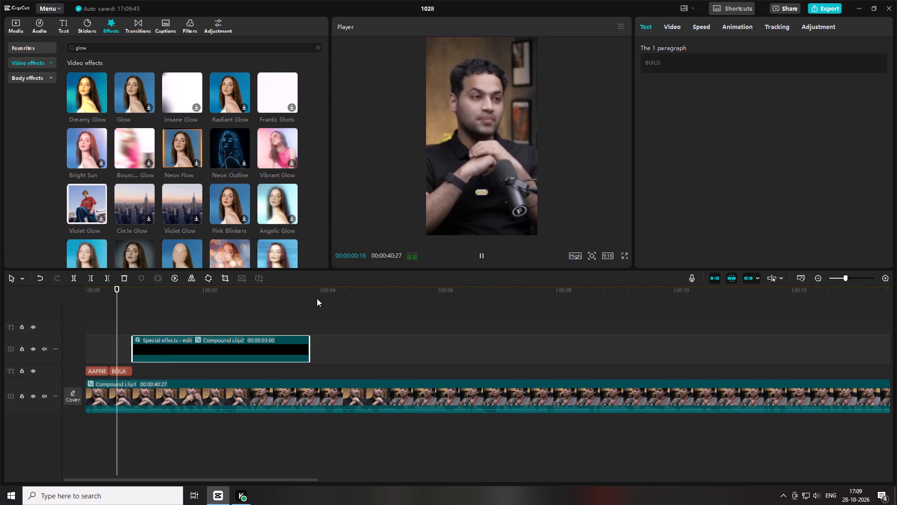
key(space)
key(space)
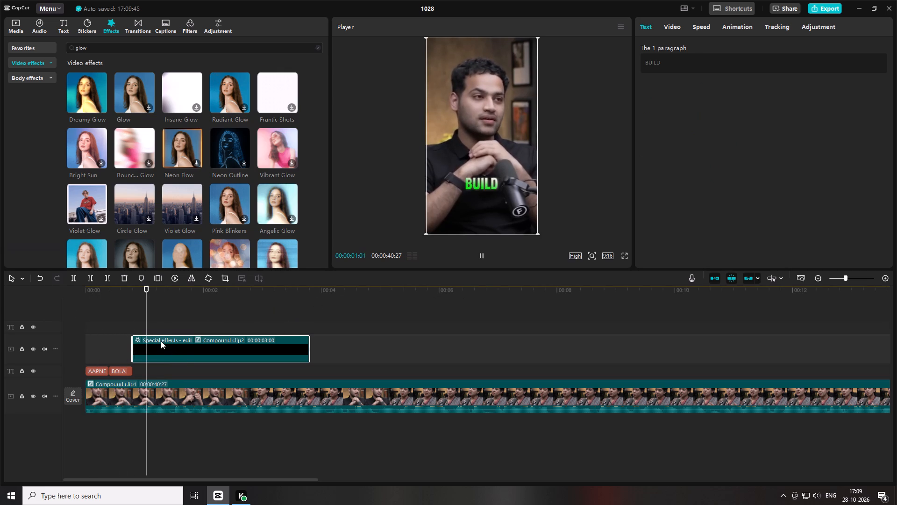
key(space)
drag(160, 290, 146, 286)
key(space)
click(146, 286)
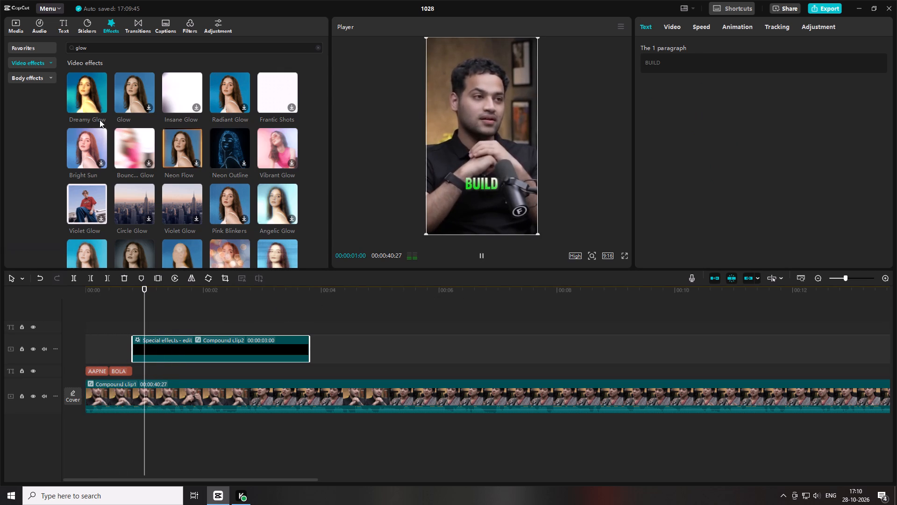
Add a default text on the track above the "BUILD" clip, starting at 00:00:01:00, and replace its wording with "Kiya".
click(64, 26)
drag(91, 57, 143, 330)
drag(697, 78, 590, 72)
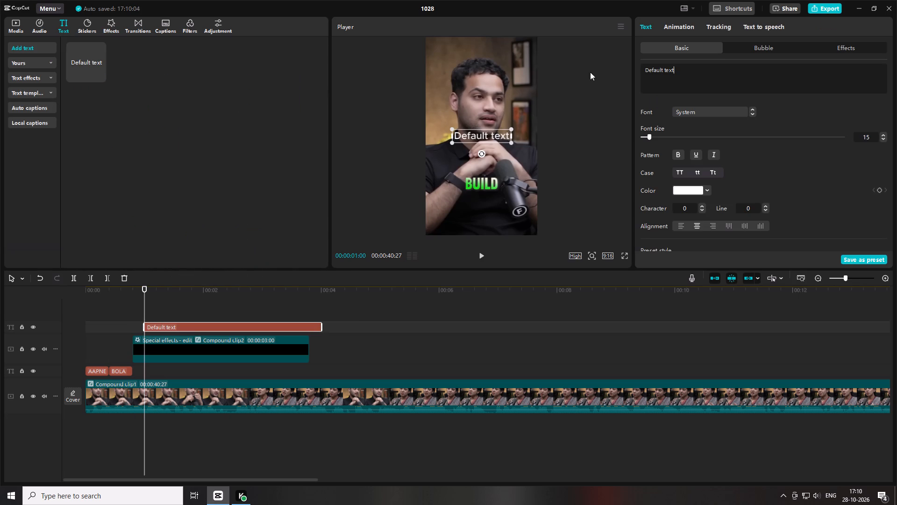
drag(590, 72, 506, 77)
key(BackSpace)
key(BackSpace)
key(BackSpace)
key(BackSpace)
key(BackSpace)
key(BackSpace)
key(BackSpace)
key(BackSpace)
key(BackSpace)
key(BackSpace)
key(BackSpace)
key(BackSpace)
key(BackSpace)
key(BackSpace)
key(BackSpace)
key(BackSpace)
key(BackSpace)
key(BackSpace)
key(BackSpace)
key(BackSpace)
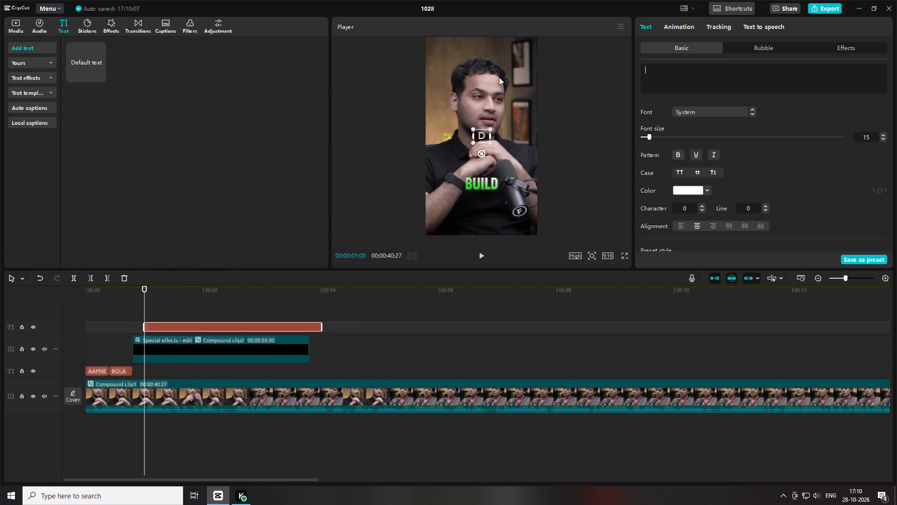
text(Kiya)
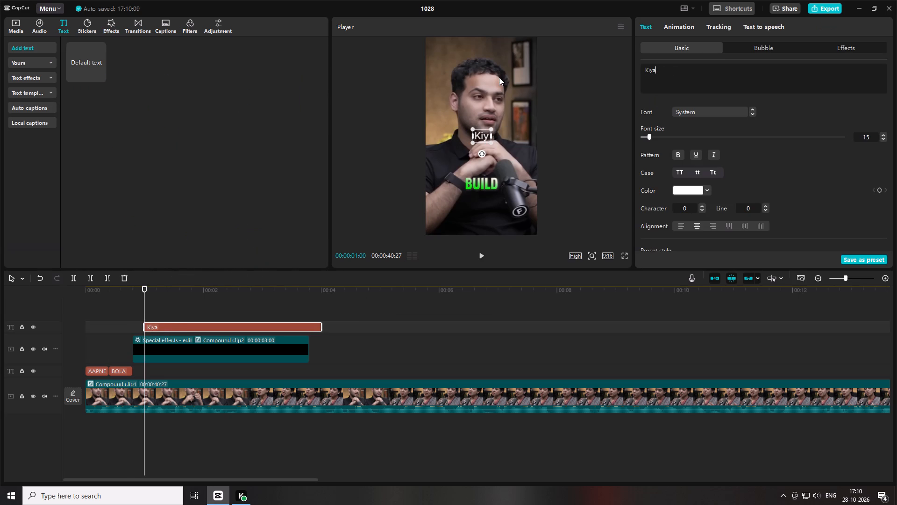
Set the "Kiya" text's font to GreatVibes-Rg from the commercial fonts.
click(685, 111)
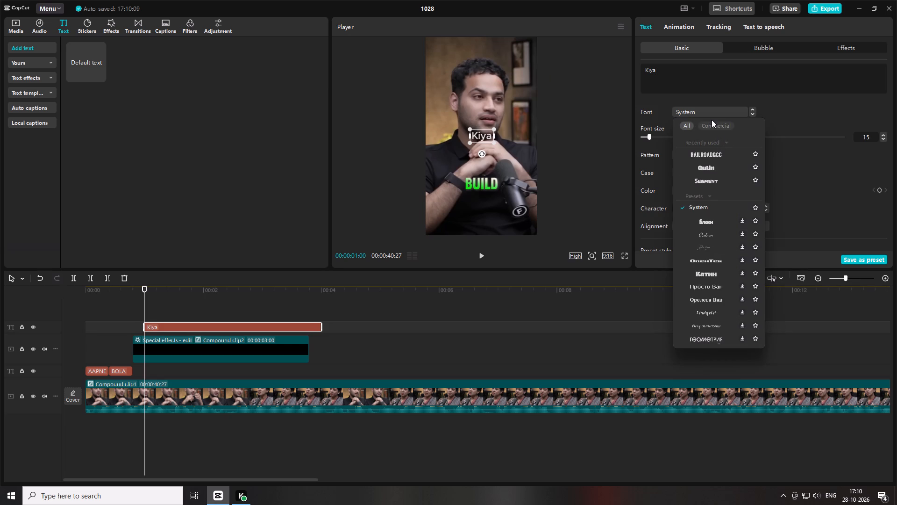
click(712, 123)
click(709, 260)
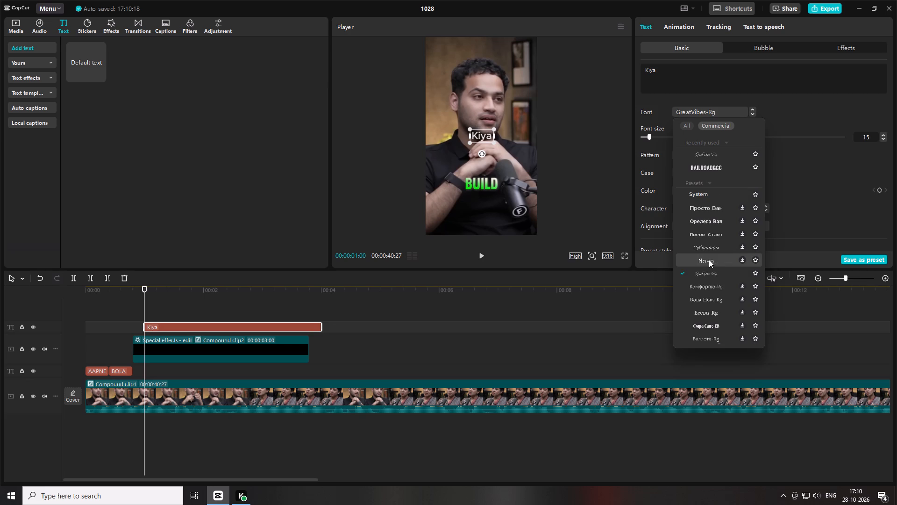
click(702, 271)
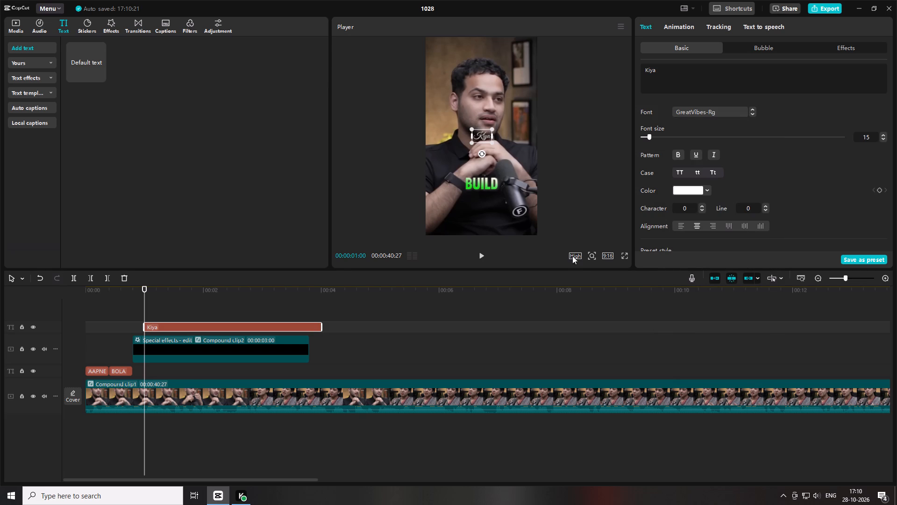
Move the "Kiya" text so it sits just below the second half of the word "BUILD".
click(592, 253)
click(598, 268)
drag(488, 128, 490, 193)
scroll(496, 186, down, 9)
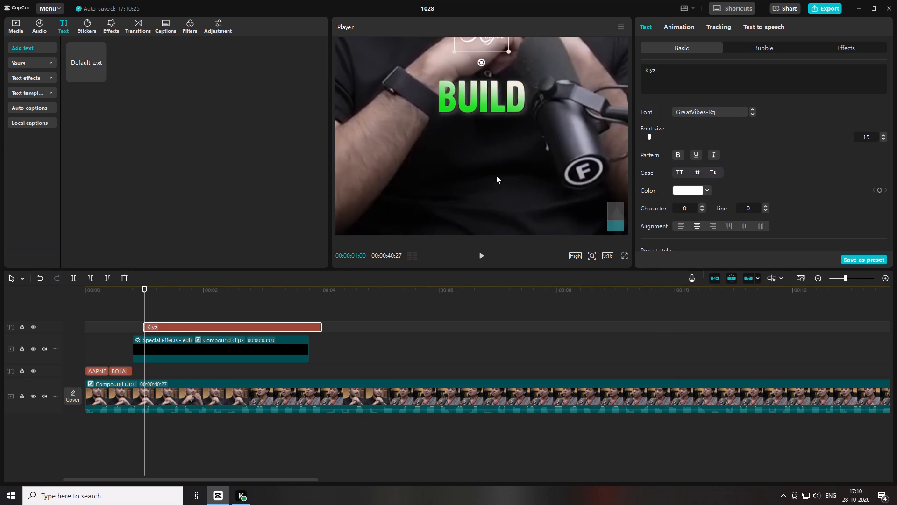
scroll(489, 80, up, 3)
scroll(491, 90, down, 1)
drag(488, 90, 512, 182)
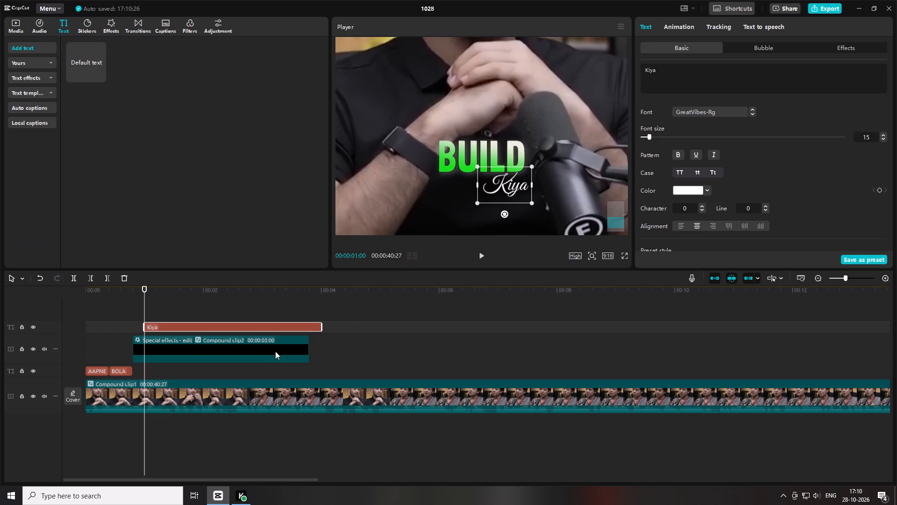
Scale the "BUILD" compound clip to 125% and raise it to about Y 371 so the word sits above "Kiya".
click(272, 350)
click(676, 23)
scroll(727, 133, down, 2)
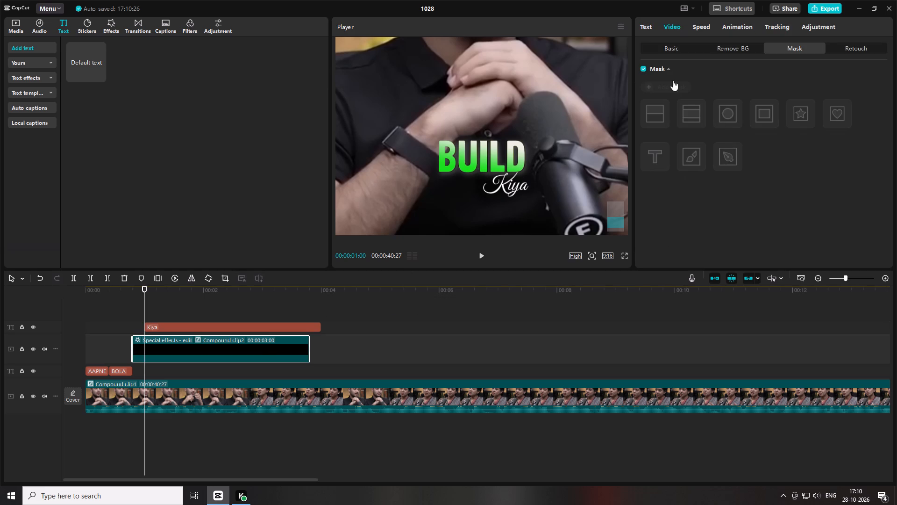
click(662, 54)
click(673, 47)
click(589, 253)
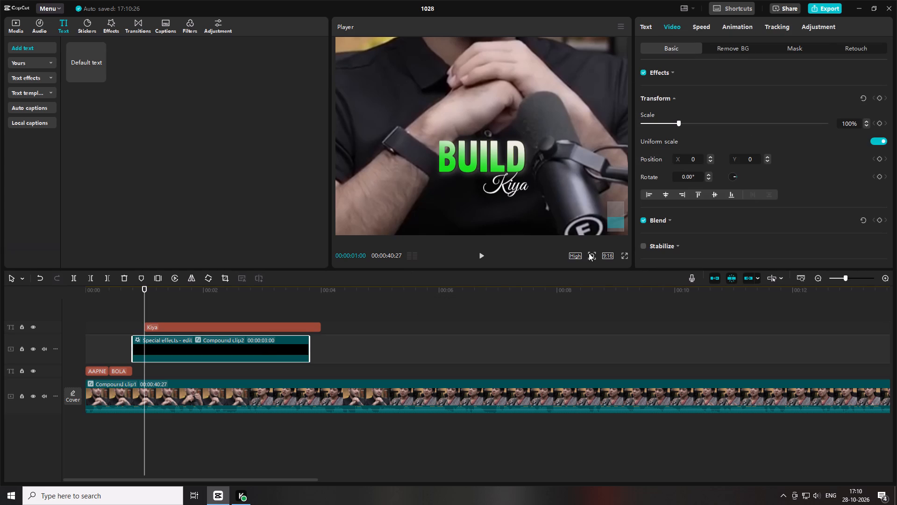
drag(567, 271, 572, 272)
click(574, 273)
drag(679, 123, 685, 124)
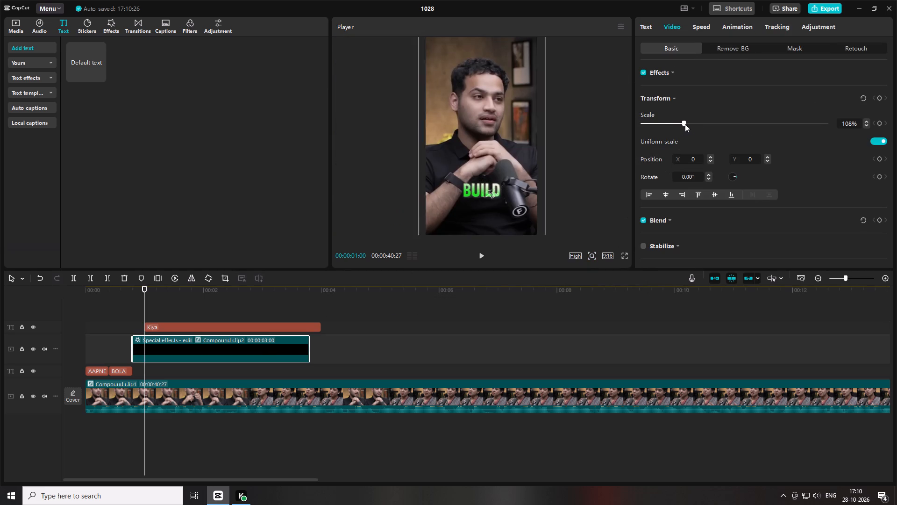
drag(685, 124, 688, 125)
drag(526, 191, 527, 172)
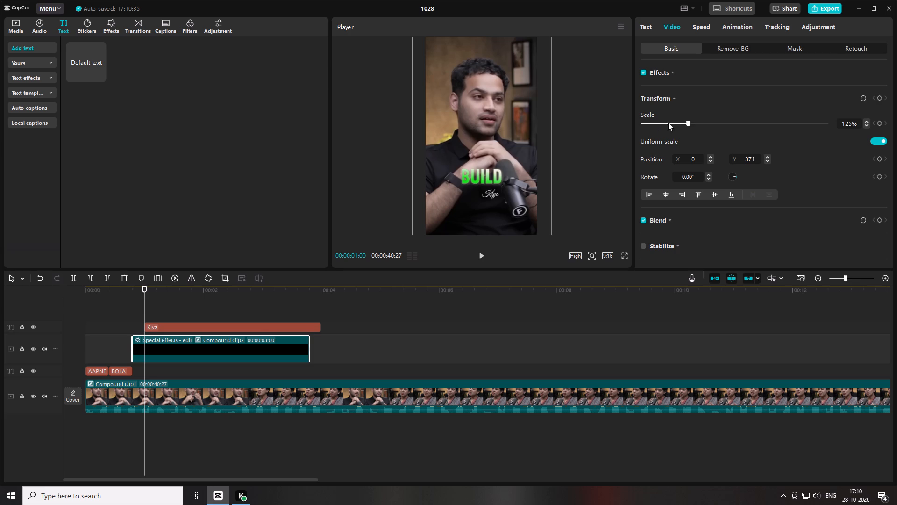
Scale the "BUILD" compound clip down to 113% and move it to about X -226, Y 299, up and left of "Kiya".
drag(687, 123, 682, 123)
drag(485, 177, 478, 180)
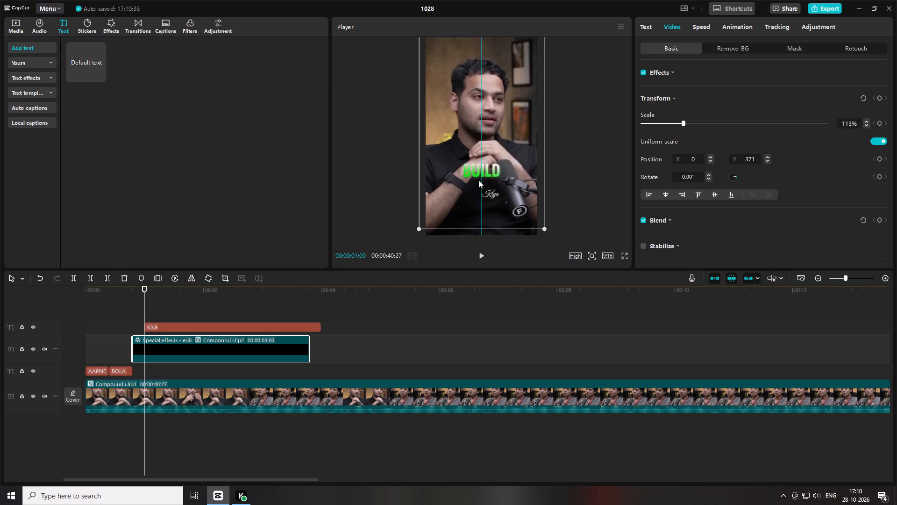
drag(478, 180, 468, 188)
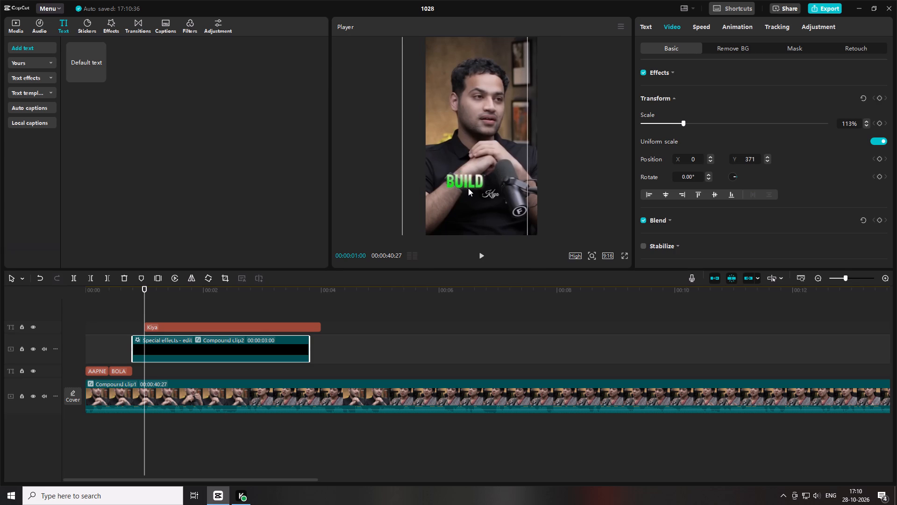
drag(468, 188, 473, 182)
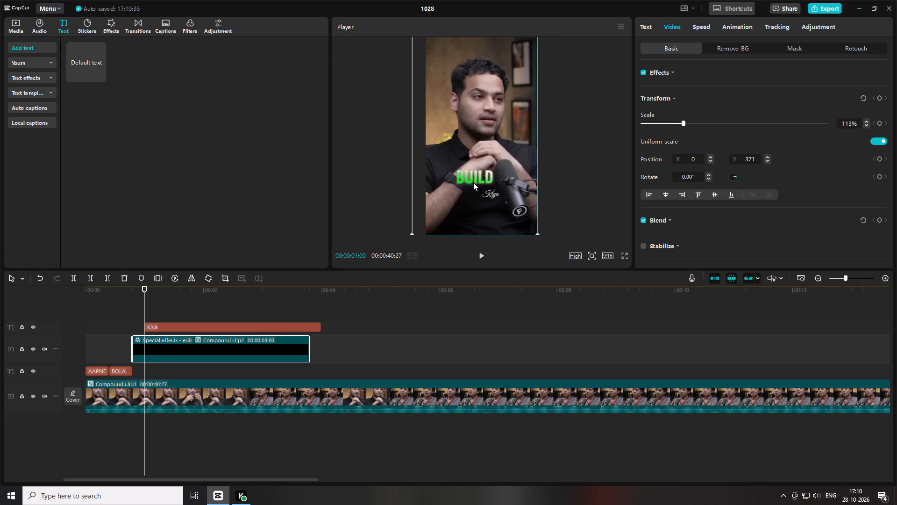
drag(473, 182, 473, 181)
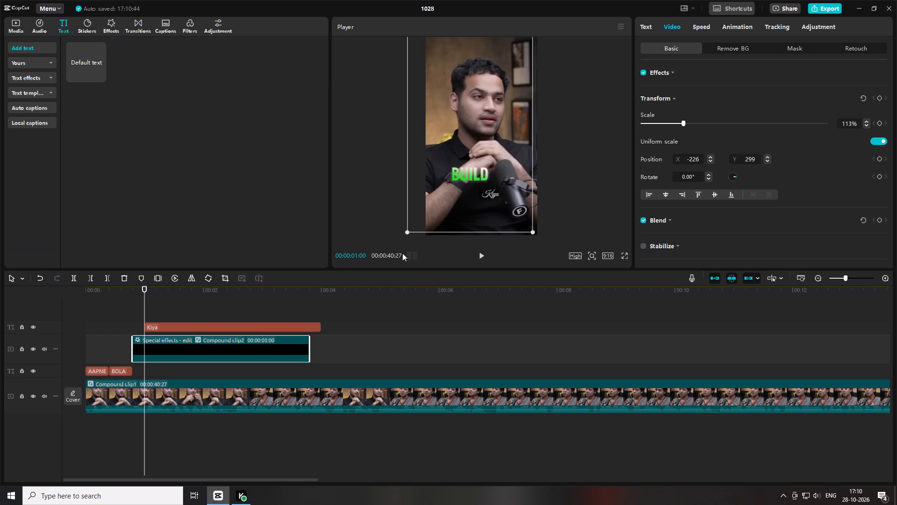
Scale the "Kiya" text down slightly in the preview.
click(235, 328)
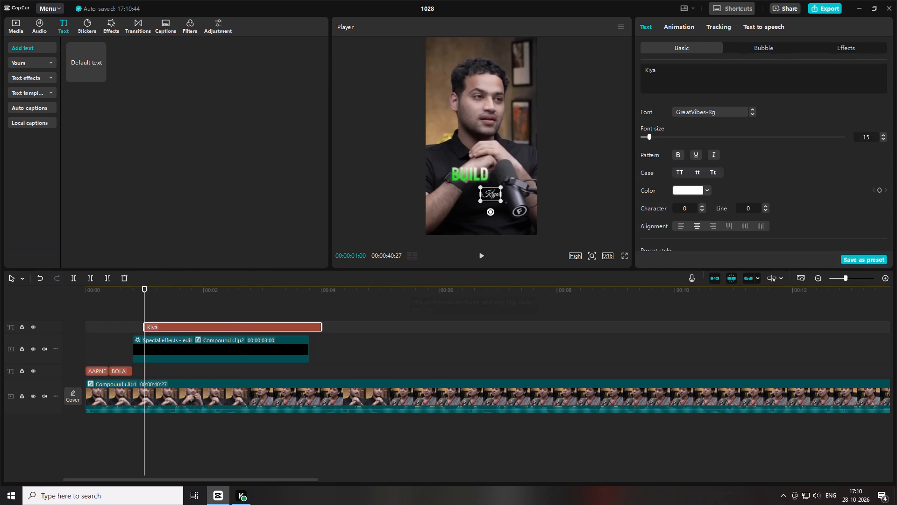
click(282, 351)
click(204, 326)
drag(498, 202, 494, 198)
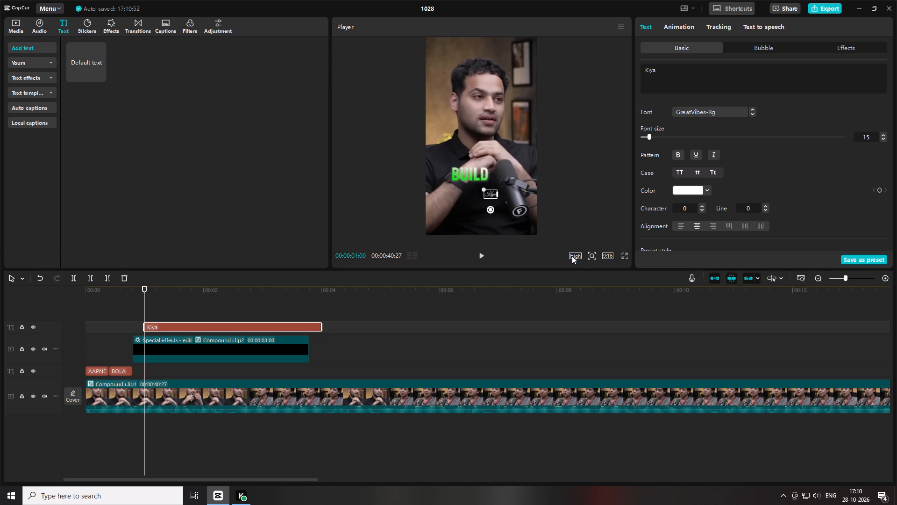
Move the smaller "Kiya" text up and left so it sits tight beneath the last letters of "BUILD", centred horizontally in the frame.
click(594, 255)
click(594, 268)
scroll(523, 181, down, 5)
drag(505, 171, 505, 171)
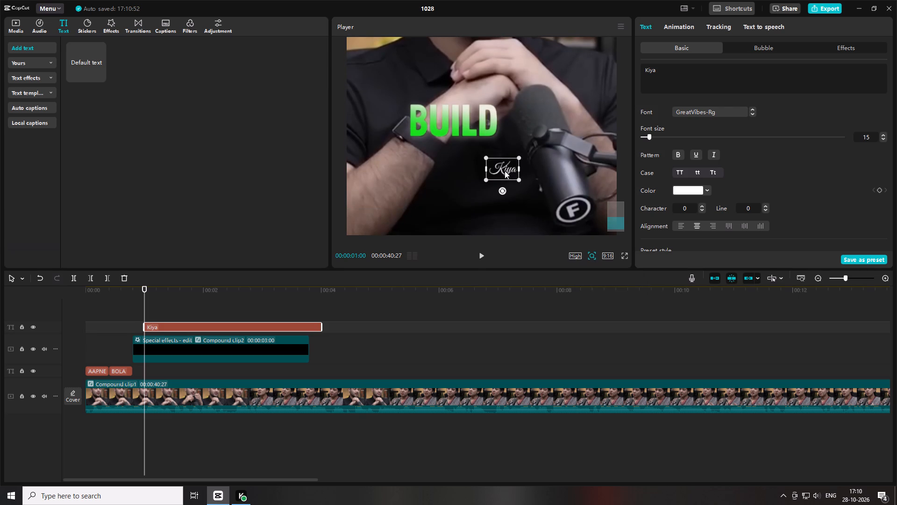
drag(505, 171, 490, 147)
drag(199, 322, 195, 359)
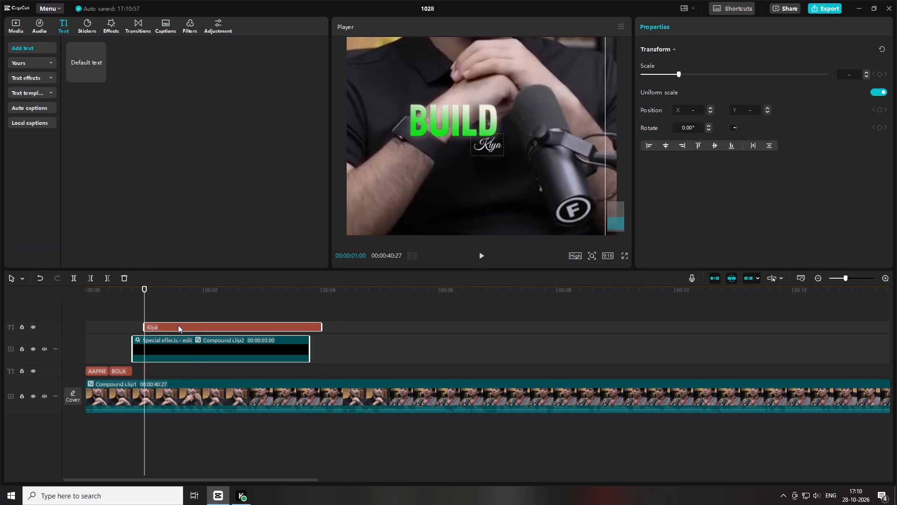
click(178, 325)
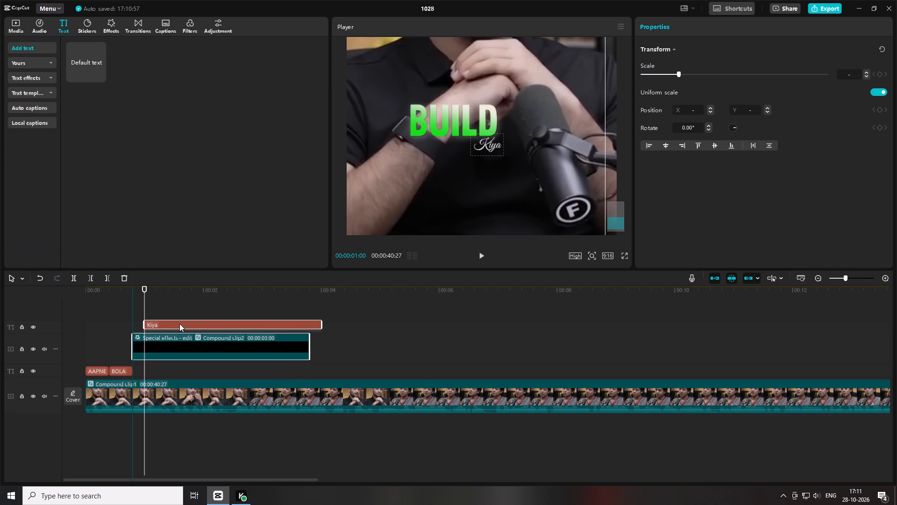
click(169, 329)
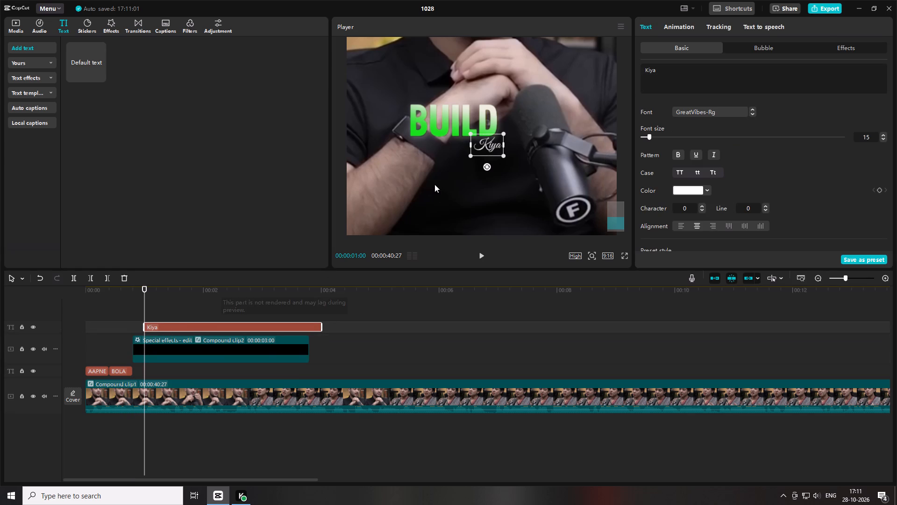
drag(491, 147, 485, 147)
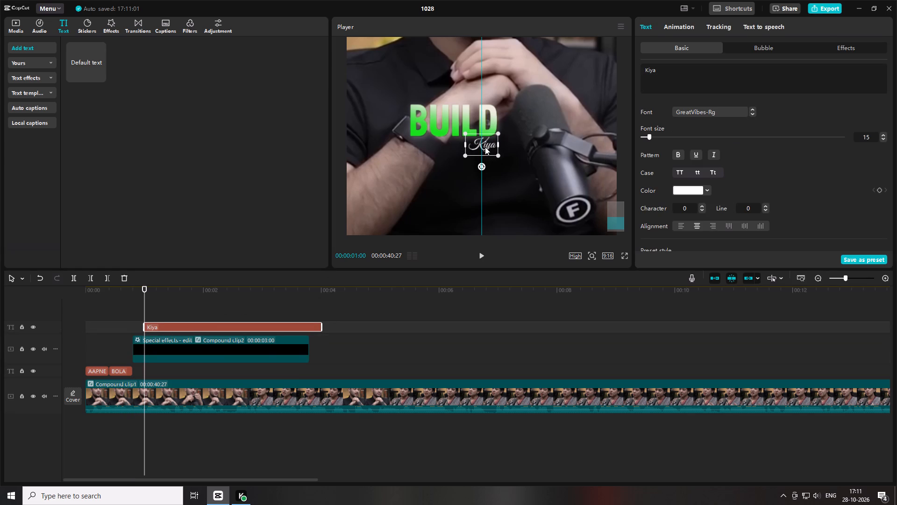
drag(485, 147, 486, 147)
Move the "BUILD" compound clip to a track above the "Kiya" text, and nudge "Kiya" slightly up against the word.
drag(179, 348, 178, 317)
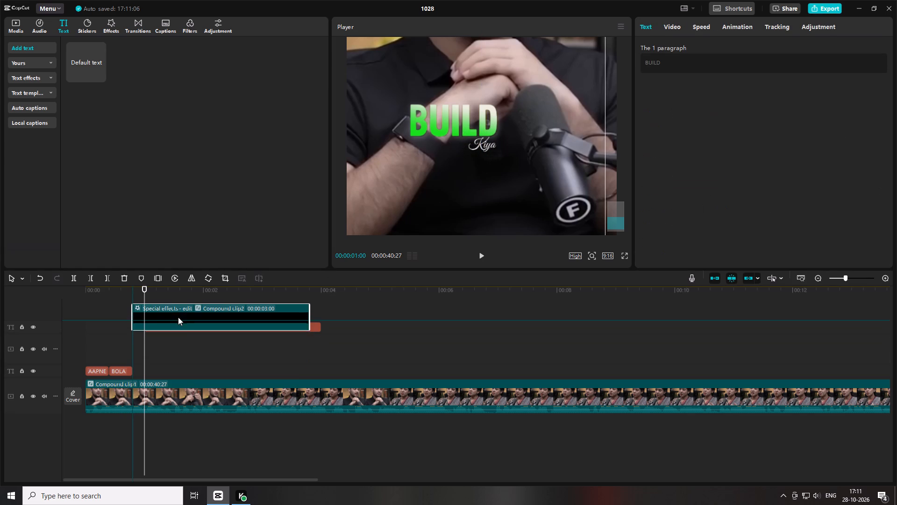
drag(178, 317, 178, 315)
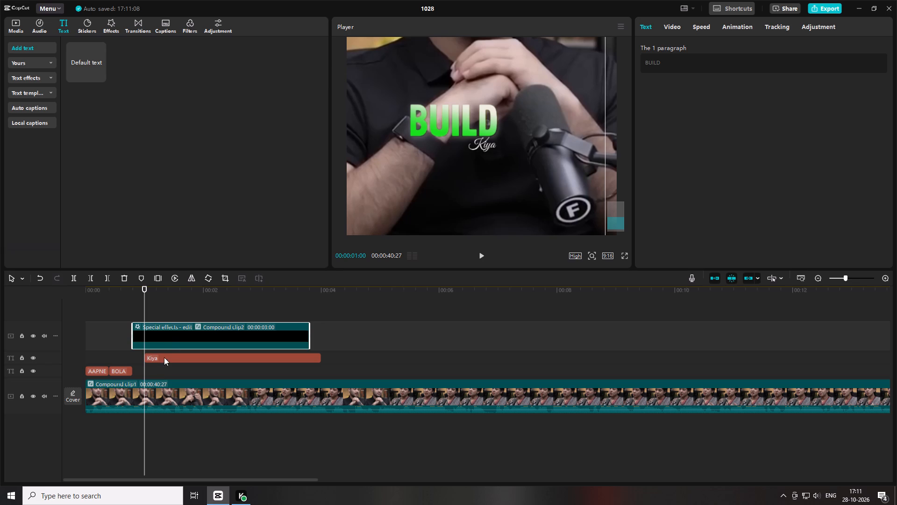
click(164, 357)
click(480, 148)
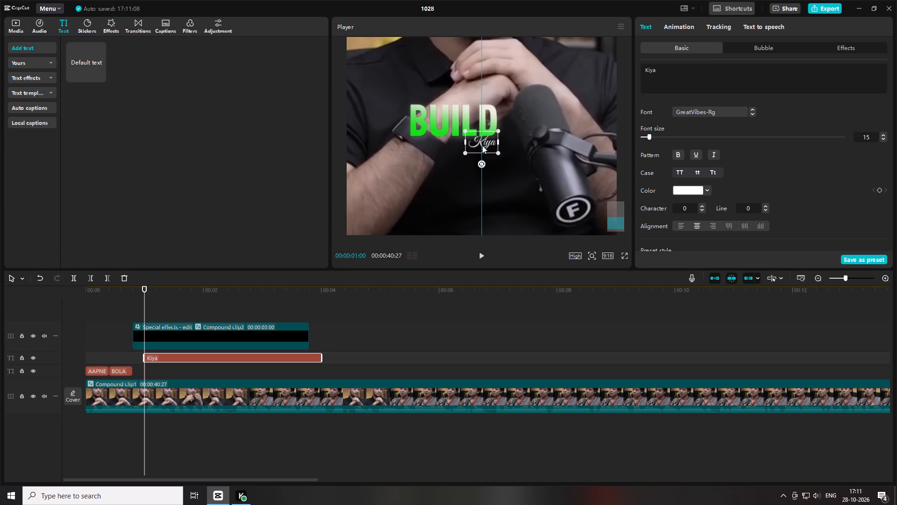
Enable a black shadow on the "Kiya" text with 39% opacity, 12% blurriness and a slightly reduced distance.
scroll(846, 226, down, 18)
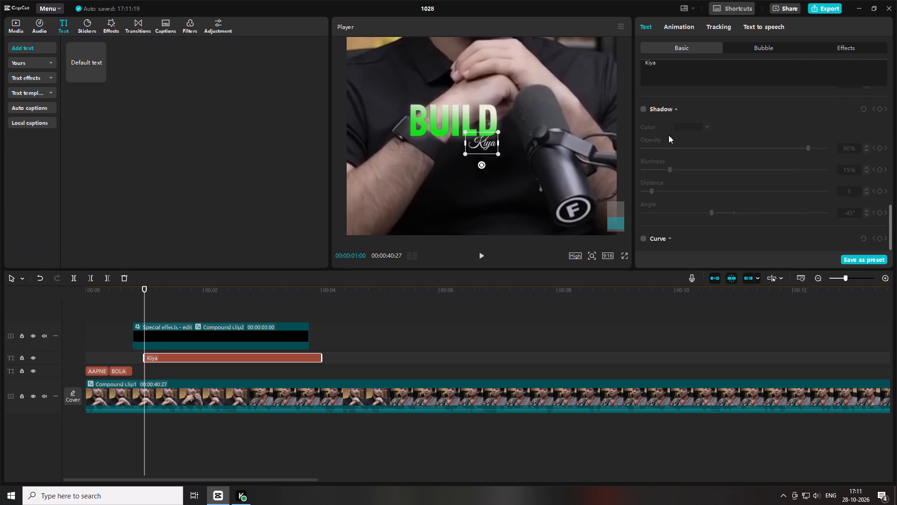
drag(668, 132, 666, 167)
click(646, 156)
scroll(682, 157, up, 2)
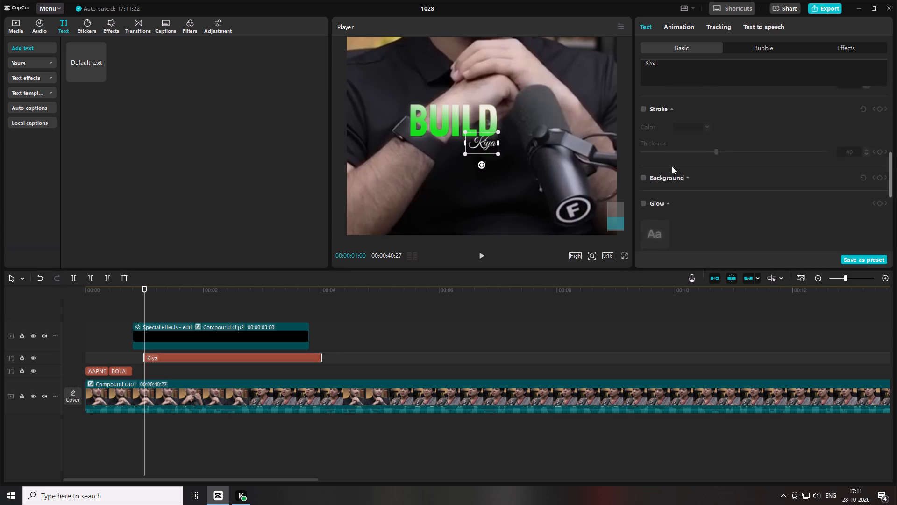
scroll(670, 169, down, 5)
click(681, 159)
click(703, 151)
click(715, 148)
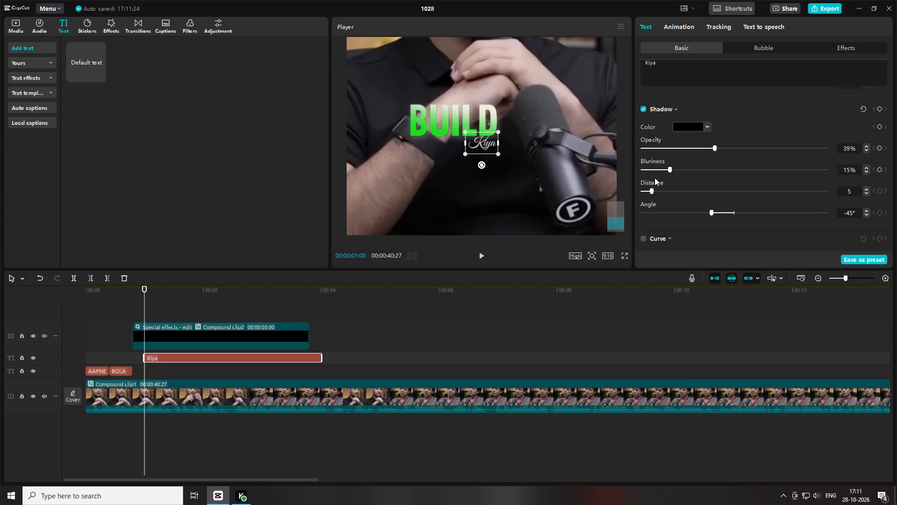
drag(661, 169, 665, 170)
drag(651, 188, 648, 188)
drag(648, 188, 646, 187)
Add a white glow to the "Kiya" text with intensity 21 and range 28.
scroll(707, 169, up, 4)
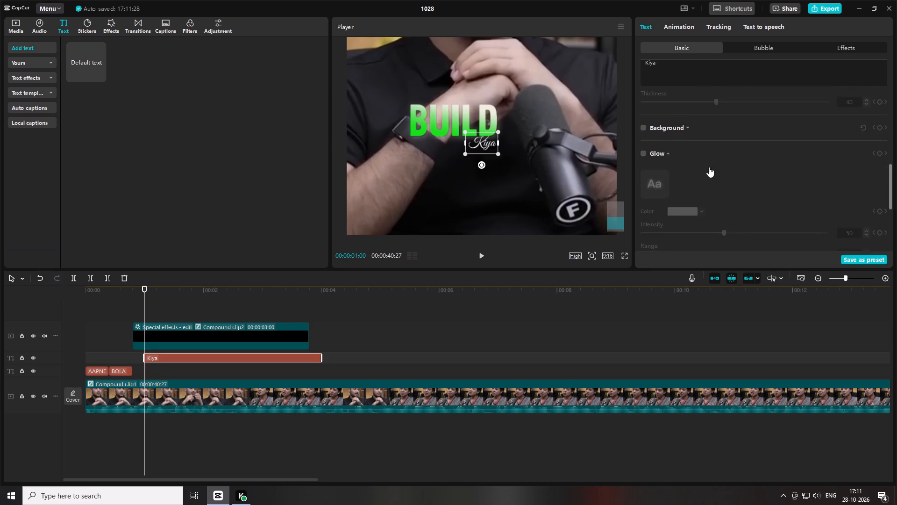
click(642, 221)
drag(749, 237, 758, 207)
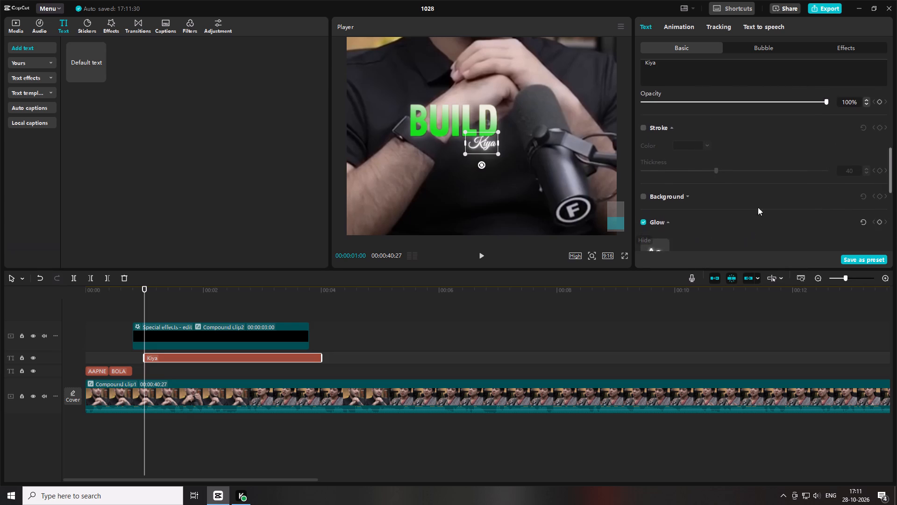
drag(758, 207, 760, 165)
drag(737, 192, 739, 158)
click(661, 141)
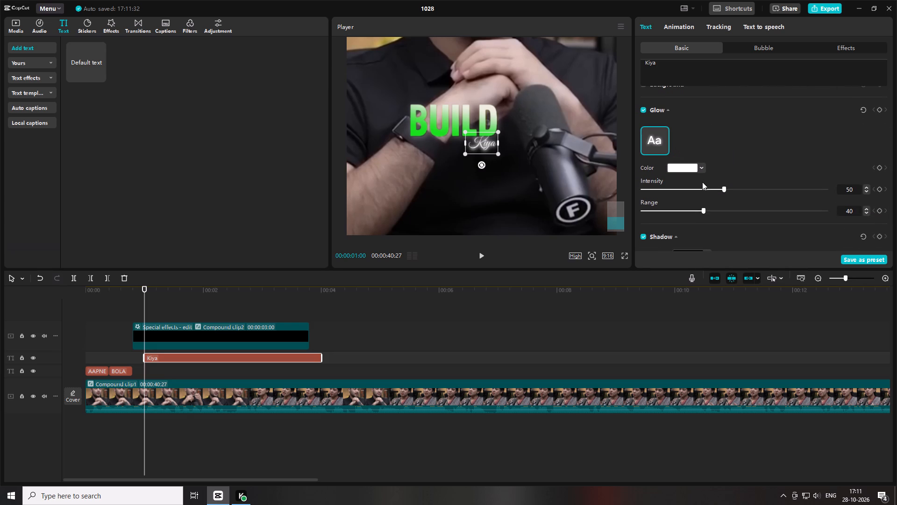
drag(701, 187, 668, 189)
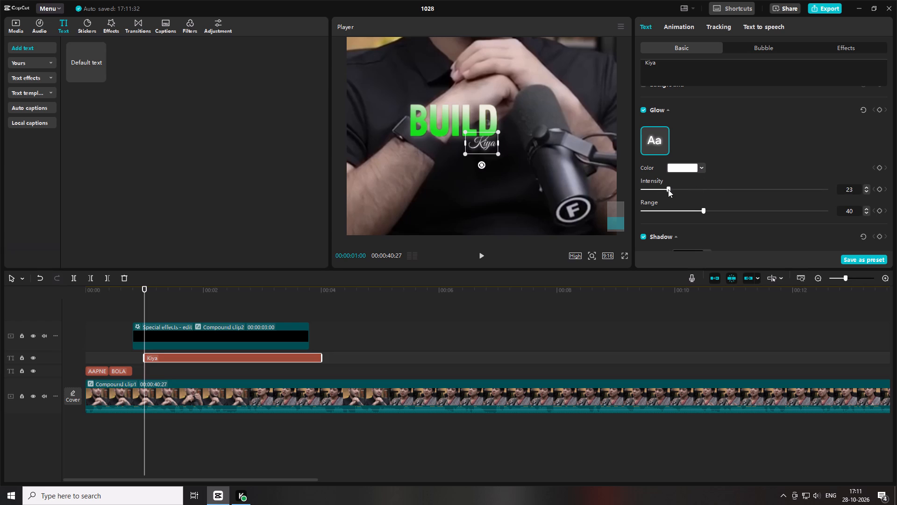
drag(668, 189, 666, 189)
drag(683, 211, 674, 215)
drag(674, 215, 679, 215)
Duplicate the "Kiya" text at 00:00:01:00 and replace the copy's wording with "jata hai".
key(ctrl+c)
key(ctrl+v)
drag(681, 73, 573, 70)
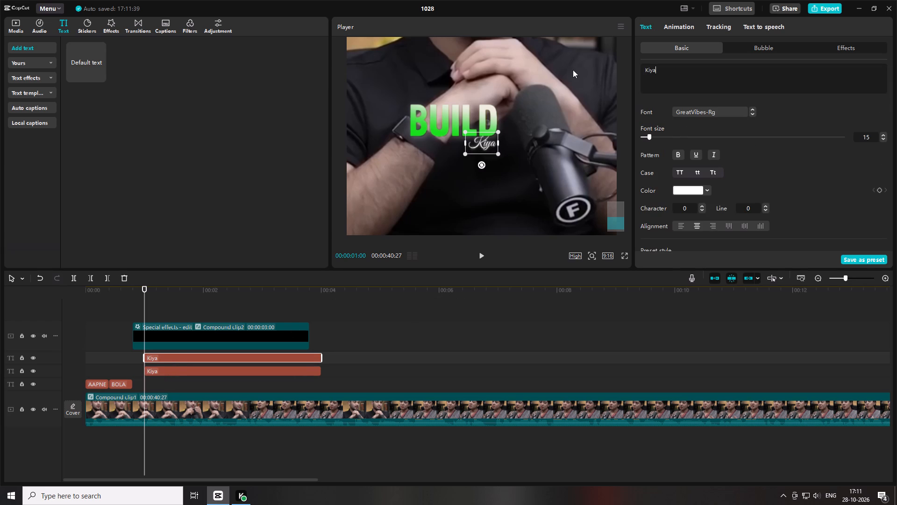
drag(573, 70, 537, 65)
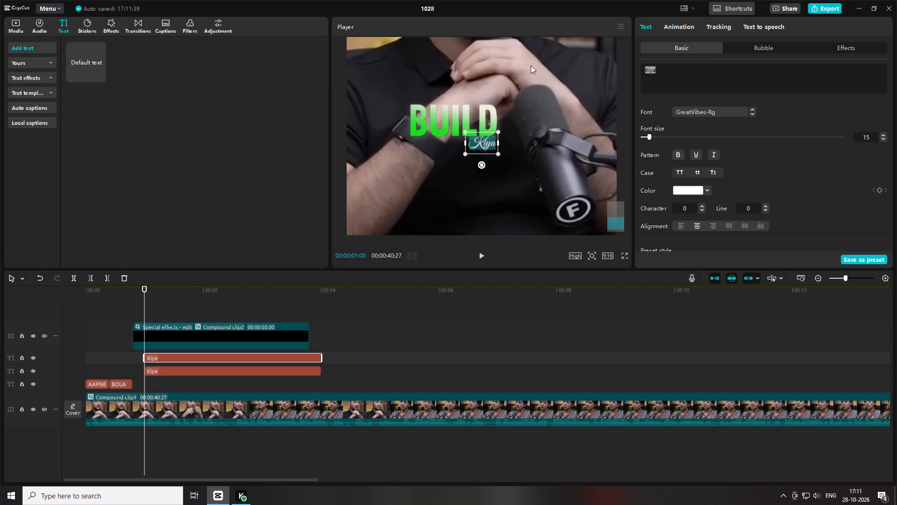
text(jata hai)
Arrange "Kiya" and "jata hai" side by side on one line just beneath the second half of "BUILD".
drag(486, 147, 530, 146)
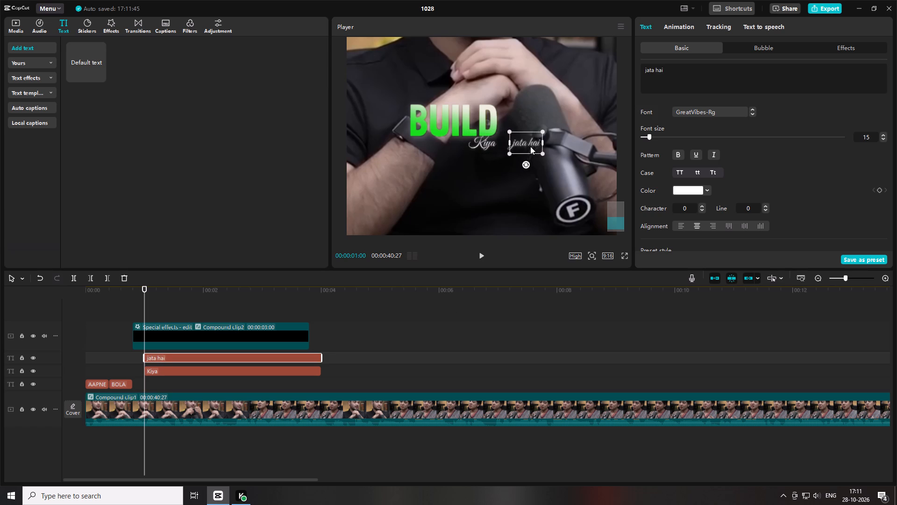
drag(530, 146, 517, 147)
drag(483, 145, 474, 145)
key(ctrl+z)
click(200, 367)
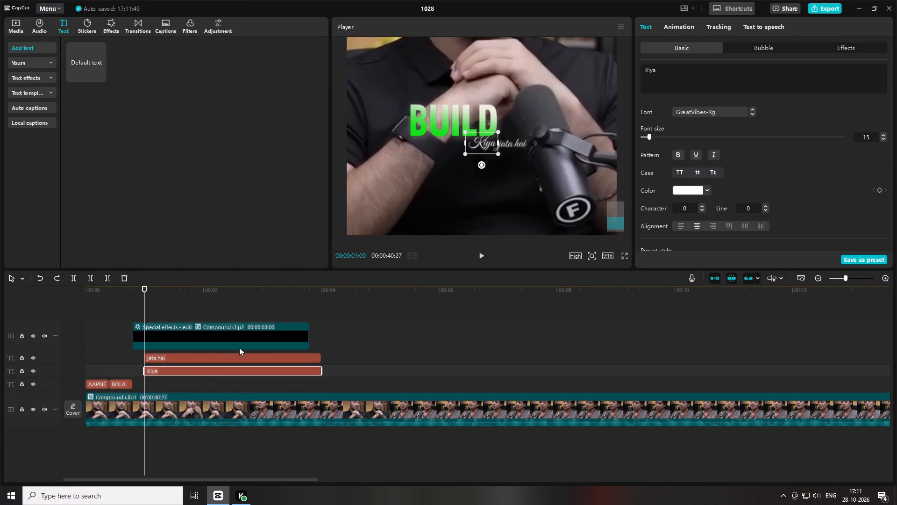
drag(481, 143, 470, 141)
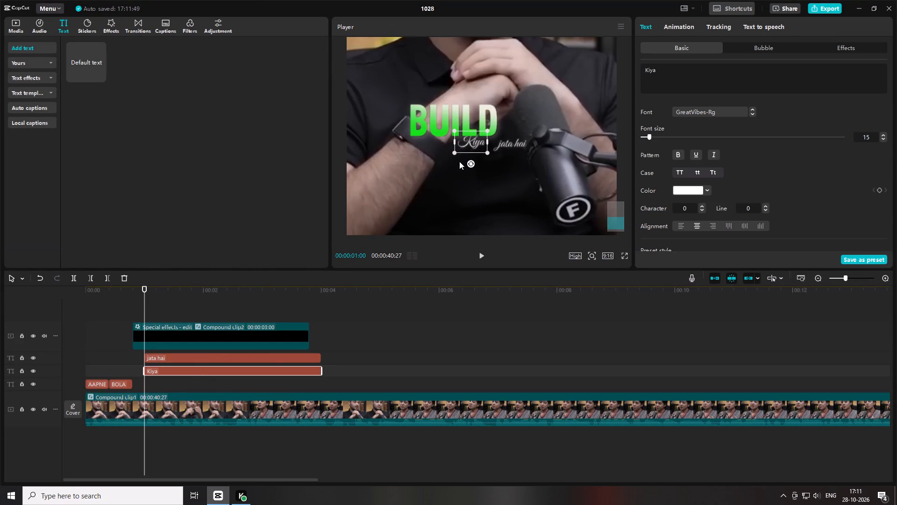
click(255, 354)
drag(518, 143, 514, 142)
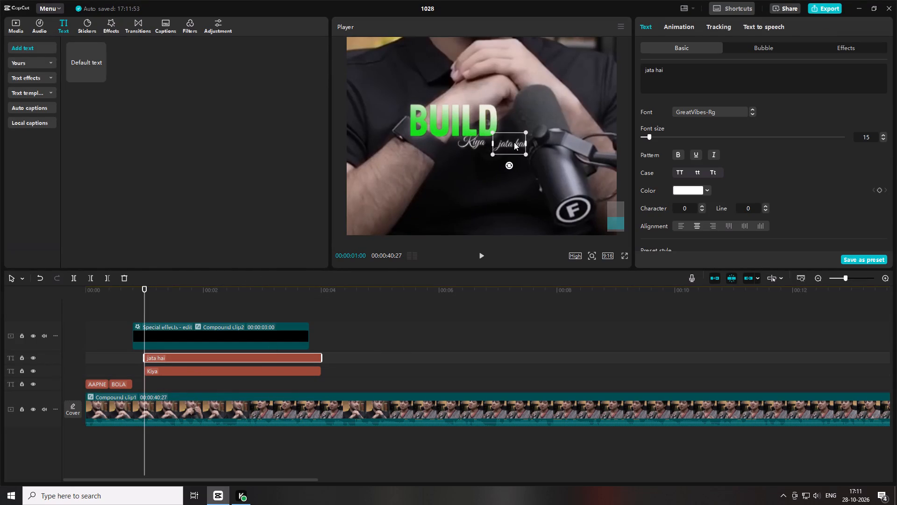
drag(514, 142, 512, 140)
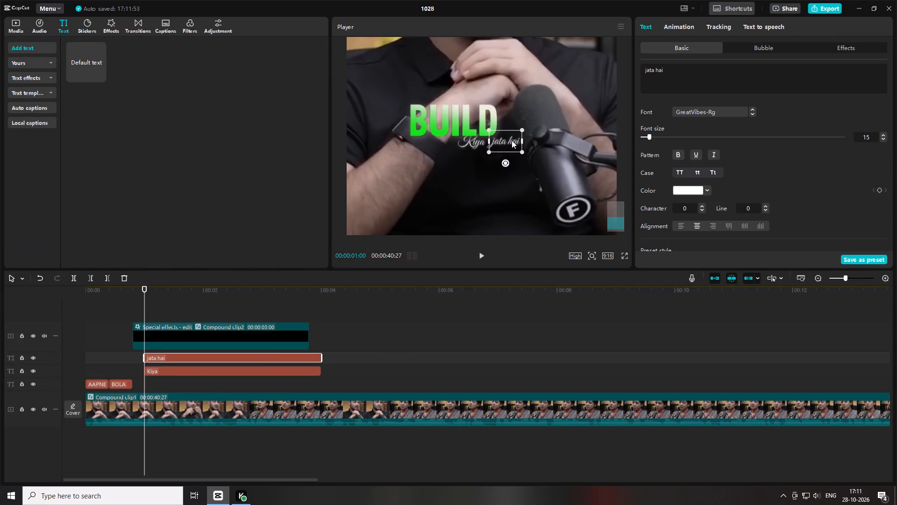
drag(512, 140, 511, 141)
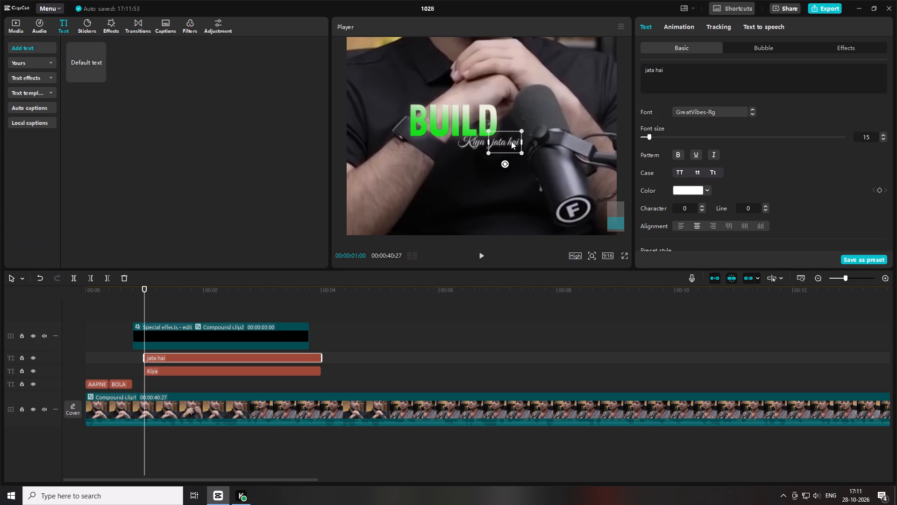
drag(511, 141, 511, 141)
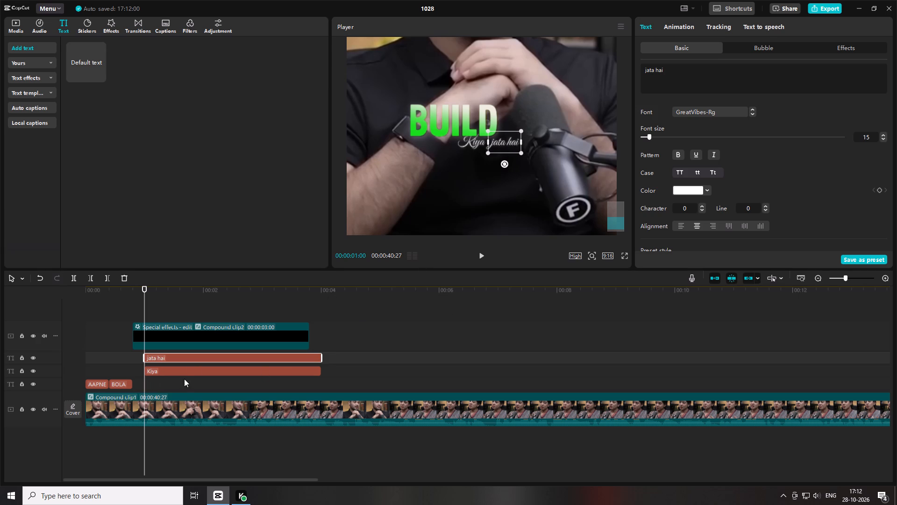
Play back the moment where "BUILD" appears to check its timing against the speech.
click(185, 379)
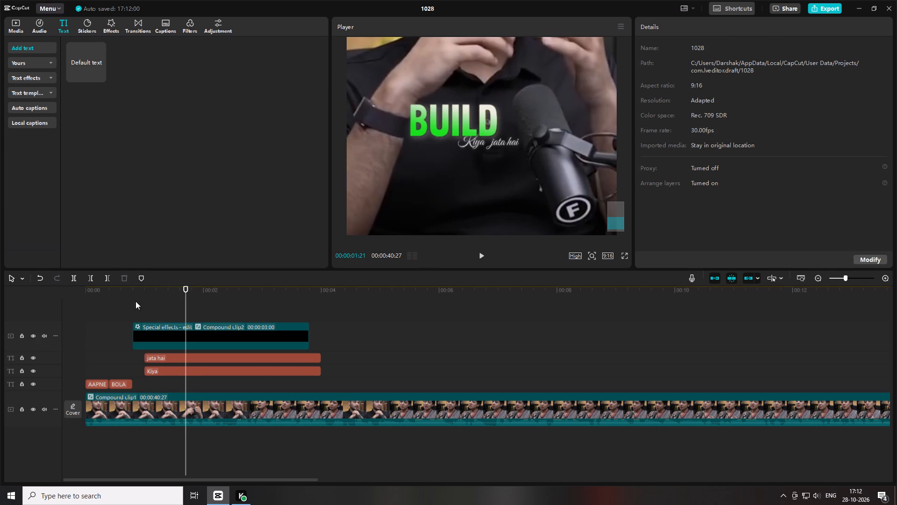
click(133, 294)
key(space)
key(space)
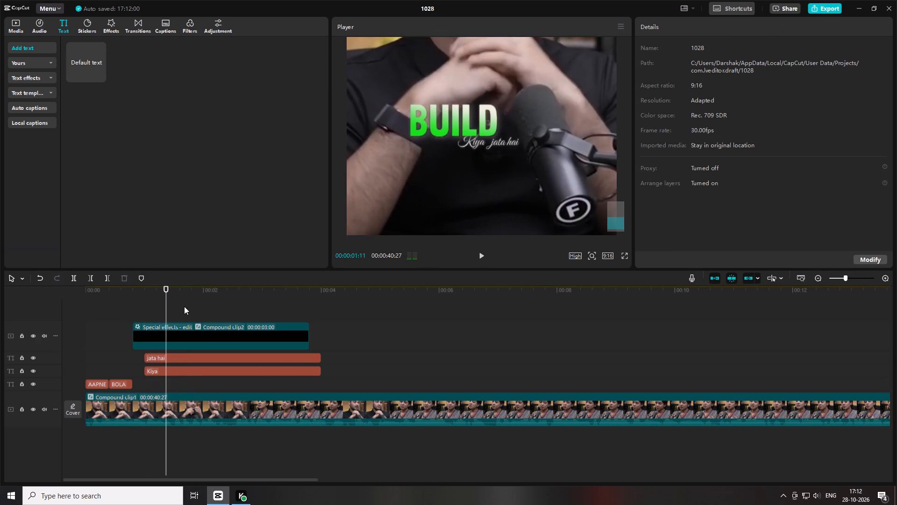
click(137, 293)
click(135, 292)
key(space)
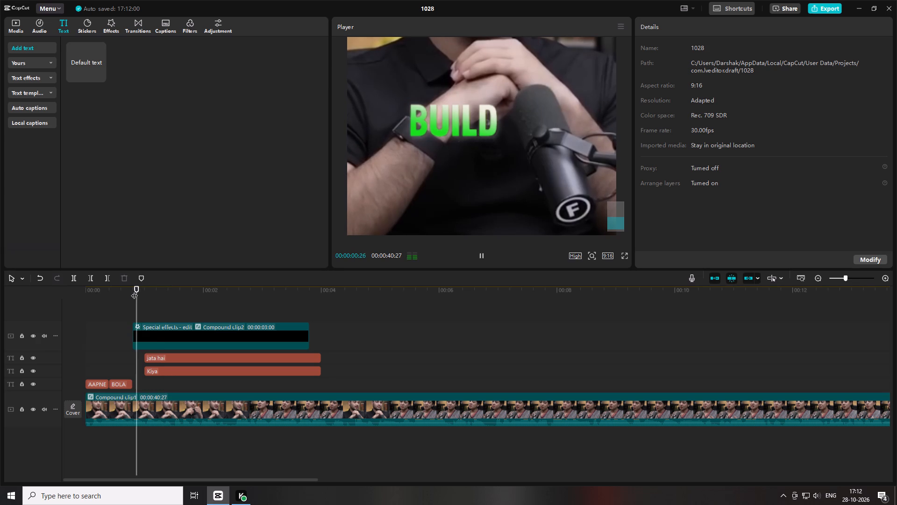
key(space)
click(134, 291)
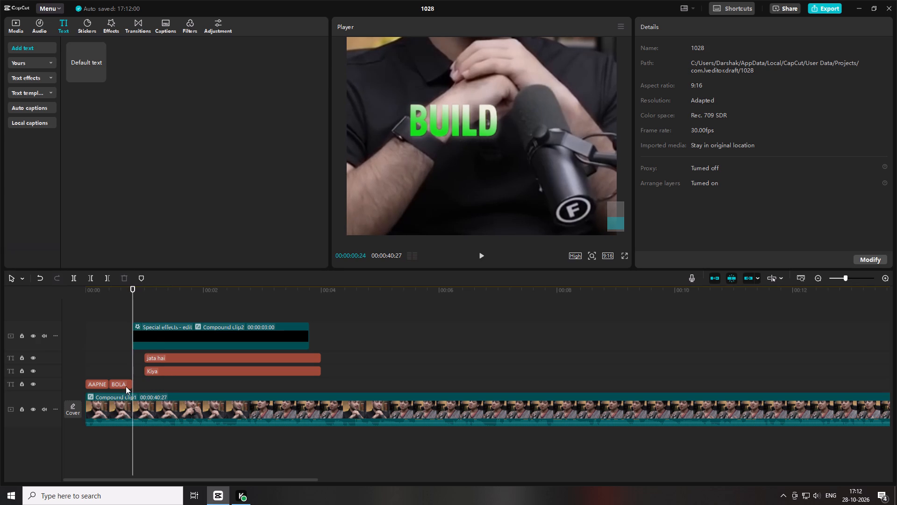
Trim the end of the "BOLA" caption back to about 00:00:00:20.
click(126, 386)
drag(133, 384, 123, 382)
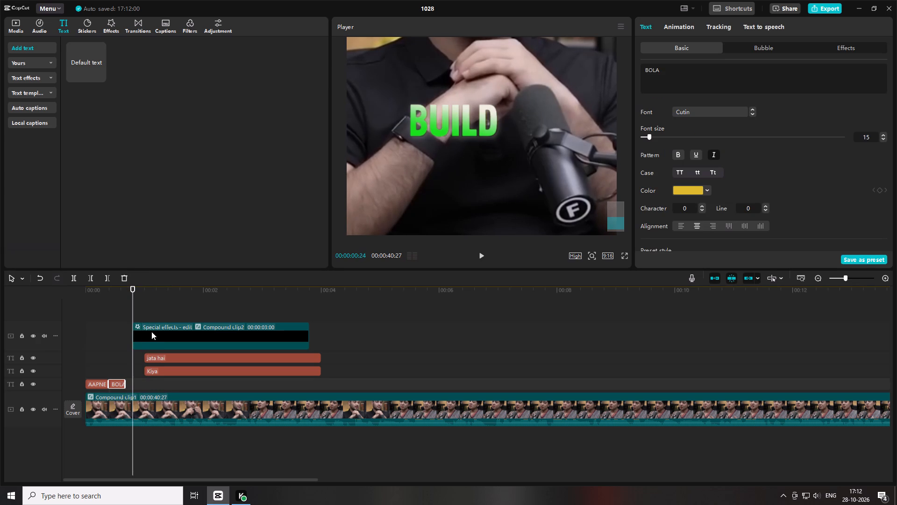
Shift the "BUILD", "Kiya" and "jata hai" clips earlier together so "BUILD" starts where "BOLA" ends, at 00:00:00:20.
click(140, 337)
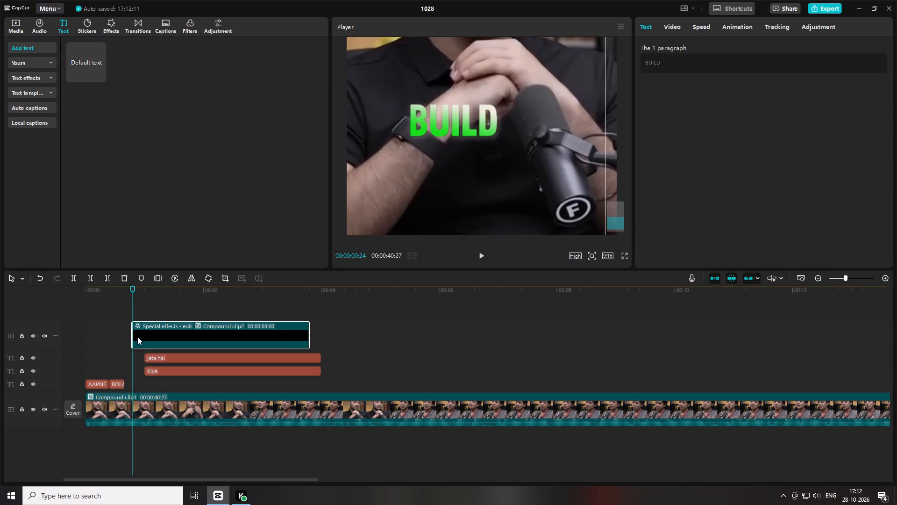
drag(157, 389, 164, 323)
drag(160, 334, 156, 334)
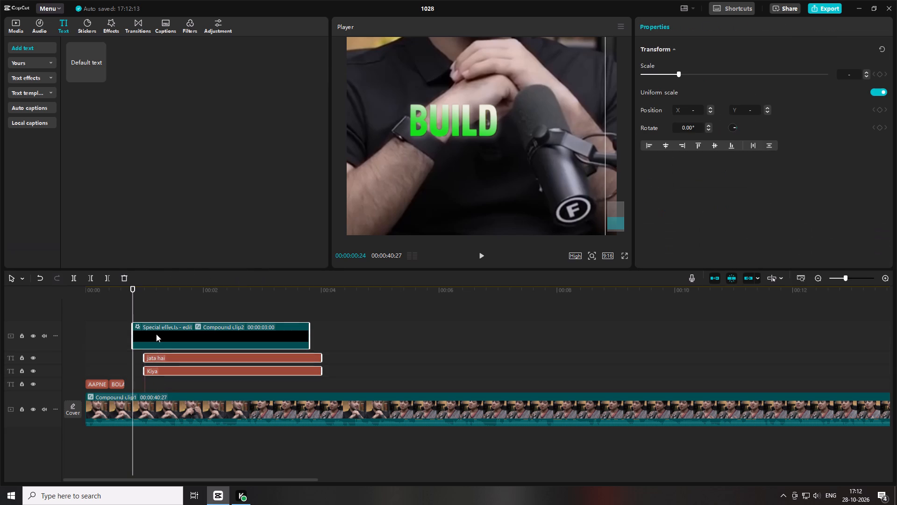
drag(156, 334, 155, 334)
click(135, 302)
drag(132, 293, 125, 291)
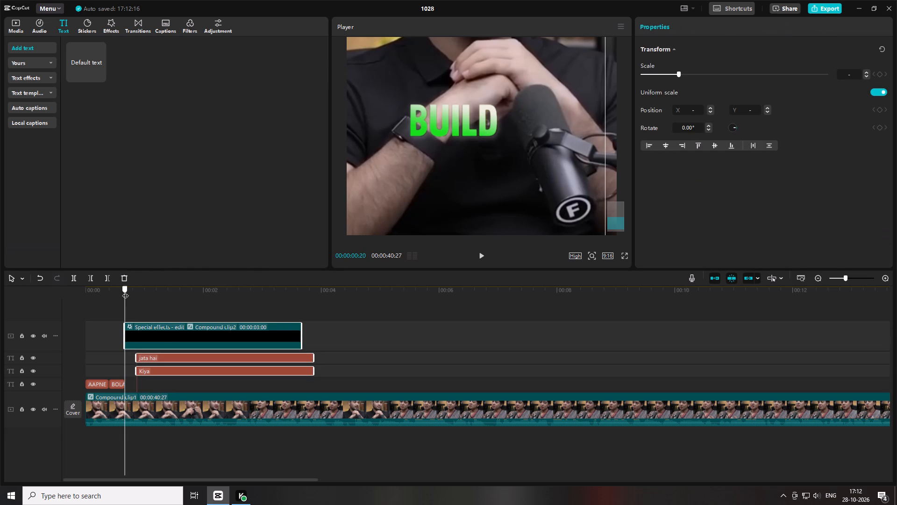
drag(125, 291, 125, 291)
click(143, 300)
drag(131, 291, 124, 289)
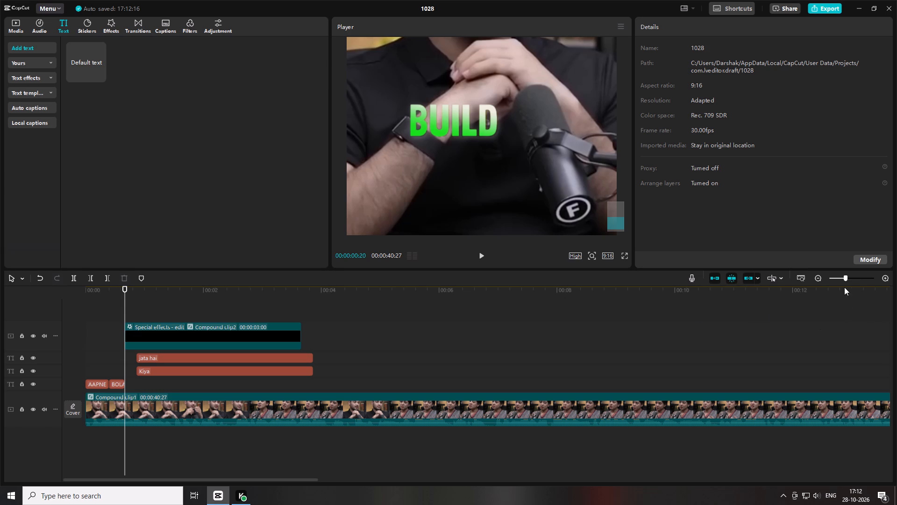
Reorder the two script captions so the "Kiya" clip sits on the track above "jata hai".
drag(845, 277, 851, 288)
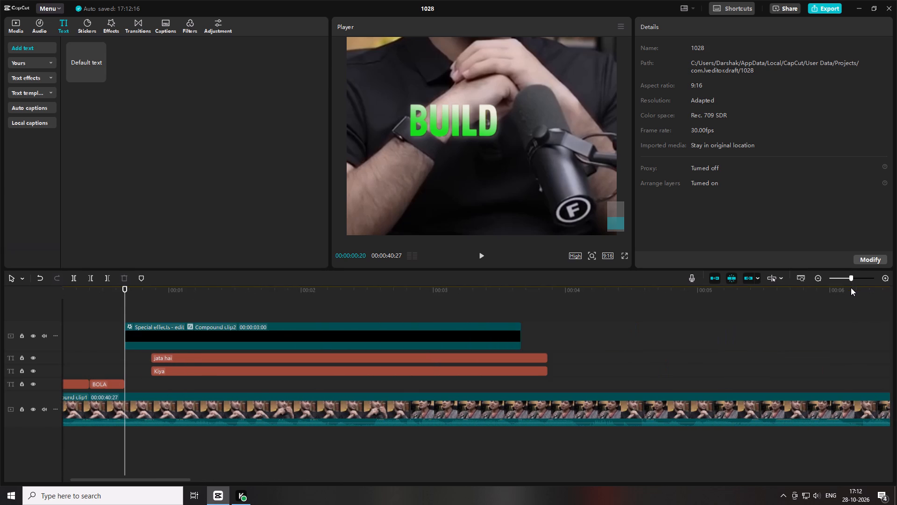
drag(851, 288, 856, 289)
click(200, 361)
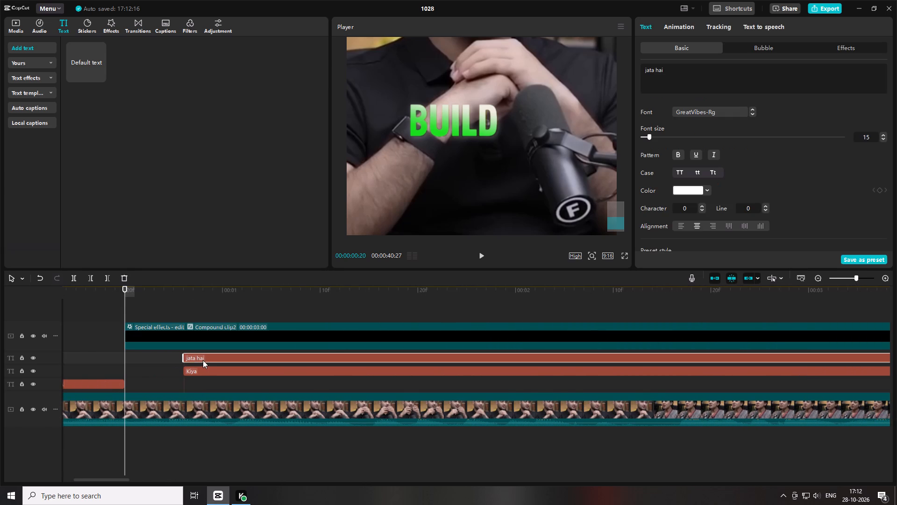
click(197, 368)
drag(198, 371, 200, 356)
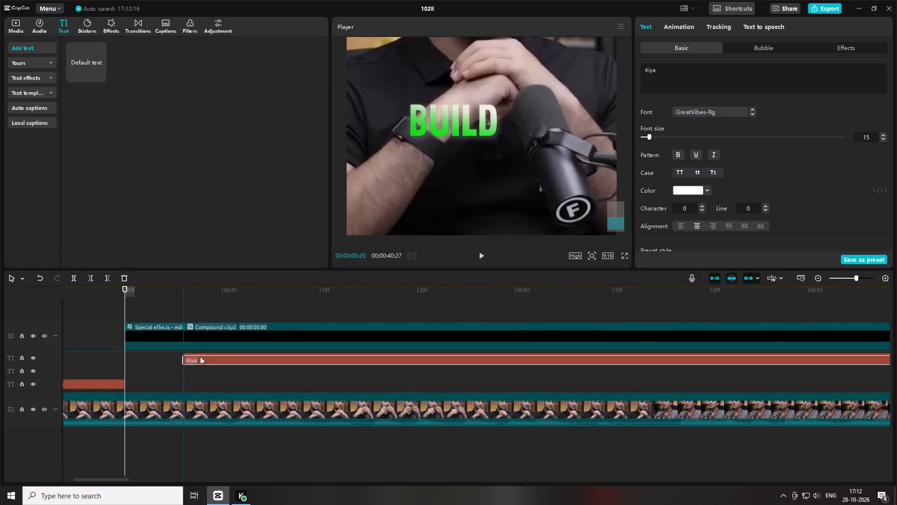
drag(200, 356, 200, 356)
click(196, 361)
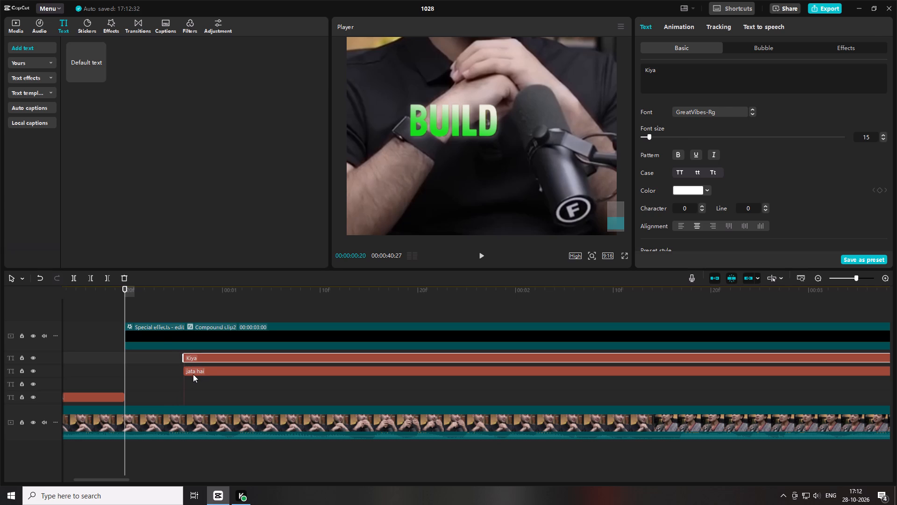
Move the "Kiya" clip to start at about 00:00:00:22 and the "jata hai" clip about one frame after it.
click(168, 381)
right_click(168, 381)
click(138, 374)
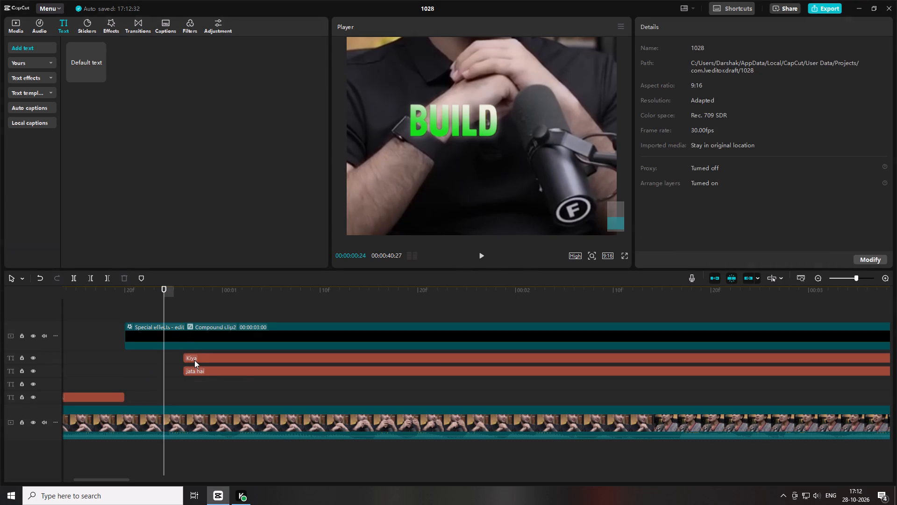
drag(198, 360, 164, 359)
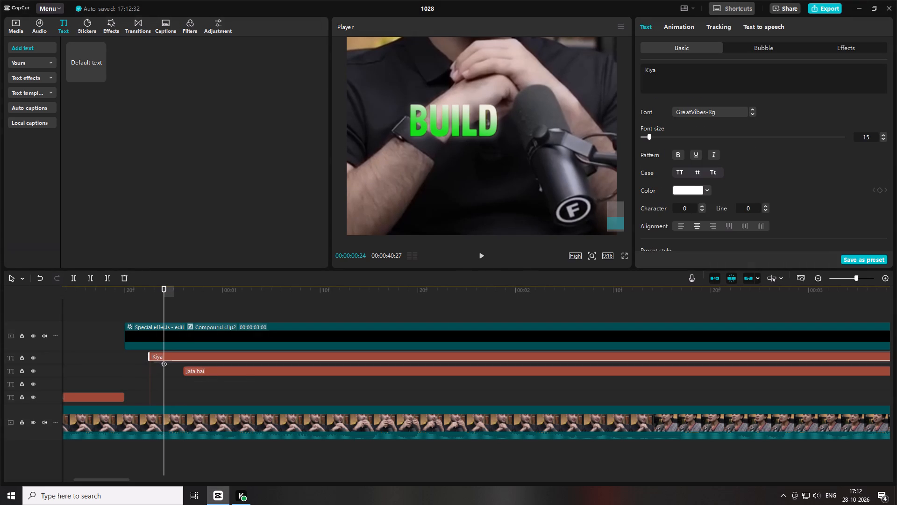
drag(164, 359, 163, 359)
drag(194, 373, 165, 373)
click(158, 360)
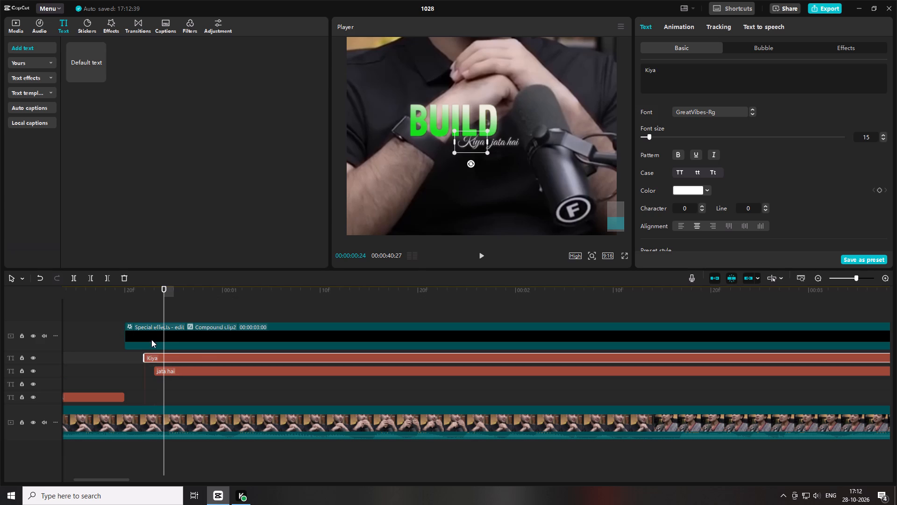
Lower the "BUILD" clip in the frame to position X -226, Y 0.
click(150, 336)
drag(145, 291, 128, 294)
click(590, 254)
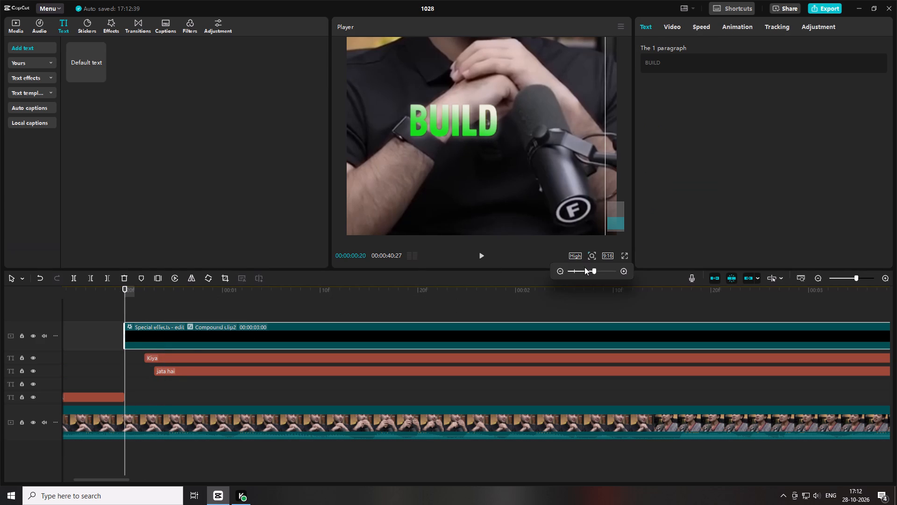
click(576, 270)
click(679, 28)
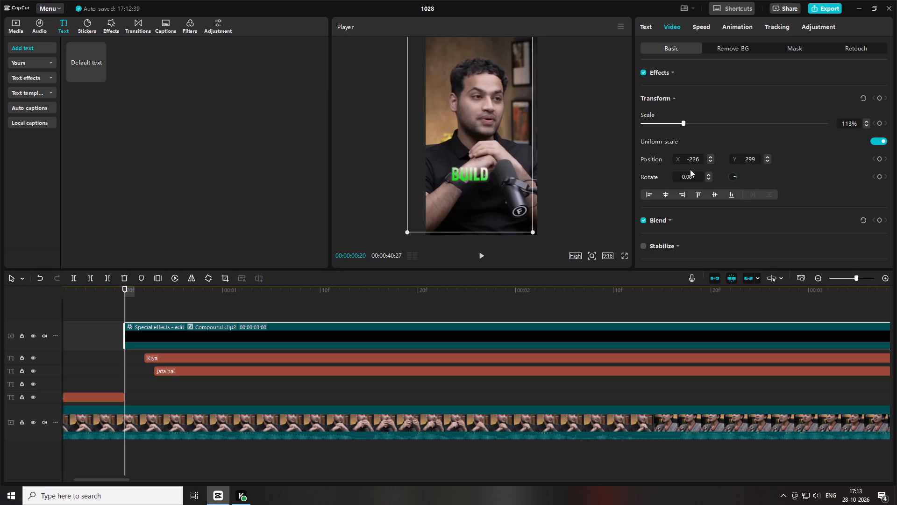
drag(498, 184, 496, 201)
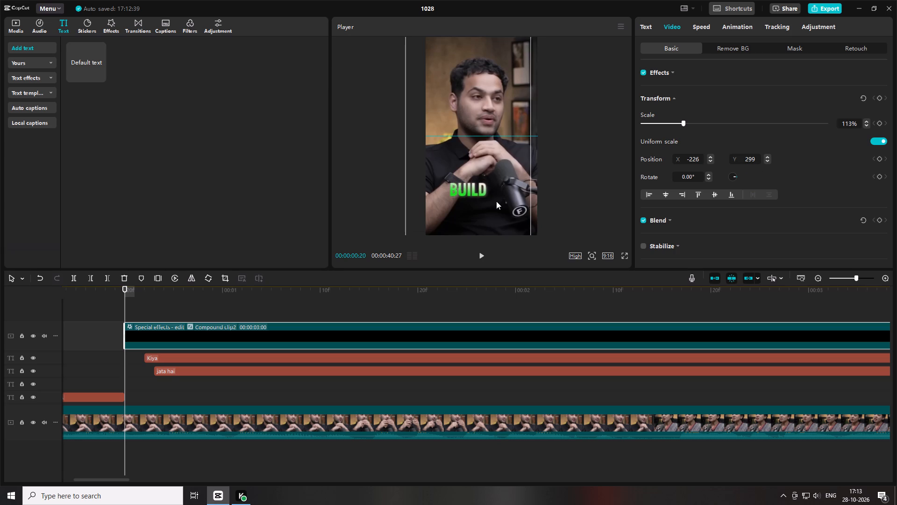
drag(496, 201, 495, 202)
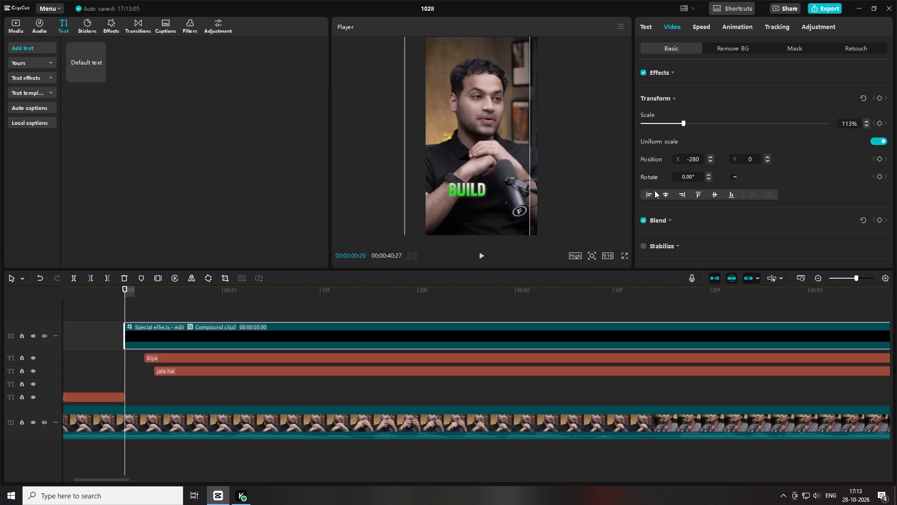
drag(686, 156, 741, 161)
text(-226)
click(795, 156)
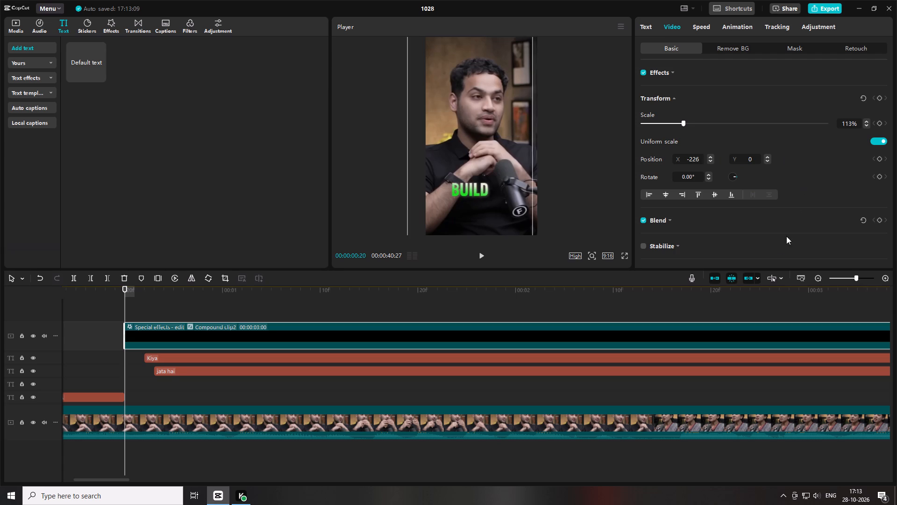
Add transform and blend keyframes at the start of the "BUILD" clip, with opacity set to 0%.
scroll(799, 158, down, 1)
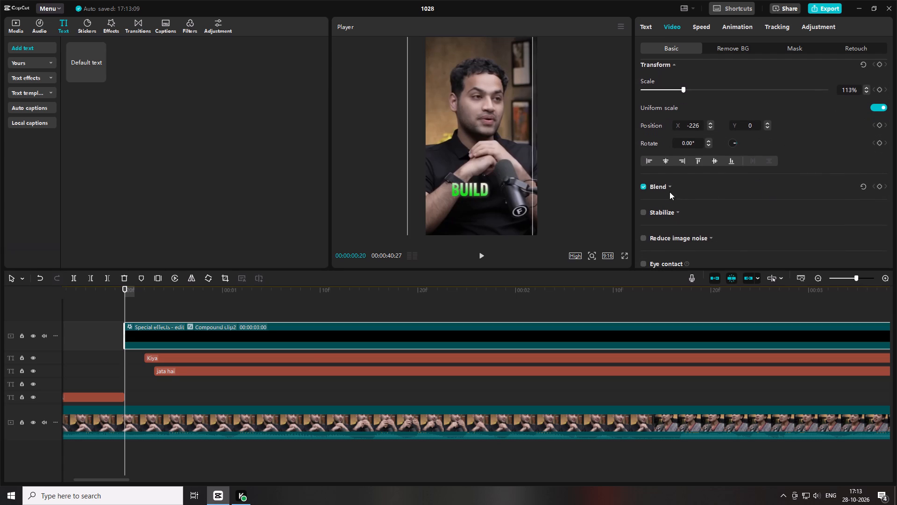
click(879, 185)
scroll(855, 141, up, 1)
click(878, 96)
scroll(815, 99, up, 1)
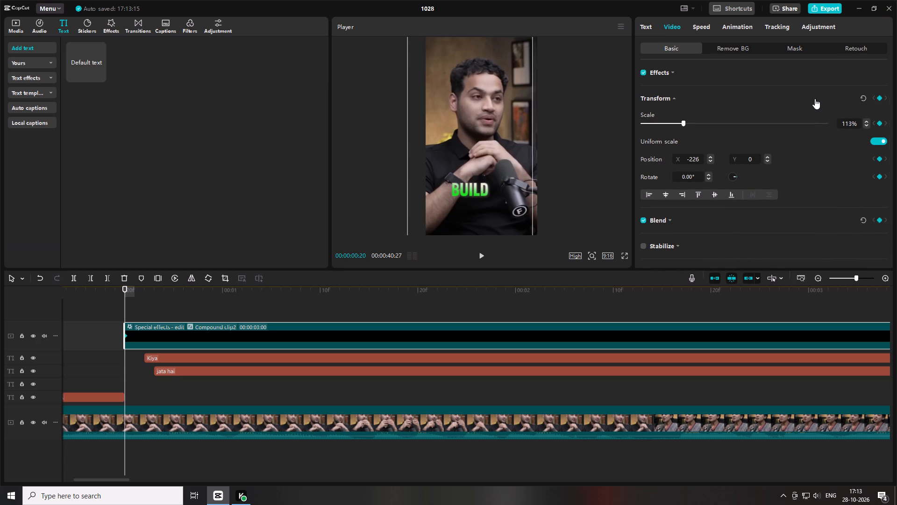
scroll(815, 99, up, 2)
scroll(818, 109, down, 1)
click(658, 184)
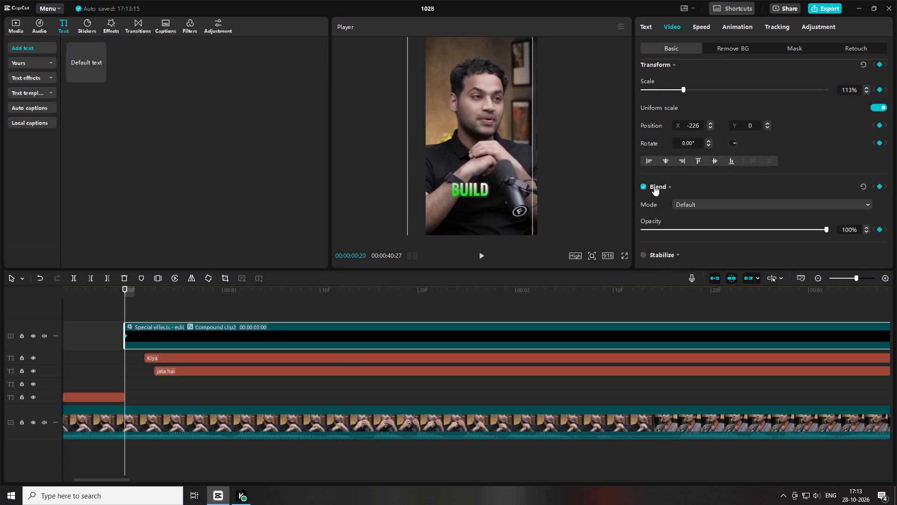
drag(652, 229, 514, 236)
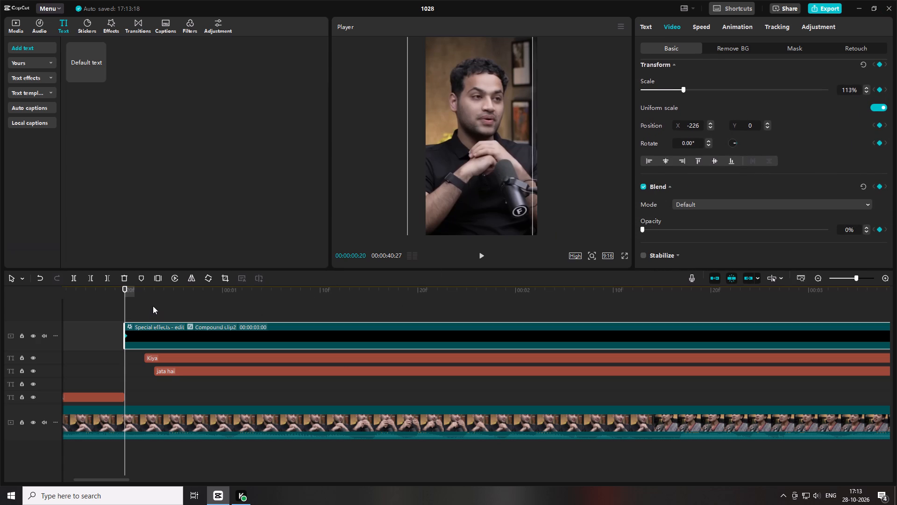
Add a second set of transform and blend keyframes to the "BUILD" clip at 00:00:01:17.
key(space)
key(space)
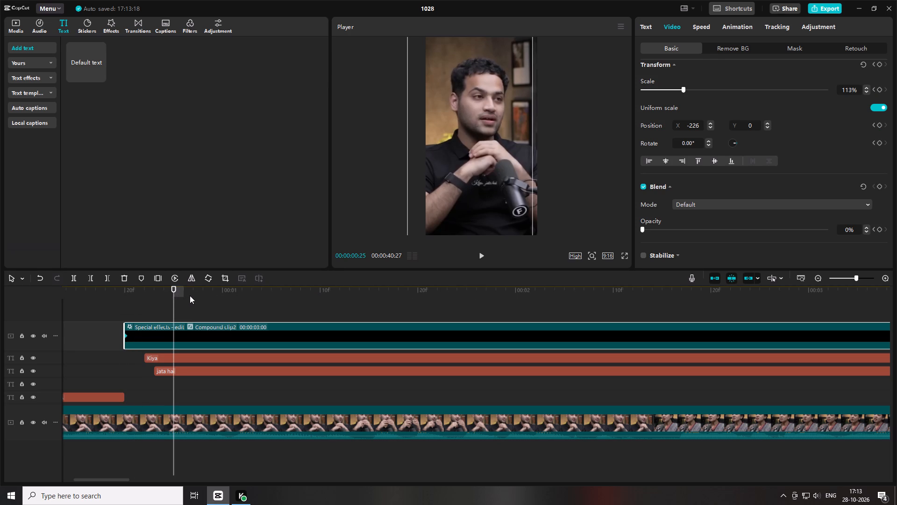
key(space)
key(space)
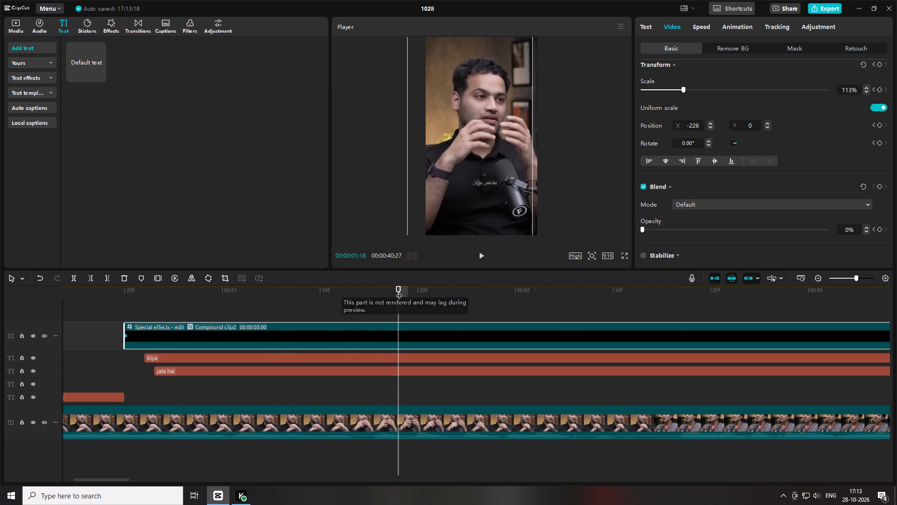
drag(398, 291, 446, 296)
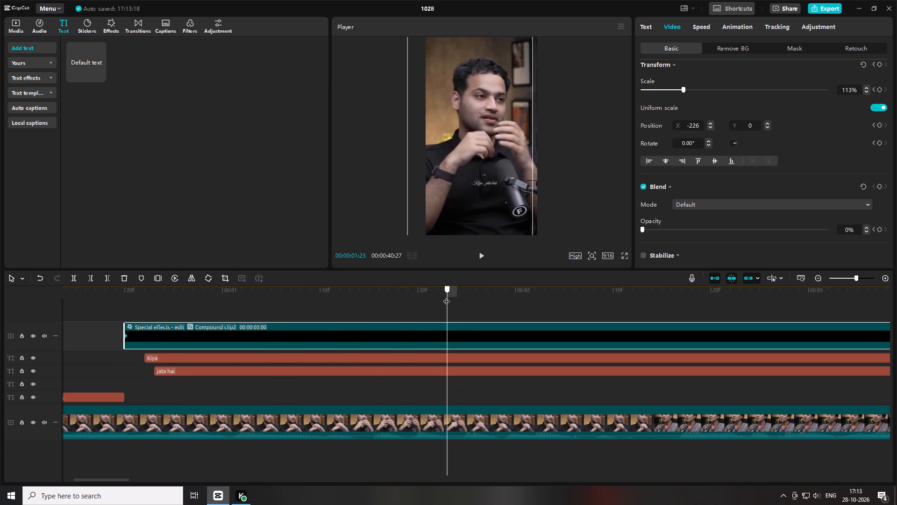
drag(446, 296, 384, 296)
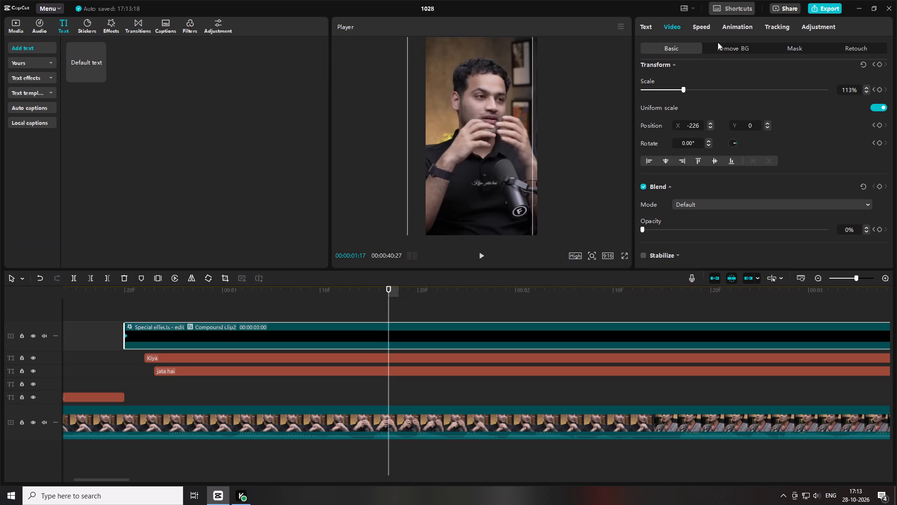
scroll(868, 84, up, 1)
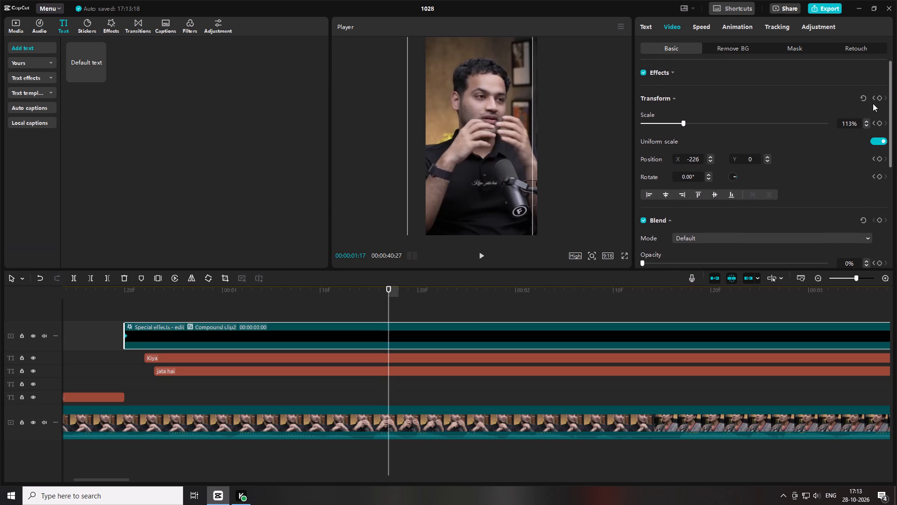
click(882, 99)
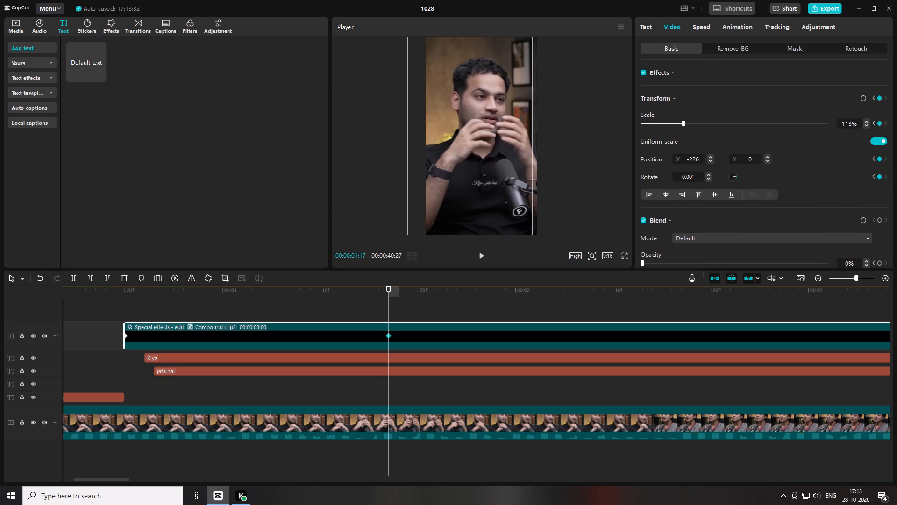
drag(825, 185, 824, 164)
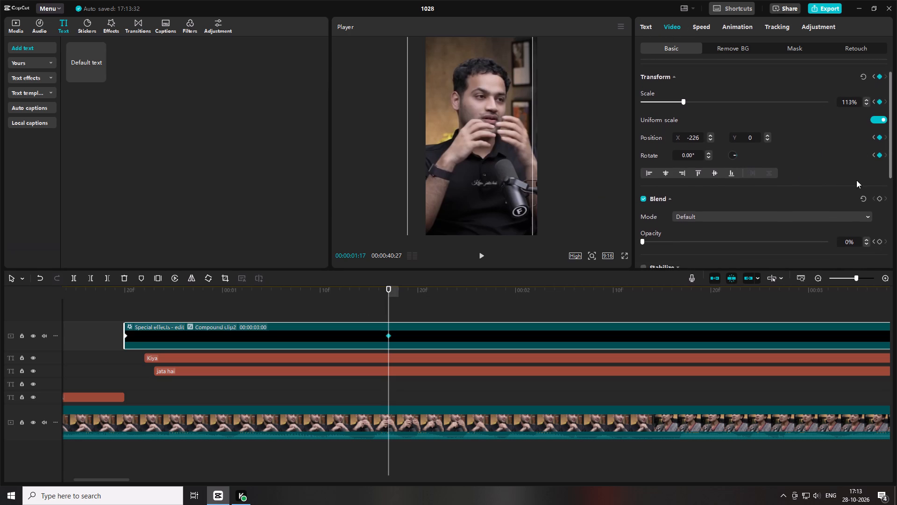
click(879, 197)
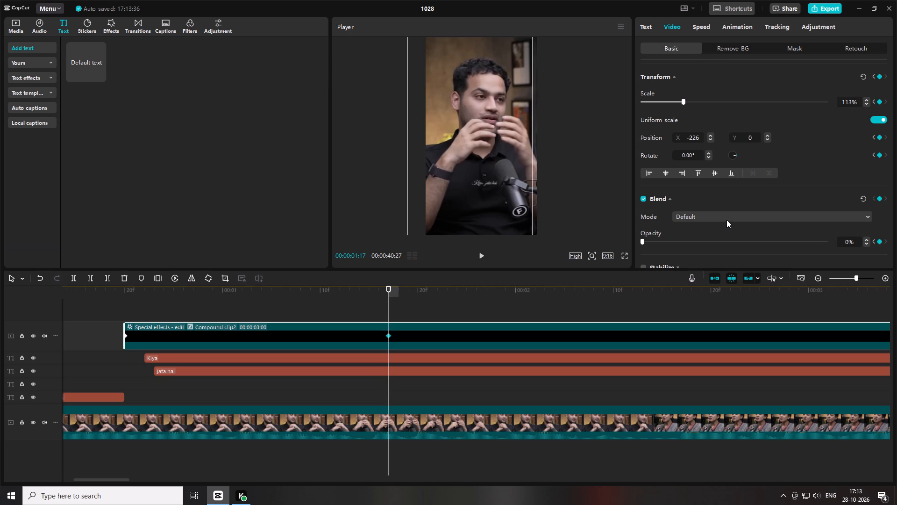
Set the "BUILD" clip's opacity to 100% at its second keyframe, 00:00:01:17.
click(726, 219)
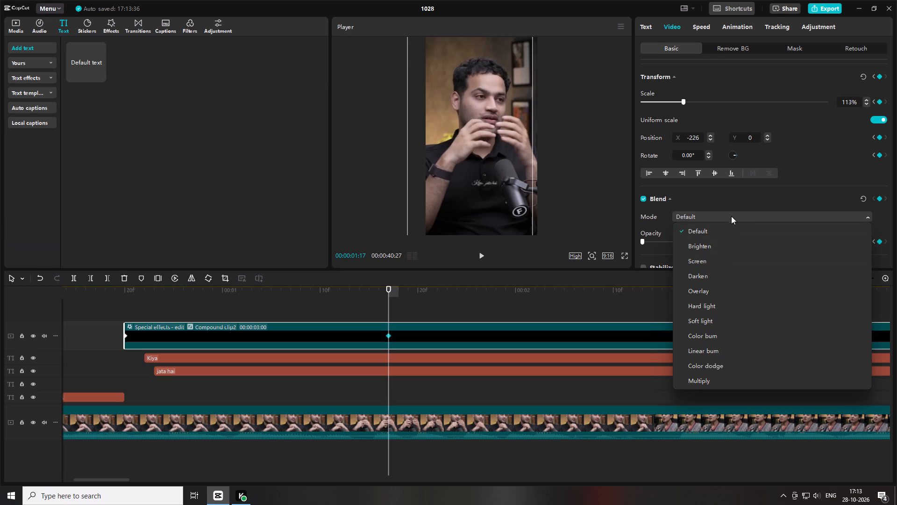
click(732, 215)
drag(718, 239, 861, 240)
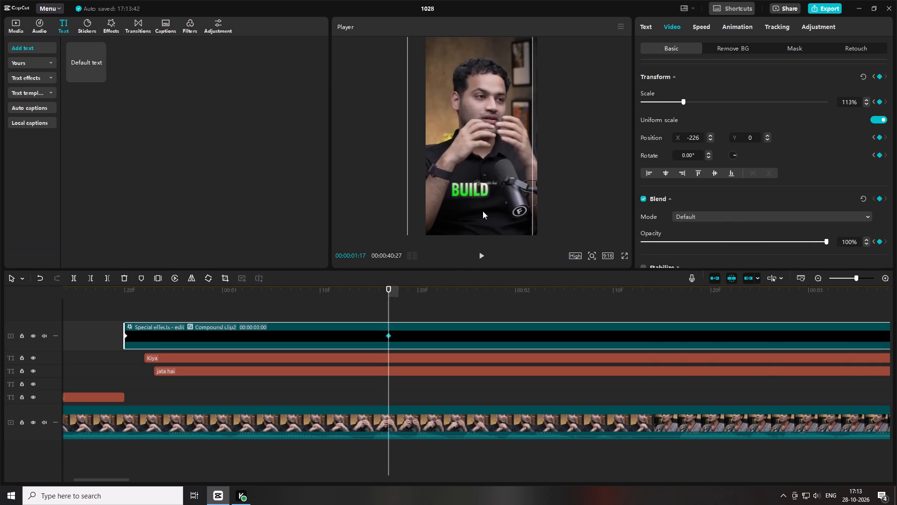
Raise "BUILD" at the second keyframe to about X -217, Y 299, just above "Kiya jata hai", checking the placement full screen.
drag(478, 215, 478, 199)
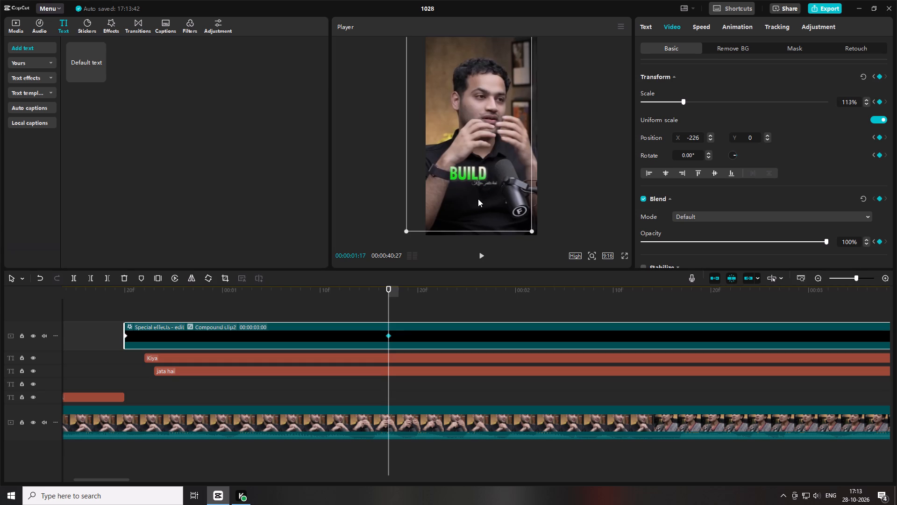
drag(478, 199, 480, 199)
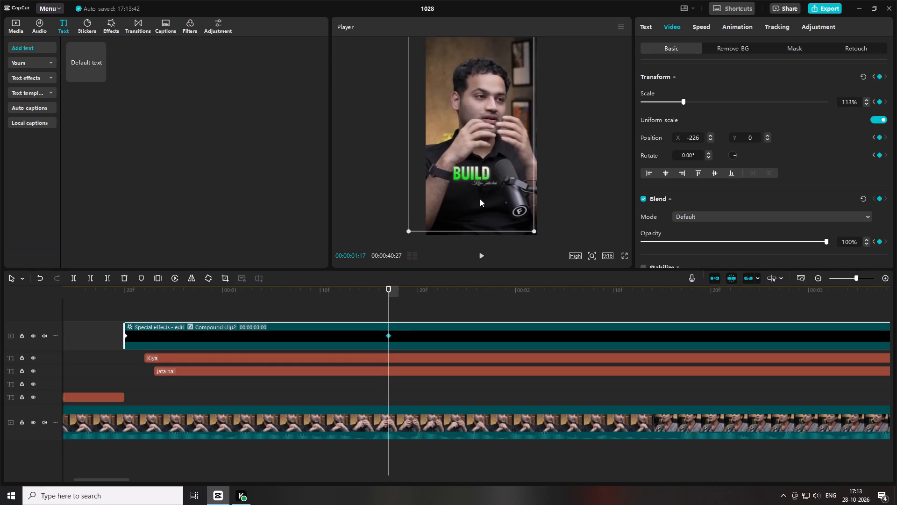
drag(480, 199, 479, 199)
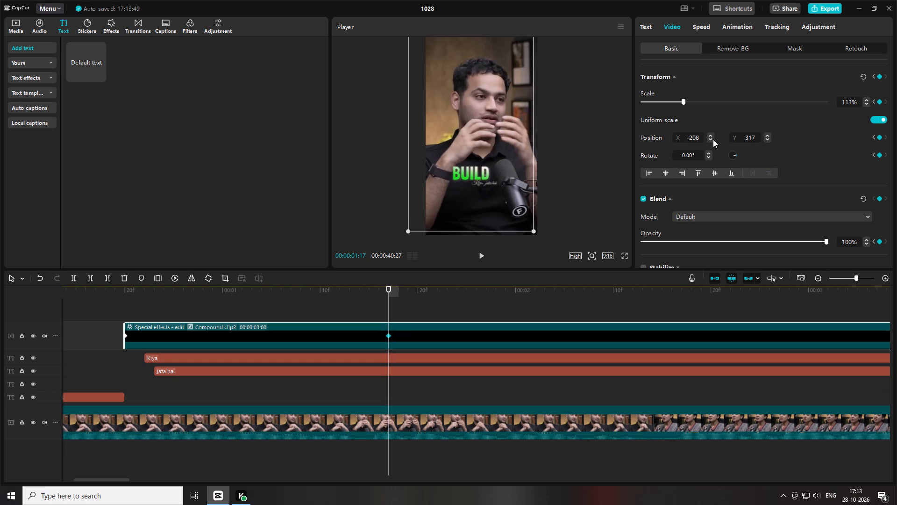
drag(684, 138, 742, 143)
key(minus)
text(226)
click(763, 161)
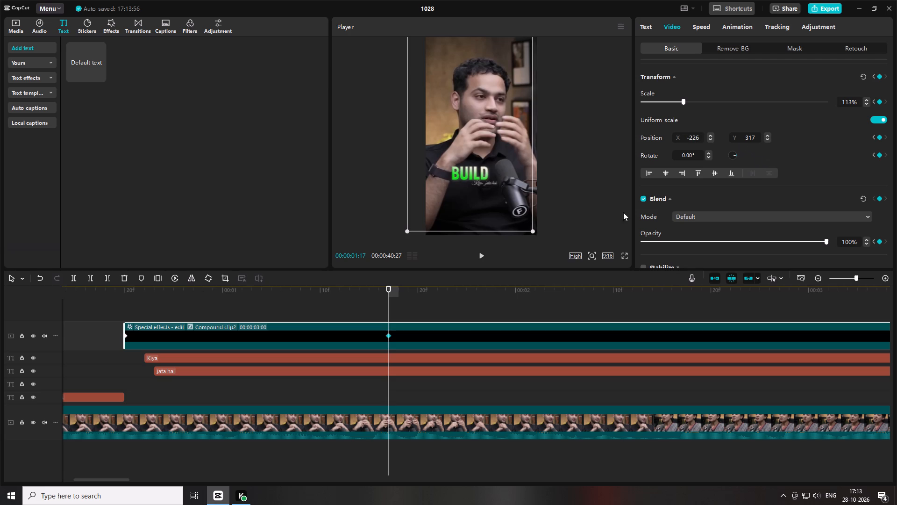
click(626, 257)
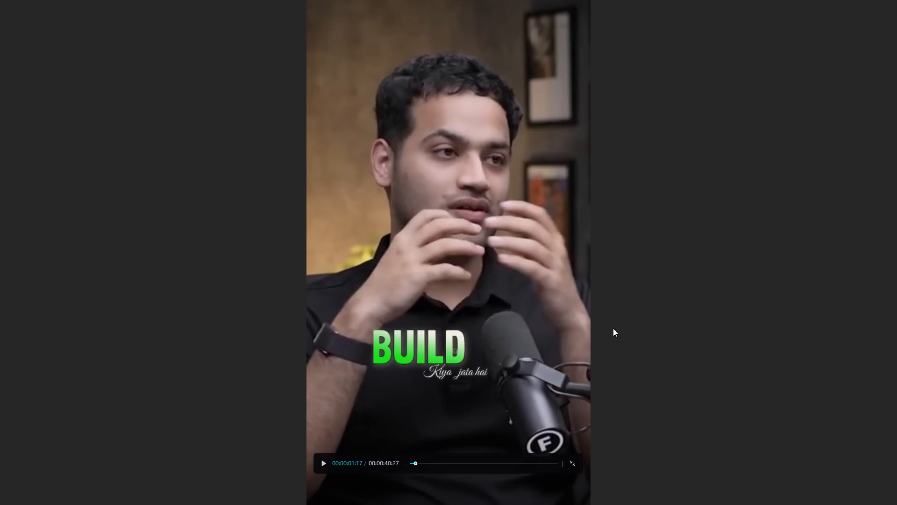
click(570, 467)
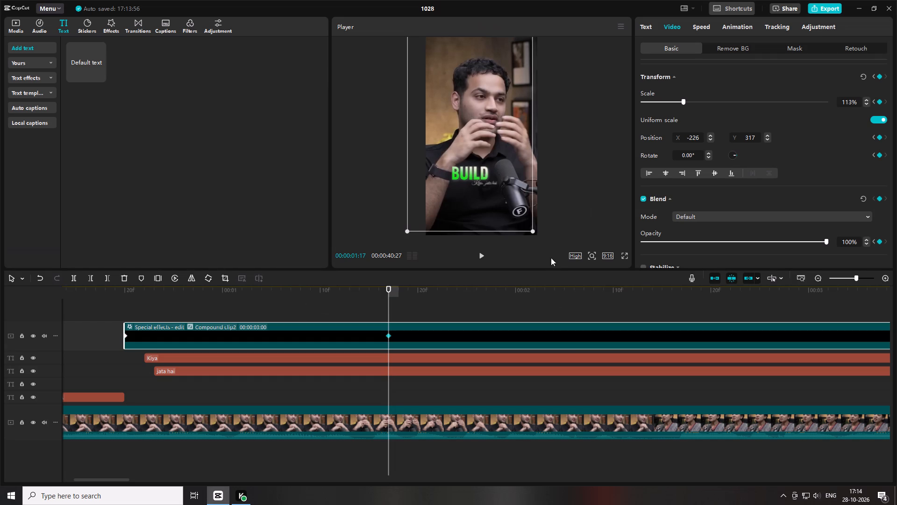
click(482, 188)
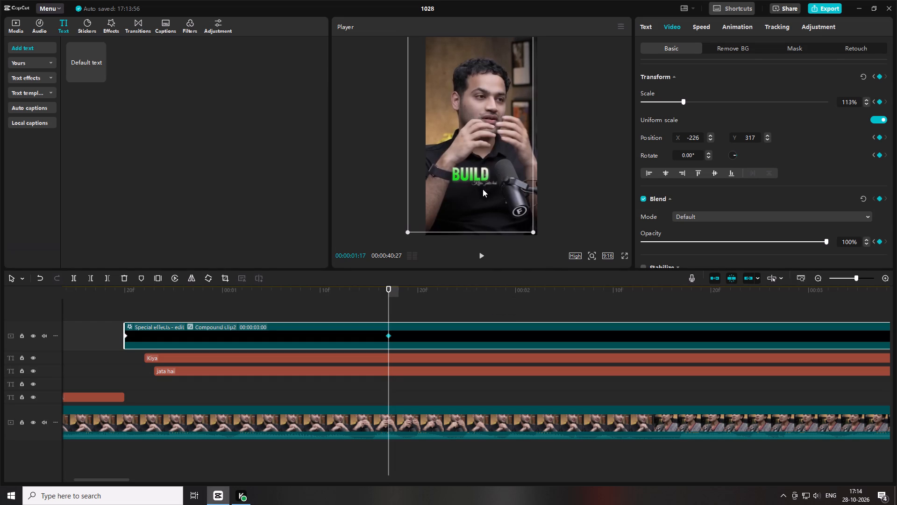
click(622, 254)
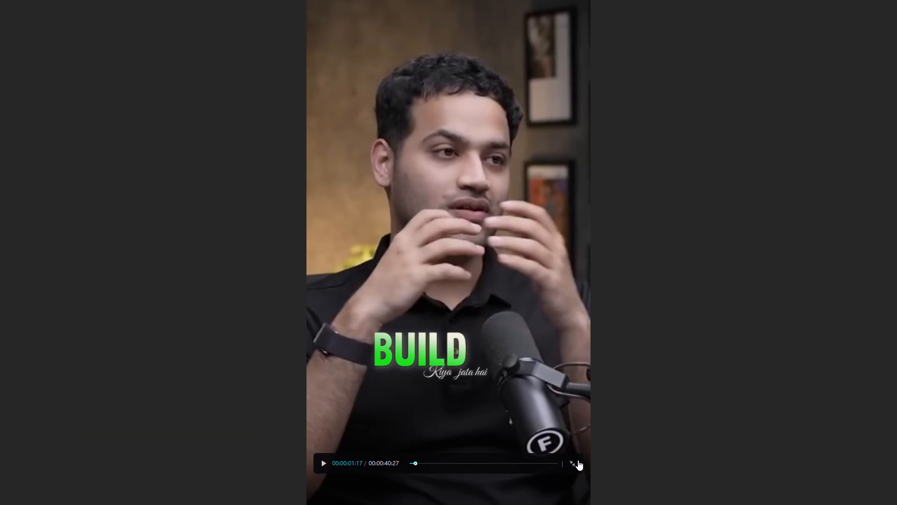
click(572, 465)
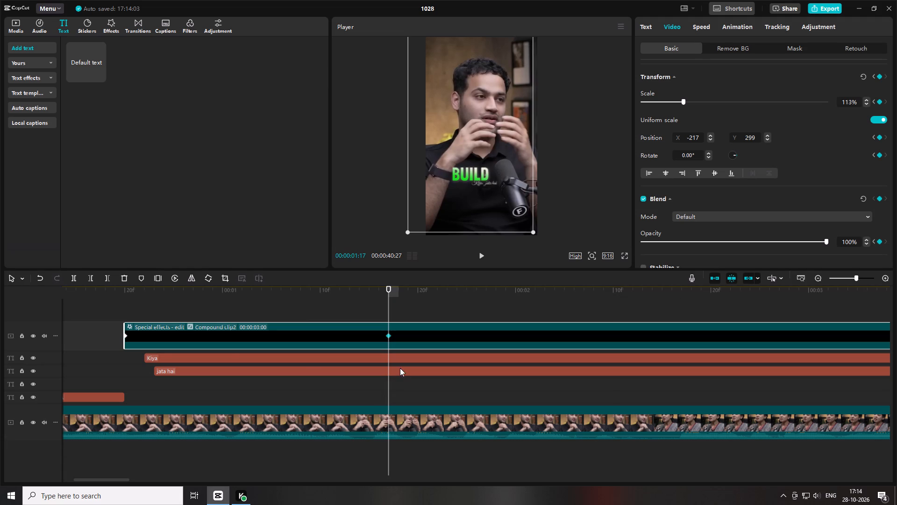
Shift the "jata hai" text slightly closer to "Kiya" in the frame.
click(211, 373)
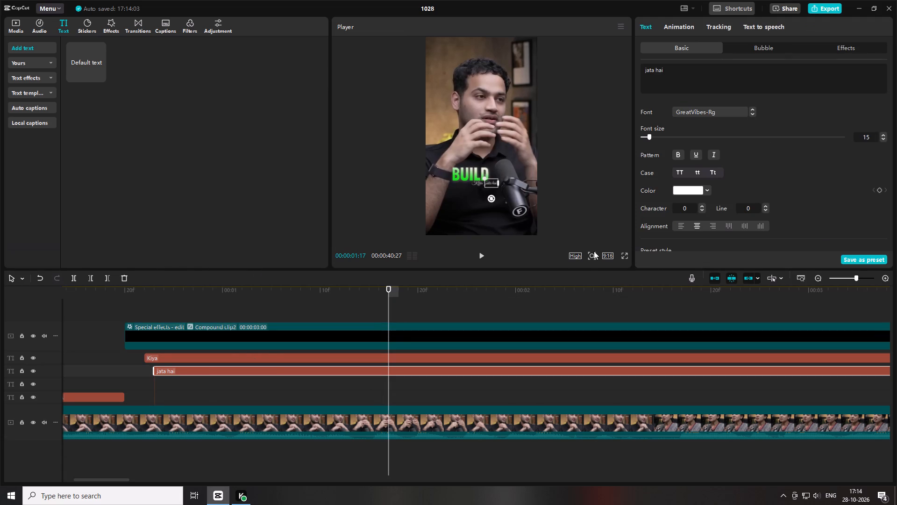
click(590, 254)
drag(595, 268, 601, 271)
scroll(550, 195, down, 8)
scroll(509, 130, up, 2)
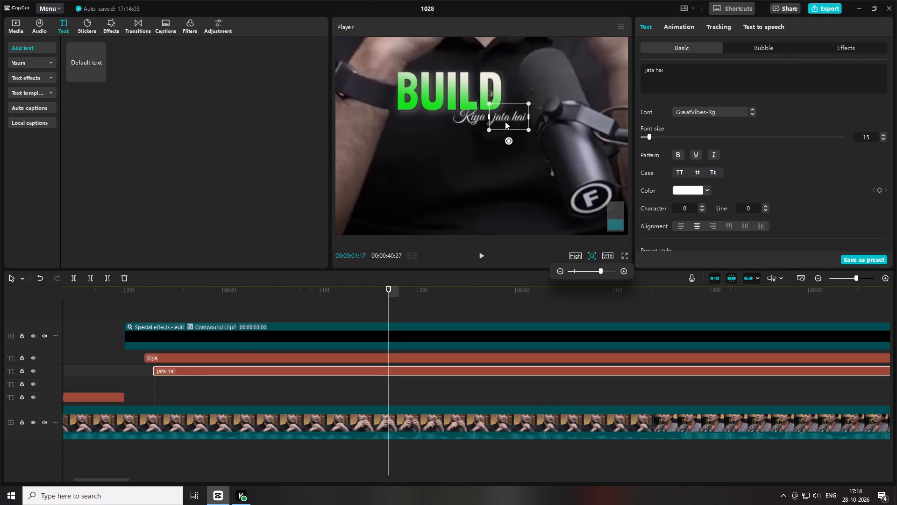
click(506, 121)
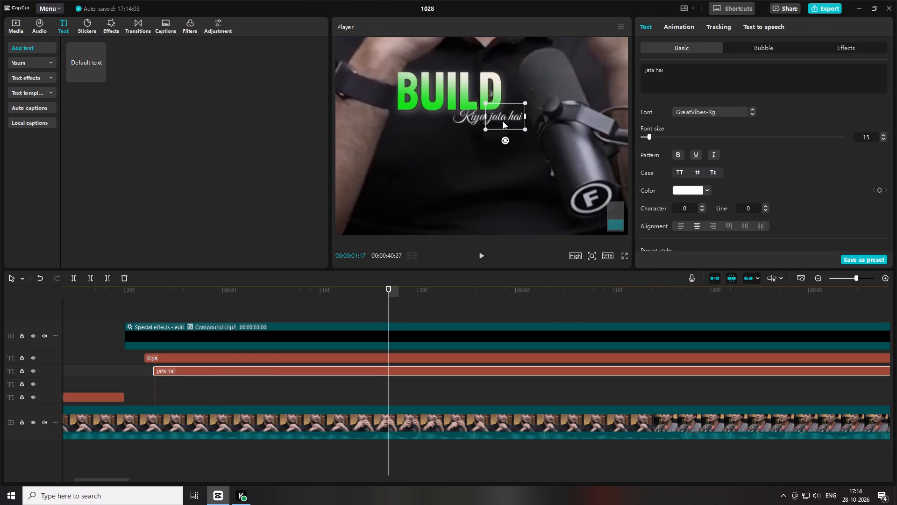
click(592, 254)
click(573, 269)
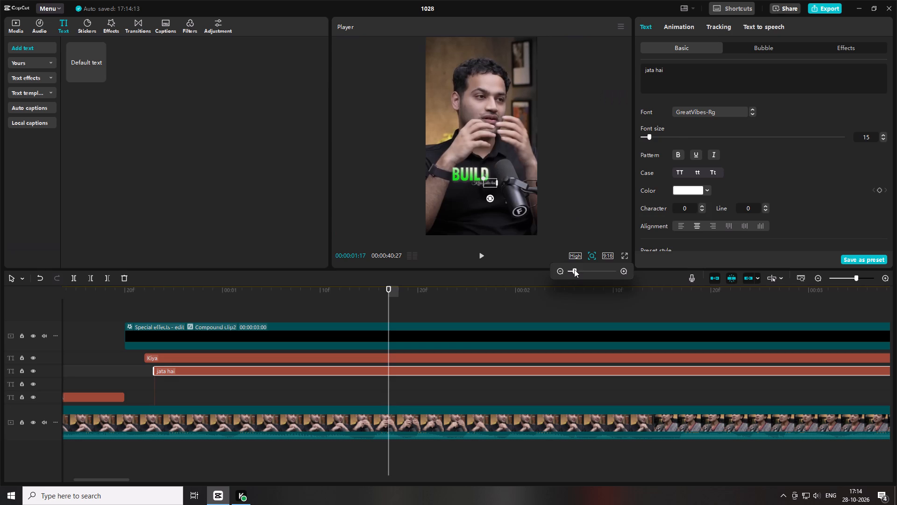
click(608, 174)
Apply the Quad Out preset curve to the "BUILD" clip's keyframe animation.
drag(149, 297, 125, 301)
key(space)
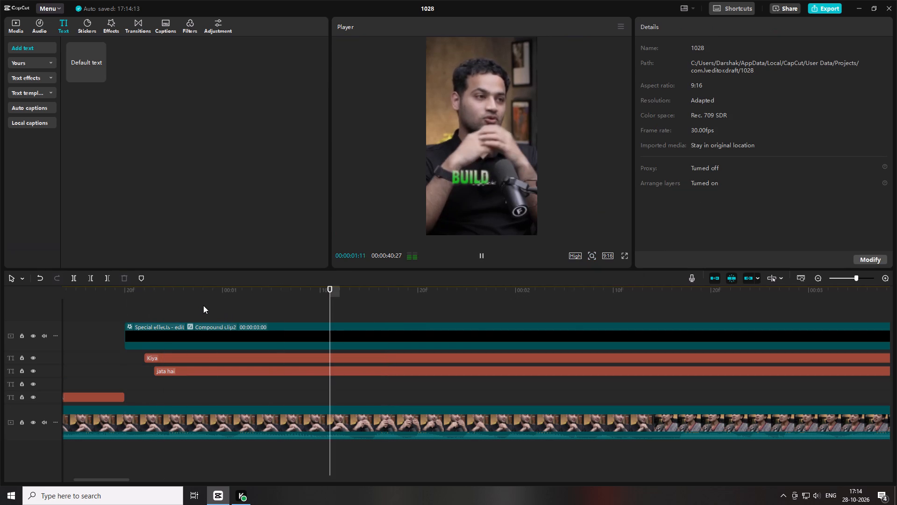
key(space)
click(278, 330)
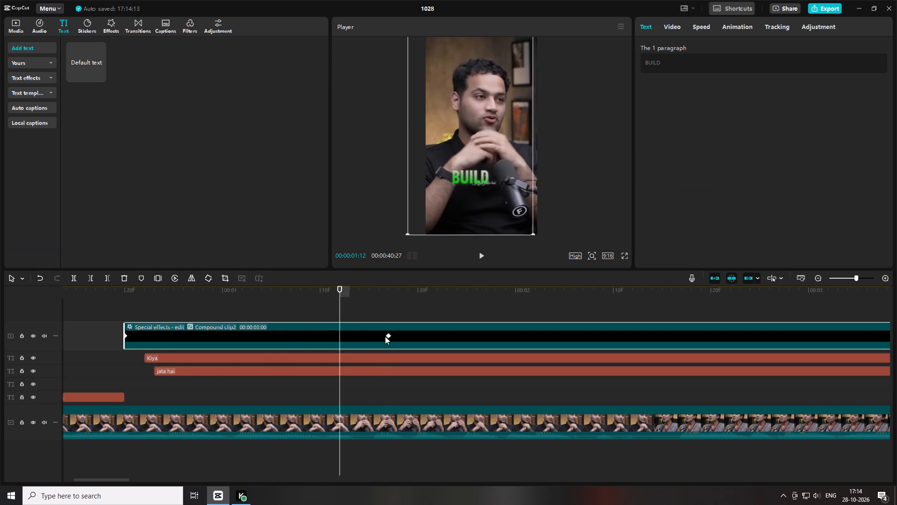
right_click(386, 337)
click(434, 399)
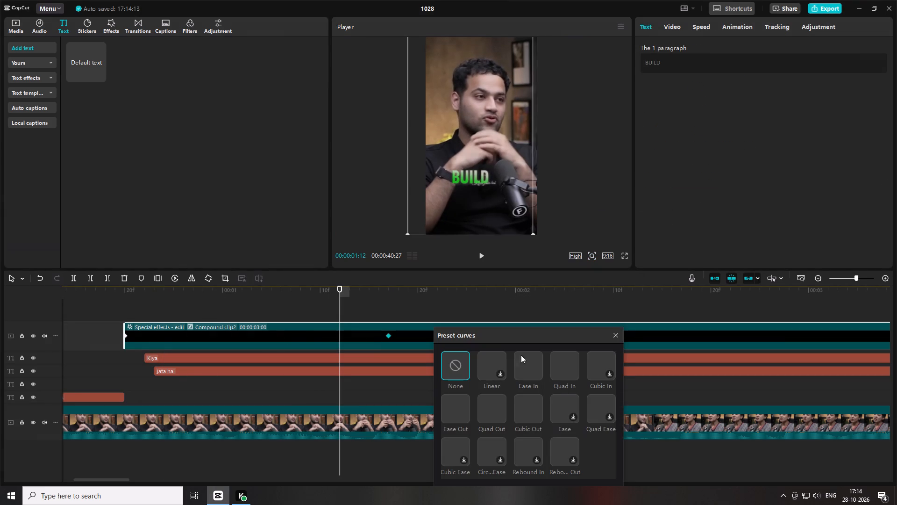
click(499, 408)
key(space)
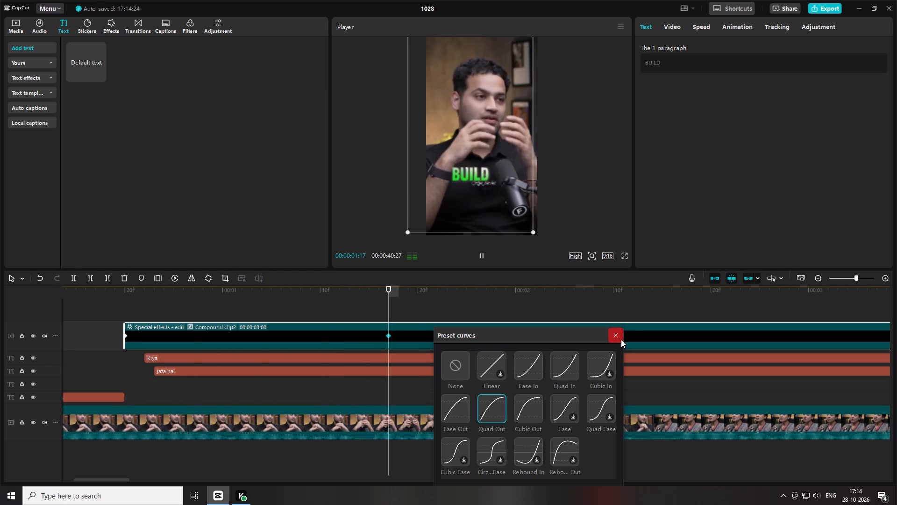
click(621, 339)
key(space)
Play back the eased "BUILD" animation full screen from the start of its clip.
drag(214, 291, 168, 286)
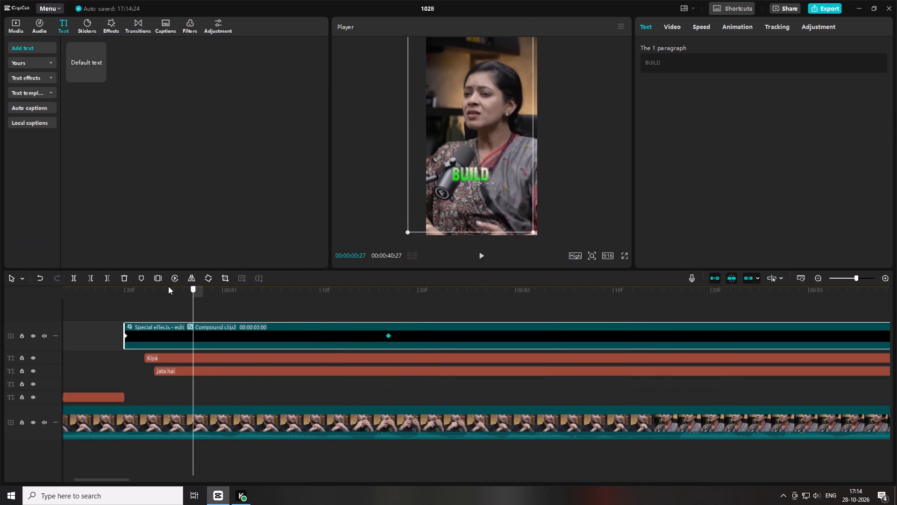
drag(168, 286, 129, 293)
click(627, 255)
key(space)
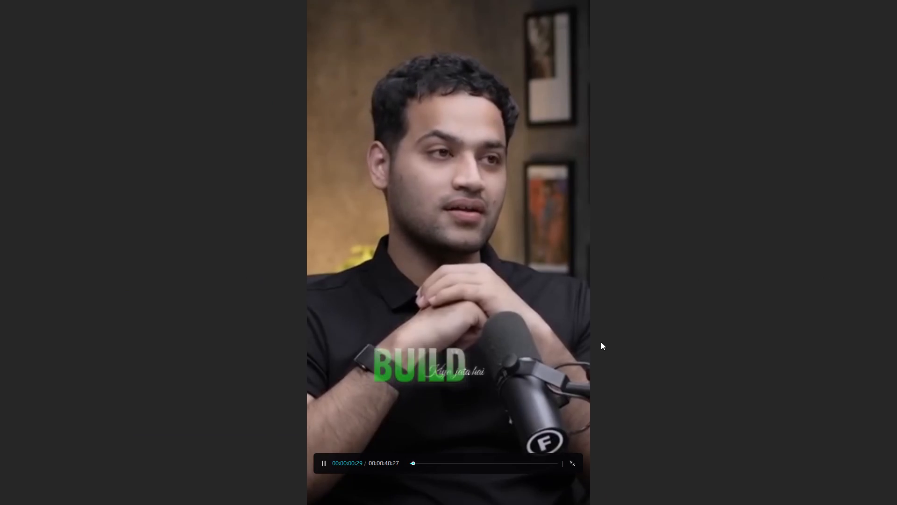
key(space)
click(575, 465)
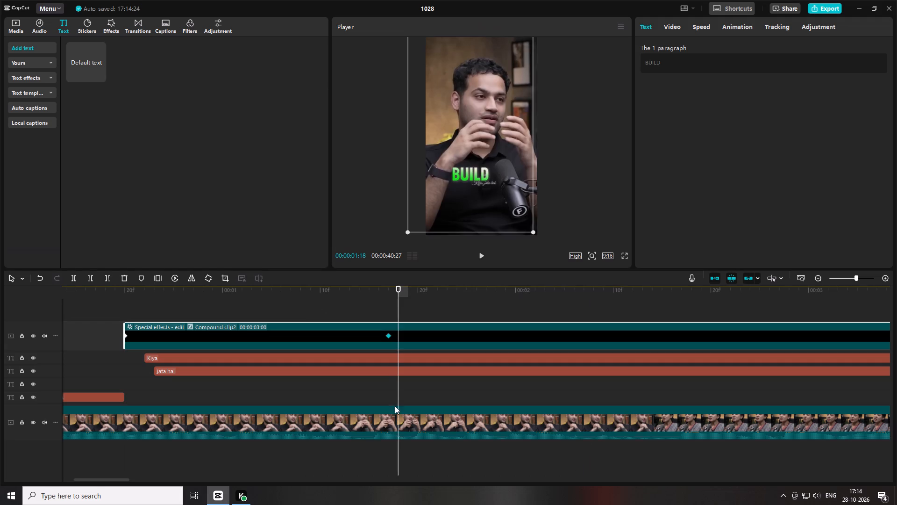
Bring up the "Kiya" text's transform and blend settings with the playhead at the clip's start, 00:00:00:22.
click(148, 360)
drag(171, 294, 144, 297)
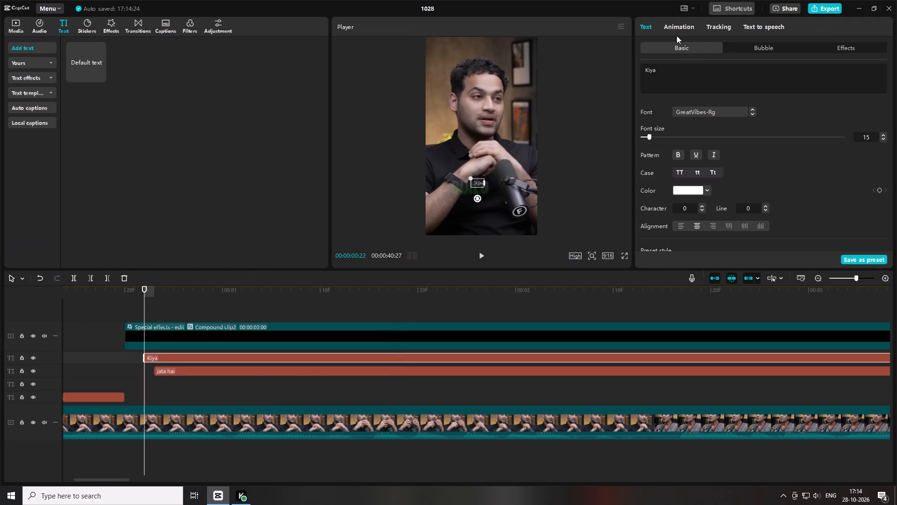
click(672, 32)
click(655, 32)
scroll(776, 136, down, 3)
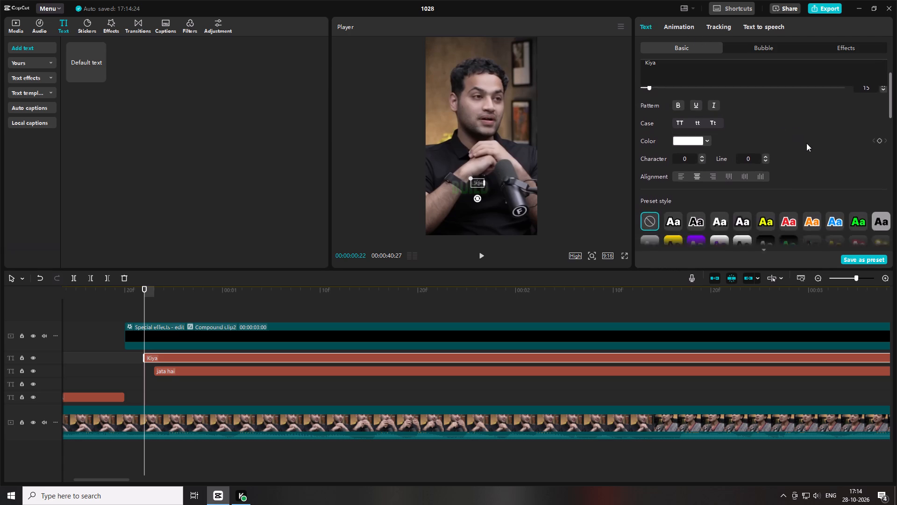
scroll(806, 143, down, 1)
scroll(806, 143, up, 5)
drag(835, 182, 800, 249)
drag(827, 188, 853, 60)
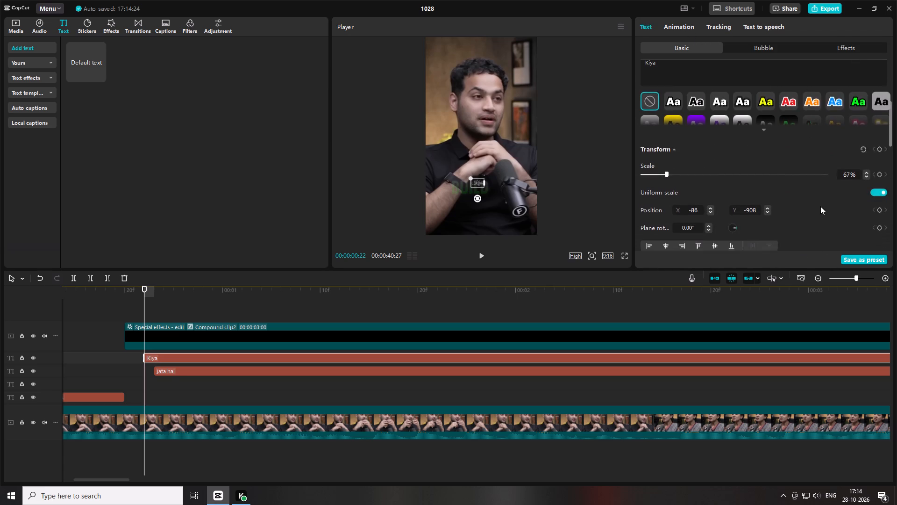
drag(808, 199, 810, 188)
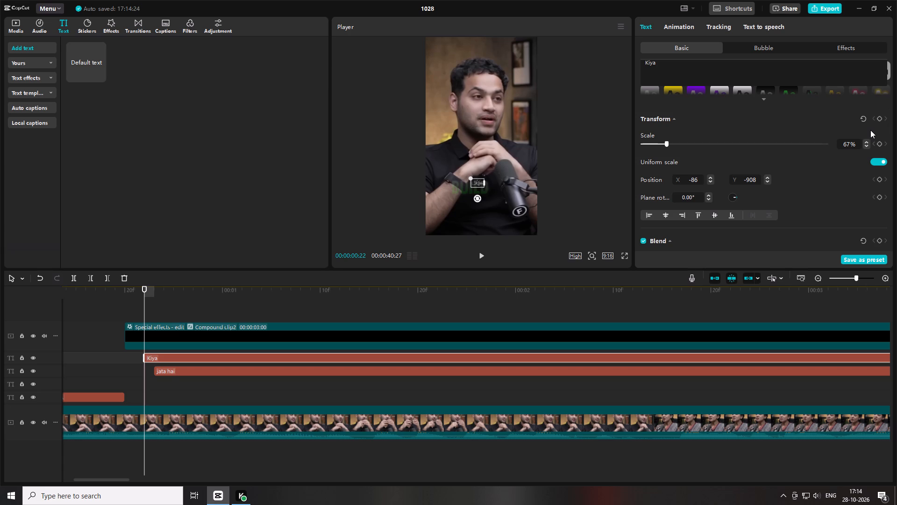
Move the "Kiya" clip one frame earlier to start at 00:00:00:21 and the "jata hai" clip to start at 00:00:00:22.
key(space)
key(space)
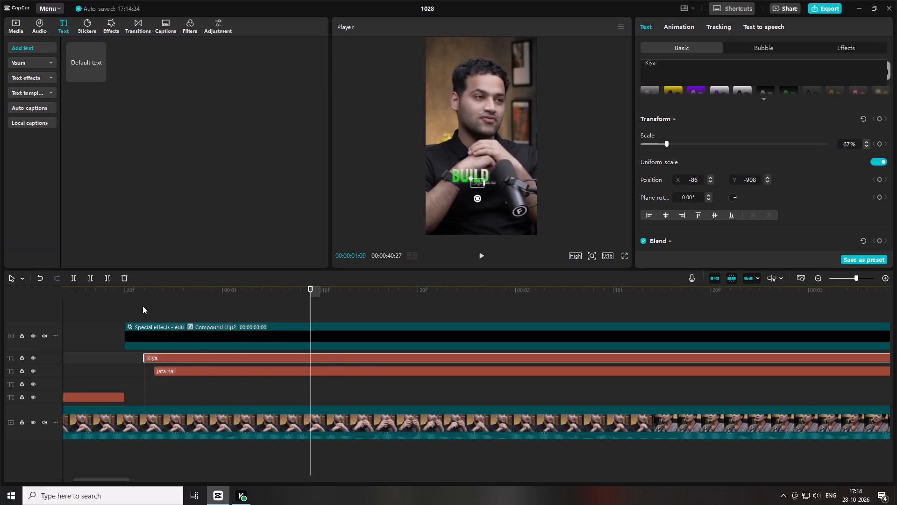
drag(140, 296, 135, 294)
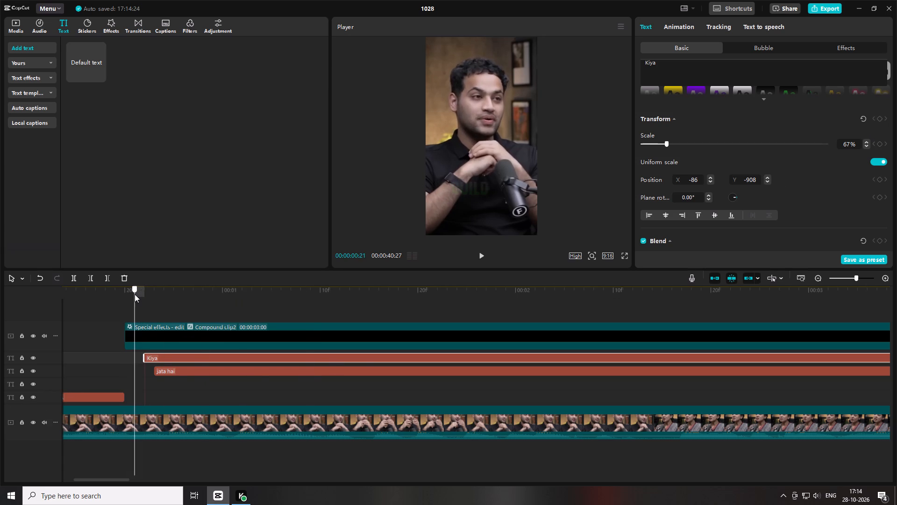
drag(135, 294, 134, 294)
drag(133, 291, 144, 295)
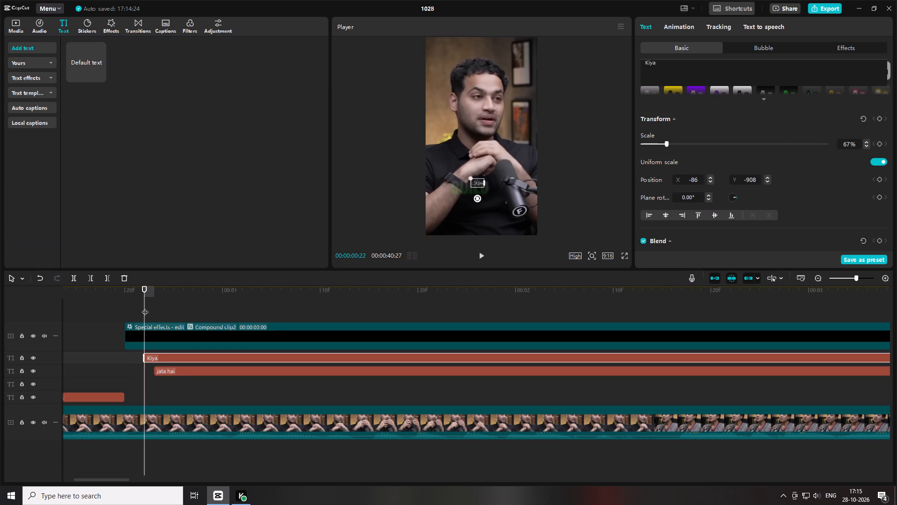
drag(157, 360, 151, 358)
drag(171, 375, 164, 375)
drag(164, 375, 161, 375)
Scrub between 00:00:00:21 and 00:00:01:05 to examine how the "Kiya" and "jata hai" captions sit under the appearing "BUILD".
click(164, 357)
drag(144, 296, 144, 296)
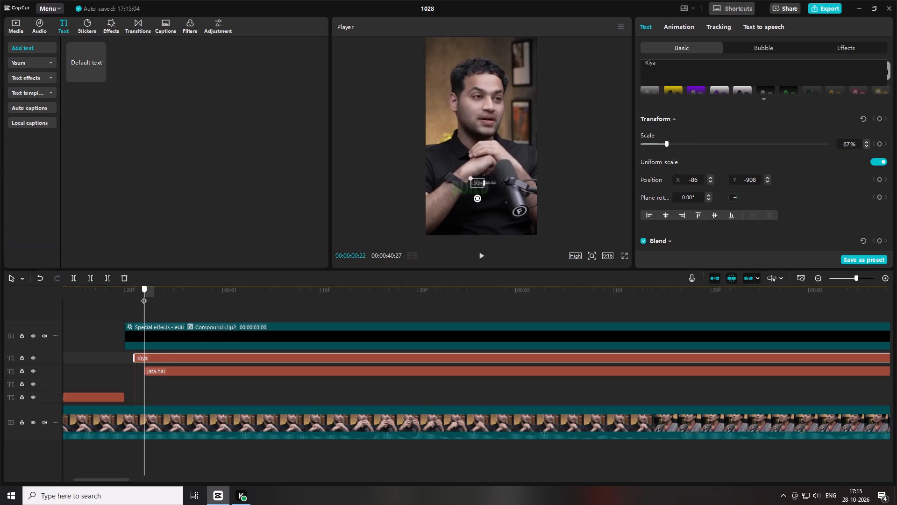
drag(144, 296, 137, 294)
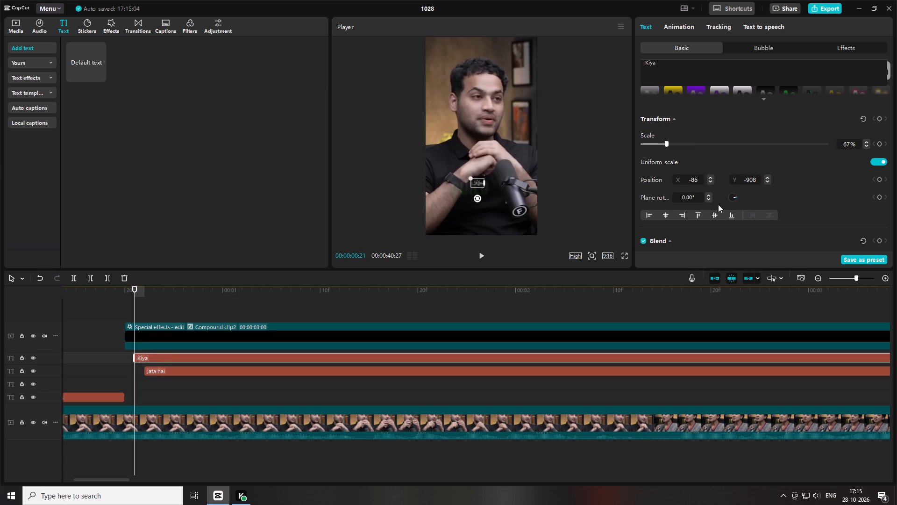
drag(262, 291, 267, 291)
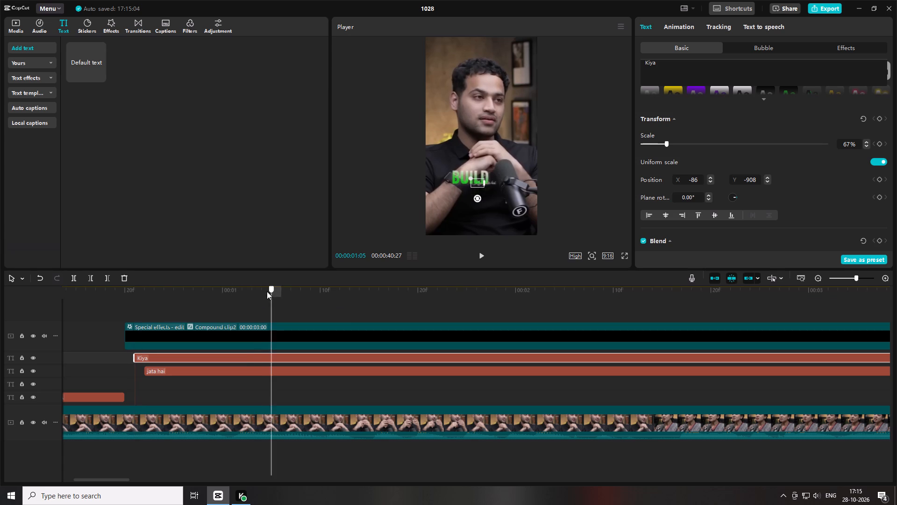
drag(267, 291, 262, 291)
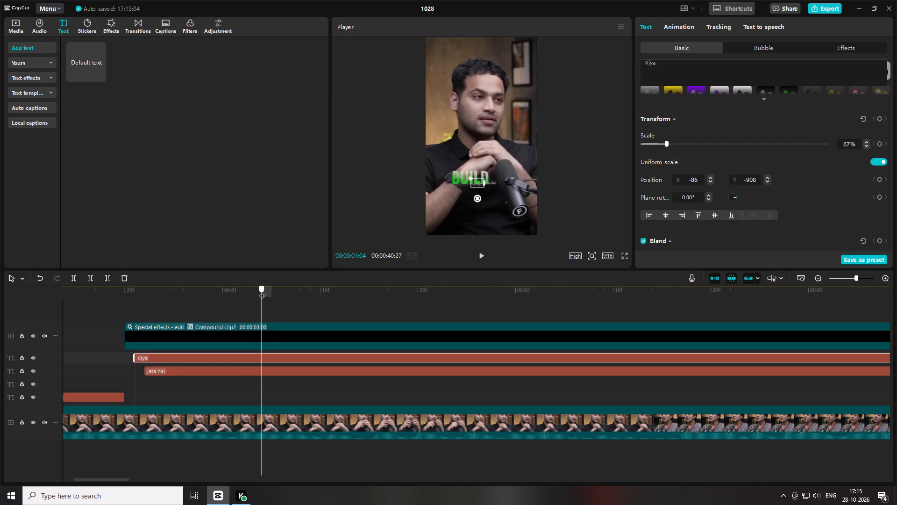
drag(262, 291, 267, 289)
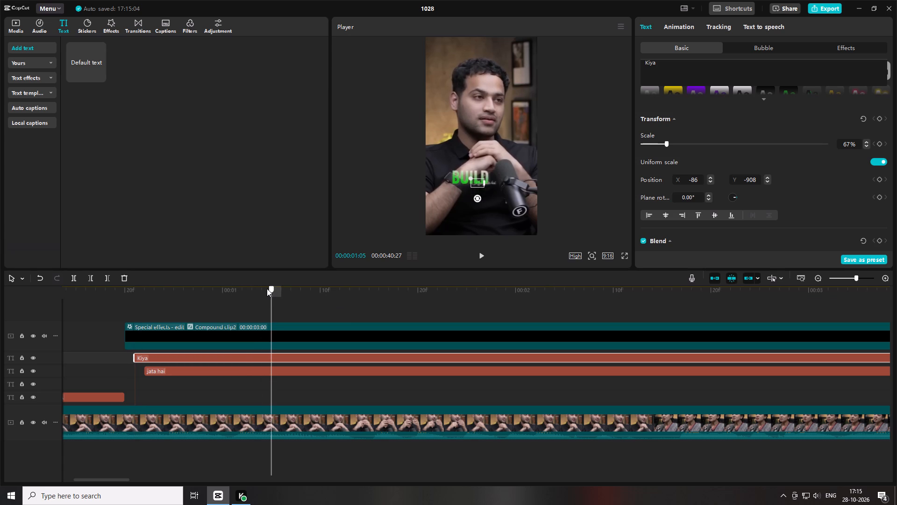
drag(267, 289, 257, 296)
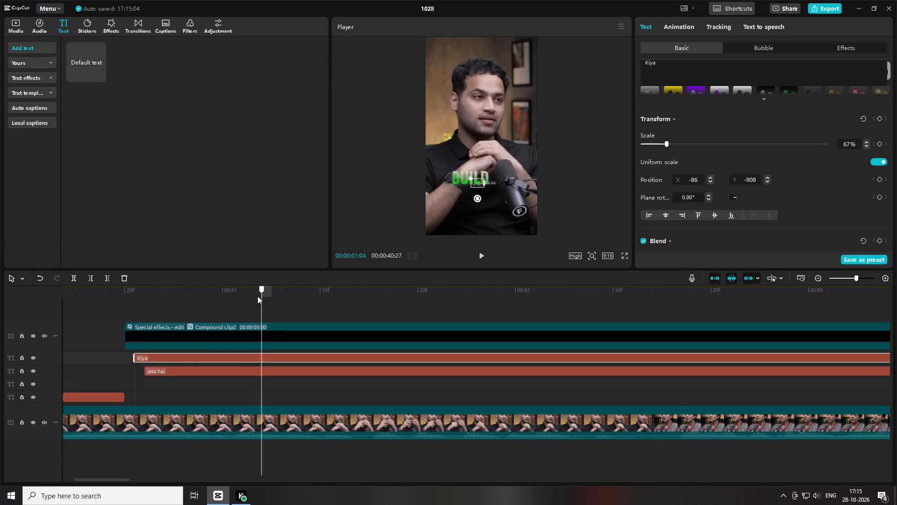
drag(257, 296, 247, 307)
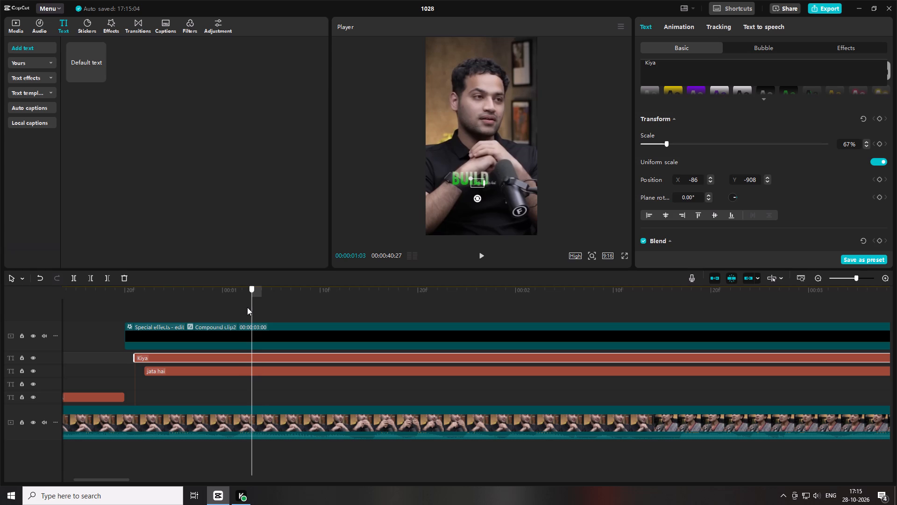
drag(247, 307, 250, 309)
Add Transform and Blend keyframes to the "Kiya" clip at 00:00:01:14.
click(208, 335)
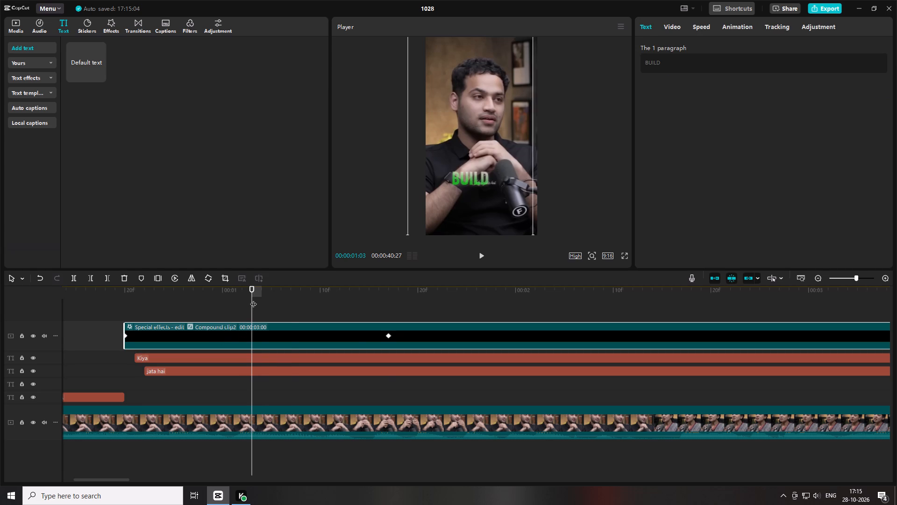
drag(253, 296, 358, 333)
click(350, 356)
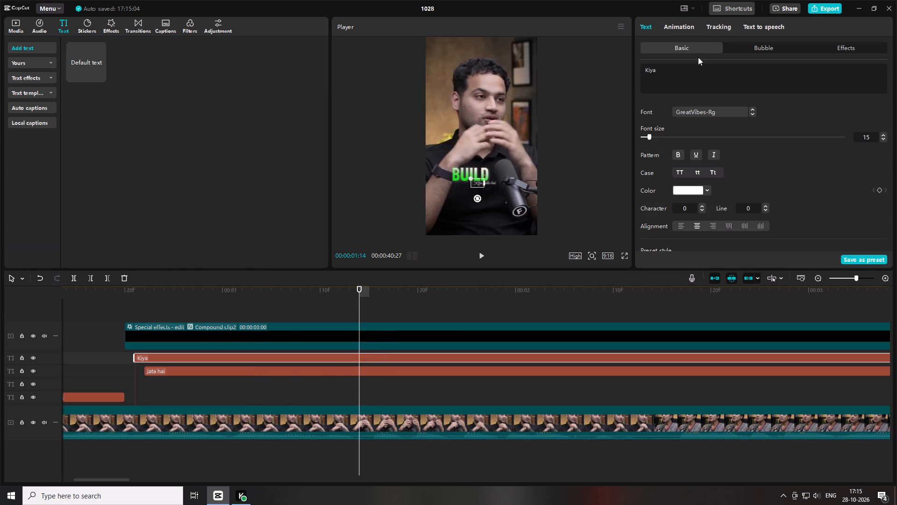
drag(864, 177, 864, 204)
scroll(860, 117, up, 1)
scroll(870, 124, down, 4)
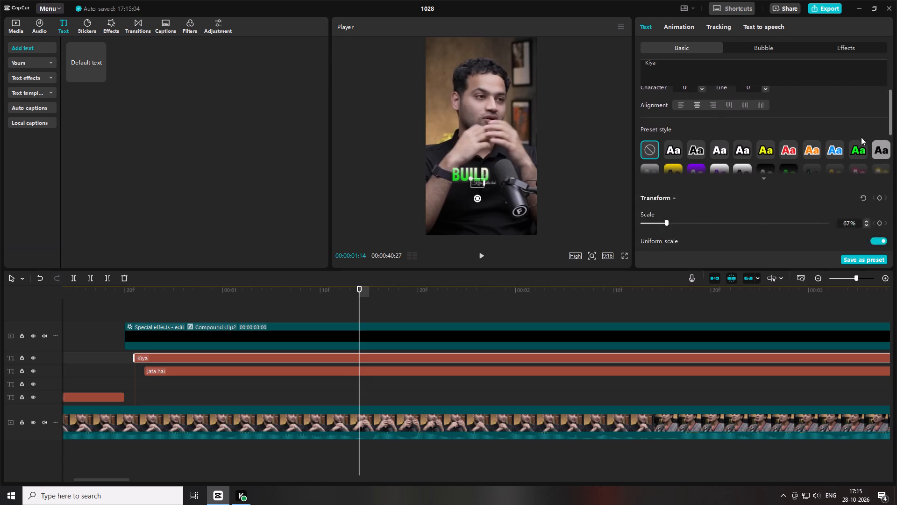
click(879, 151)
drag(826, 160, 833, 65)
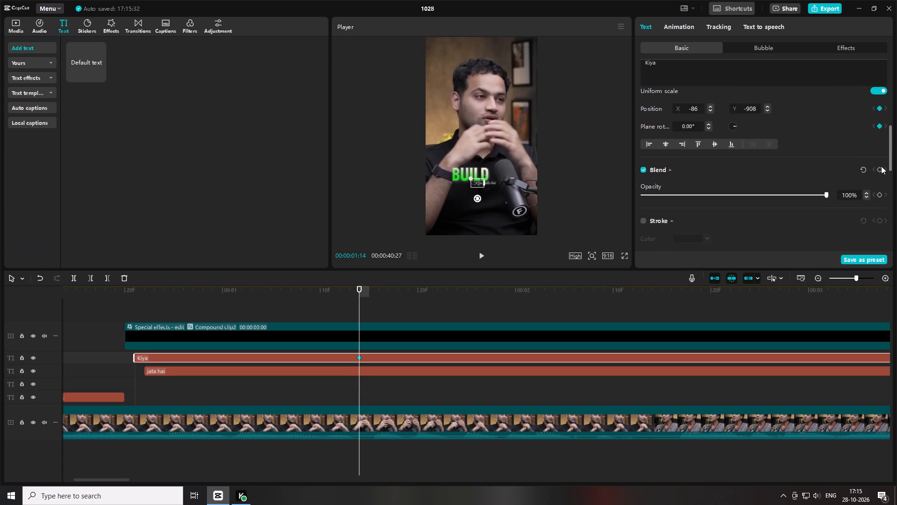
click(879, 170)
Add Transform and Blend keyframes to the "Kiya" clip at its start, 00:00:00:21.
drag(145, 291, 138, 292)
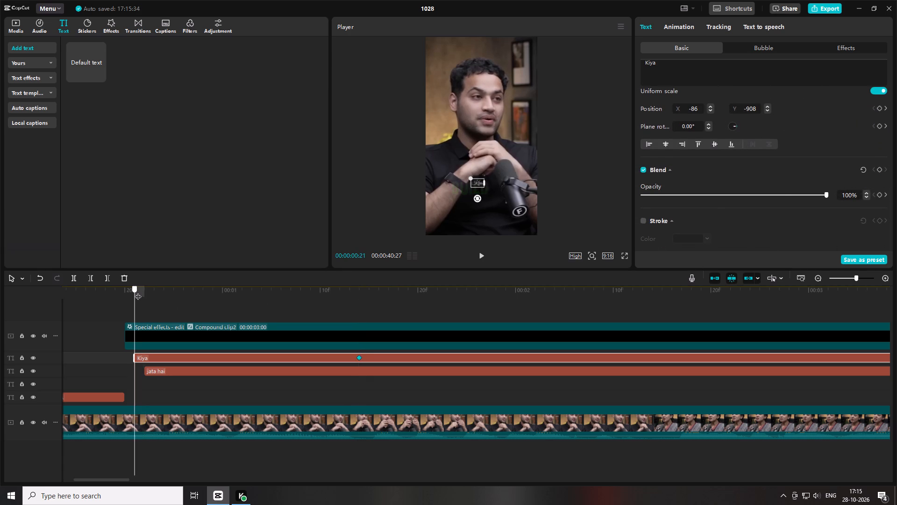
drag(138, 292, 139, 292)
drag(843, 121, 846, 208)
click(879, 133)
drag(782, 150, 787, 88)
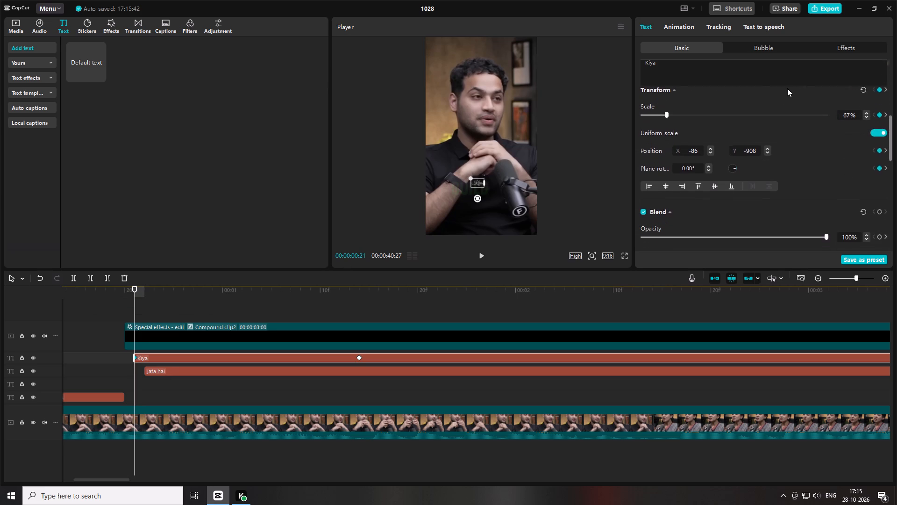
drag(787, 88, 789, 81)
click(880, 187)
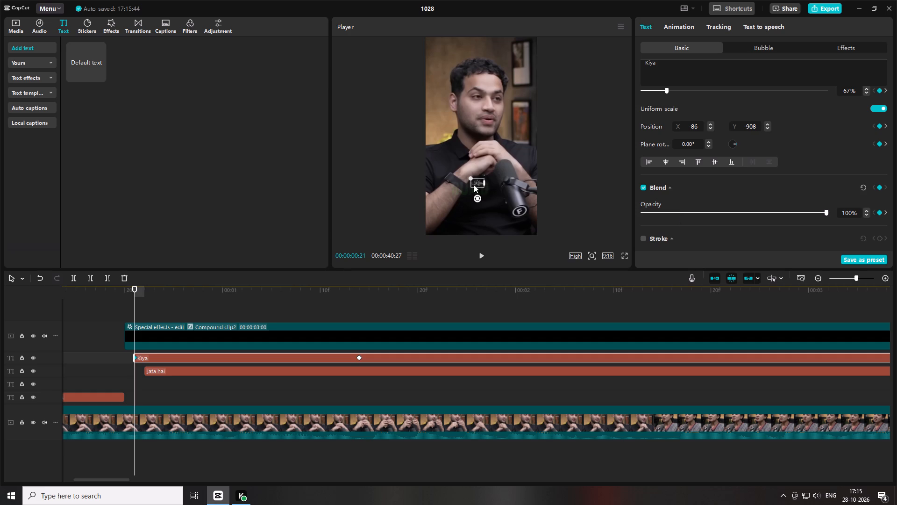
At the starting keyframe, lower the "Kiya" text to position X -86, Y -1216 and set its opacity to 0%.
drag(478, 182, 479, 199)
drag(479, 199, 479, 198)
drag(686, 124, 770, 140)
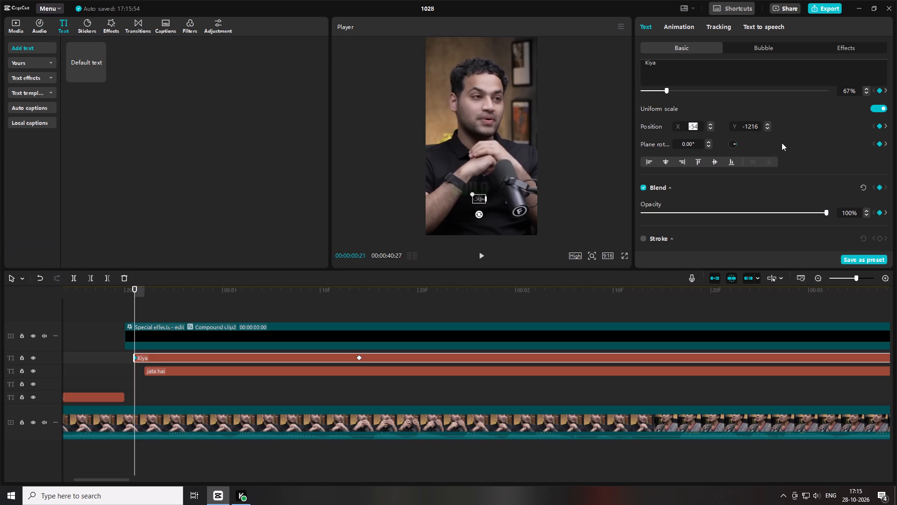
text(-8)
key(6)
click(783, 143)
drag(750, 212, 683, 212)
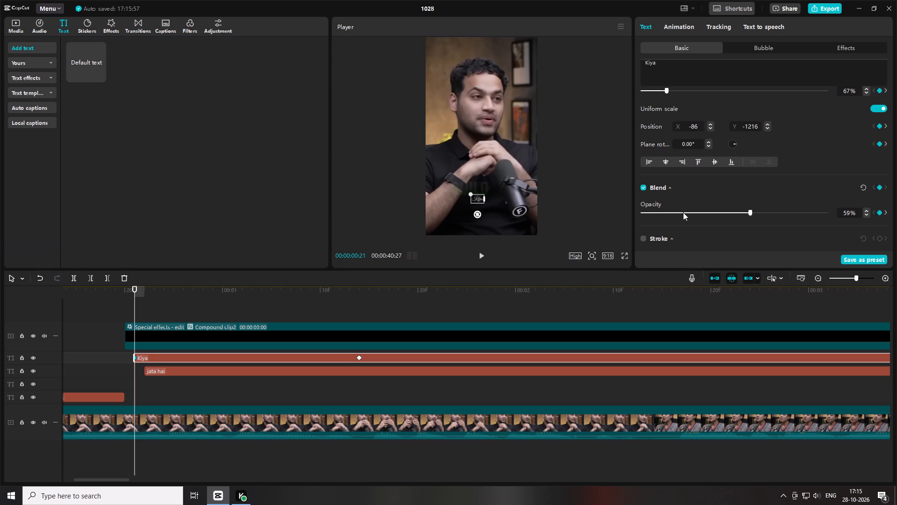
drag(683, 212, 372, 238)
Apply the Cubic Out preset curve to the "Kiya" clip's keyframe animation.
right_click(359, 357)
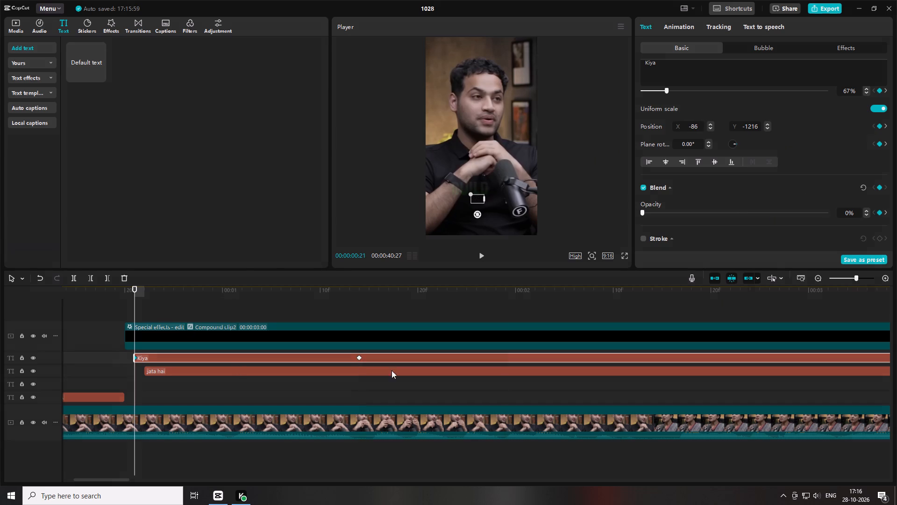
click(396, 421)
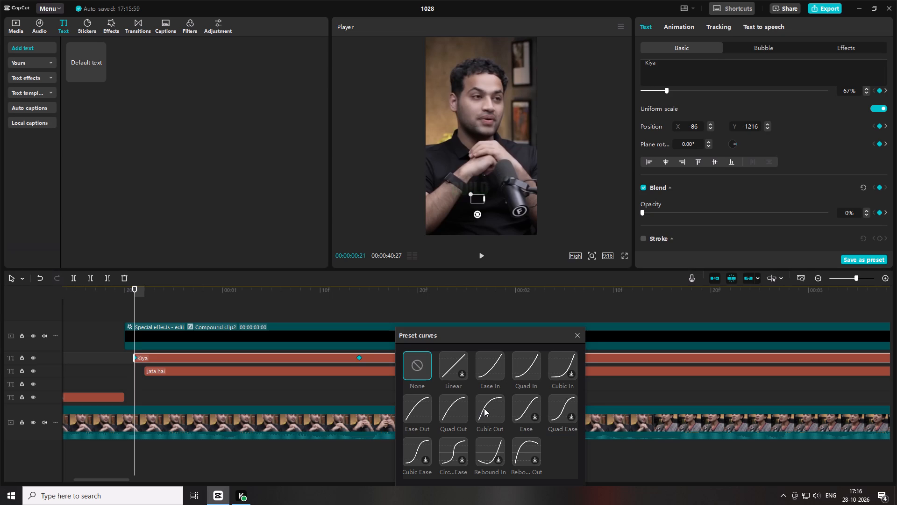
click(484, 408)
click(582, 332)
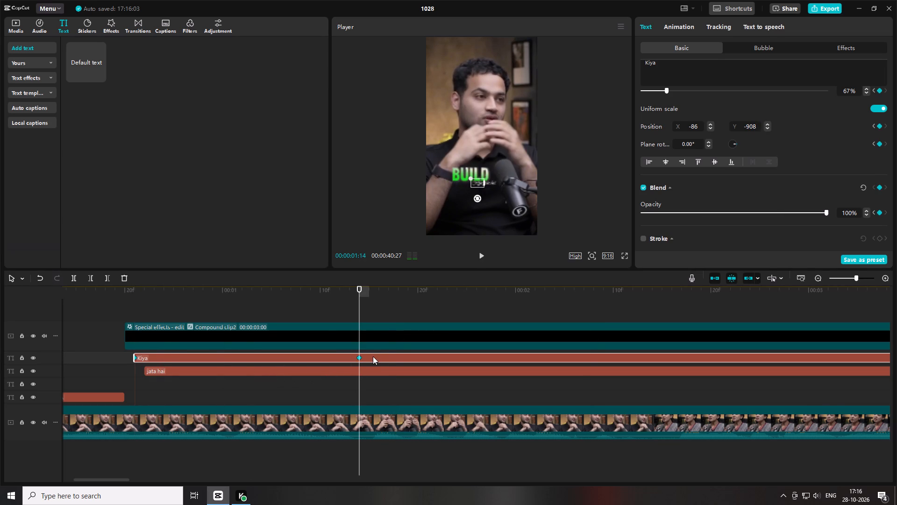
Move the "Kiya" clip's end keyframe to 00:00:01:17, in line with the "BUILD" clip's end keyframe.
click(395, 337)
click(371, 359)
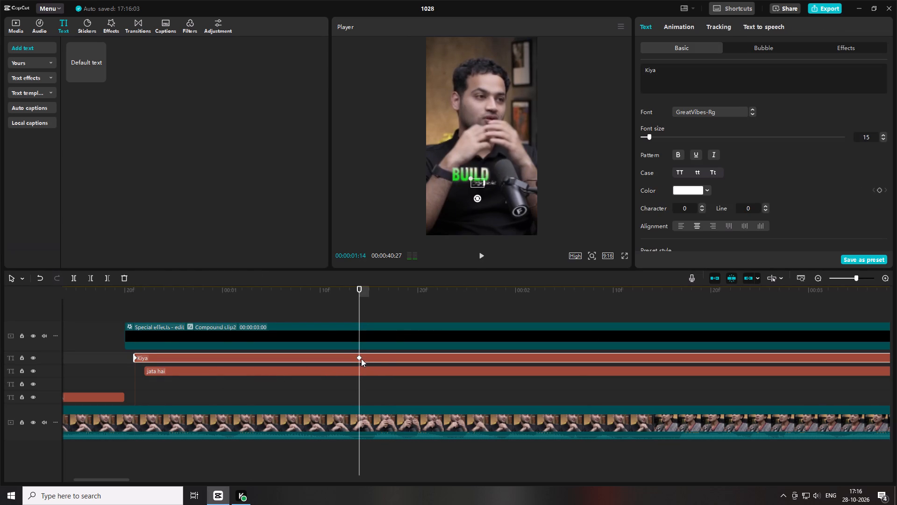
drag(360, 359, 387, 355)
click(398, 330)
click(385, 295)
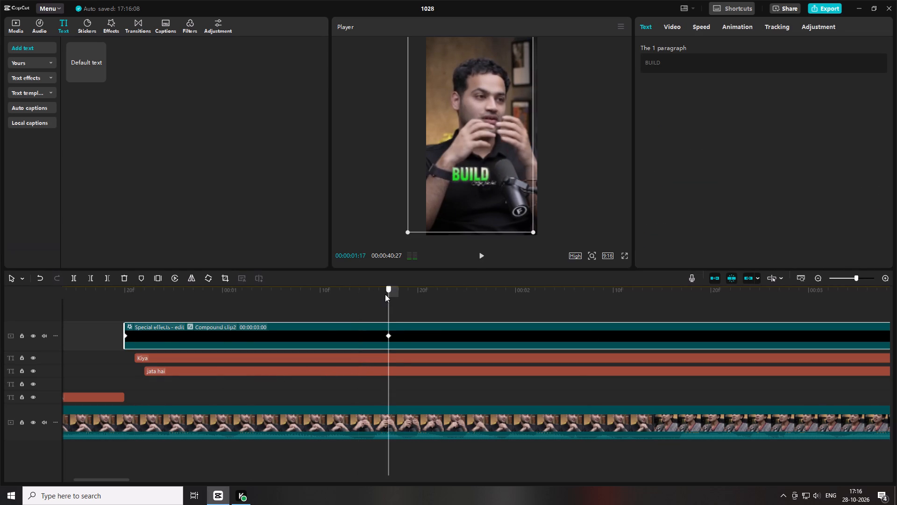
click(400, 357)
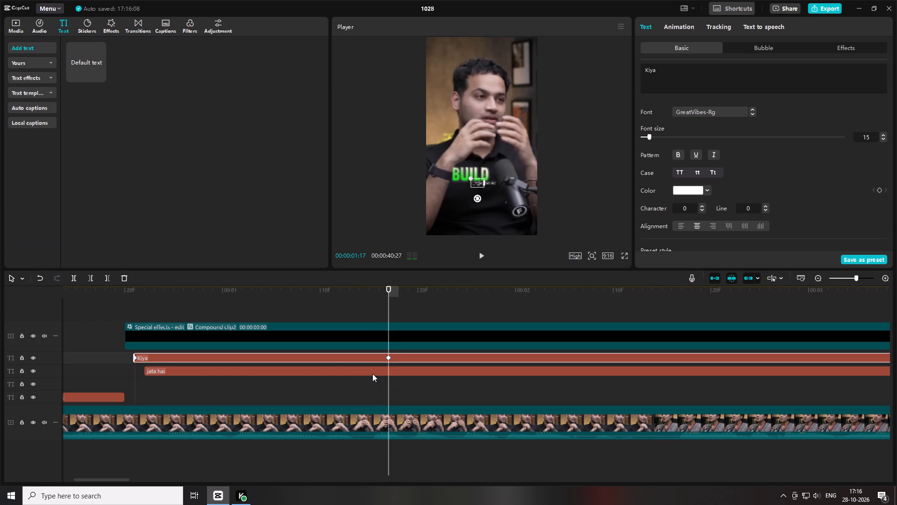
Add Transform and Blend keyframes to the "jata hai" clip at 00:00:01:17, in line with the "Kiya" clip's end keyframe.
click(372, 370)
drag(147, 295, 337, 318)
click(367, 368)
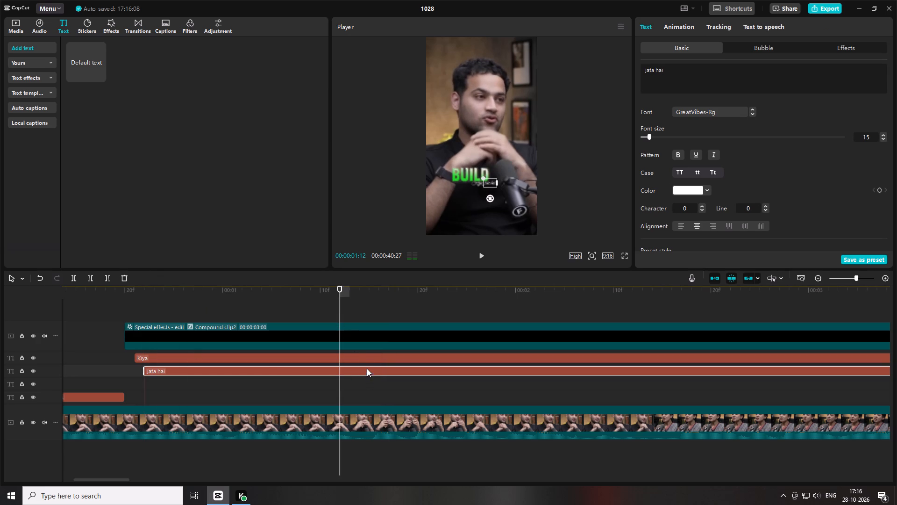
click(367, 373)
click(370, 358)
drag(387, 291, 394, 292)
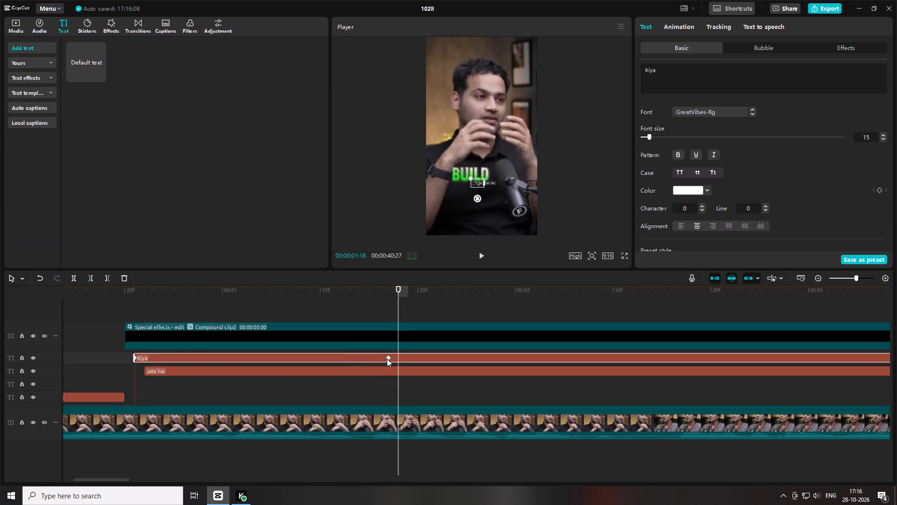
click(390, 295)
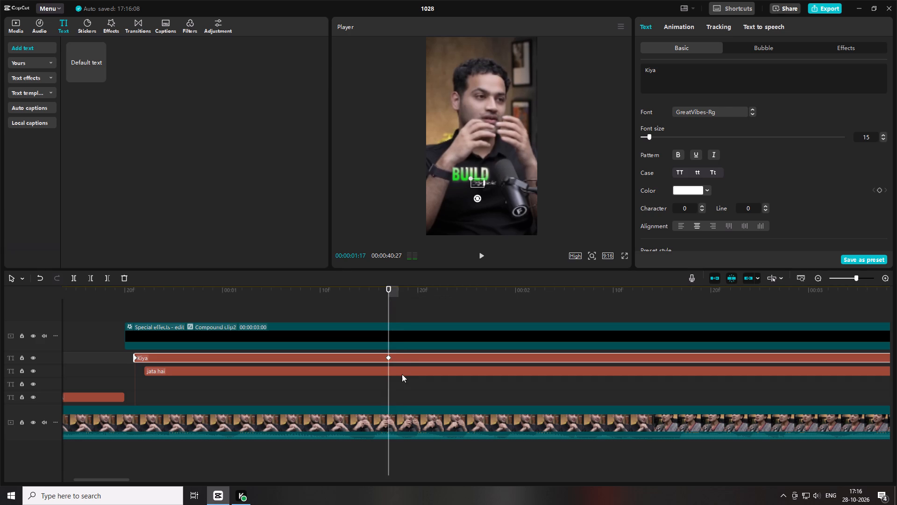
click(396, 375)
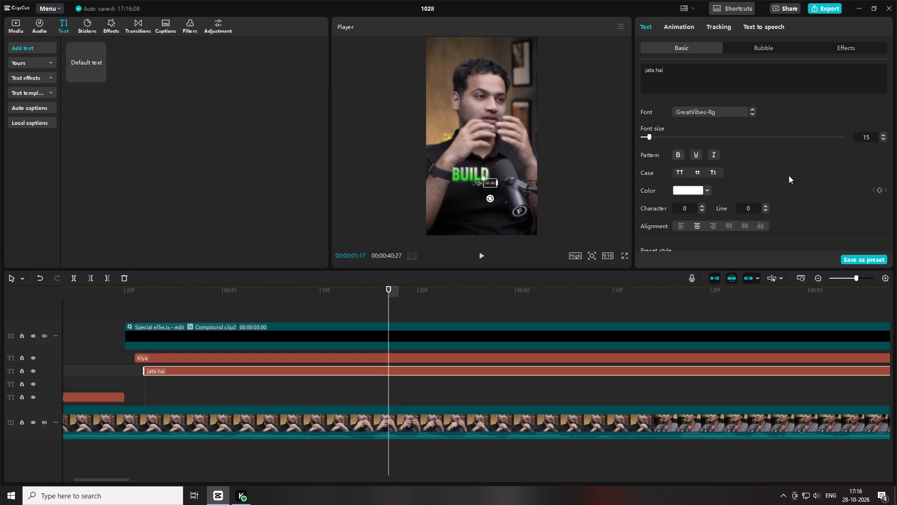
drag(807, 177, 841, 58)
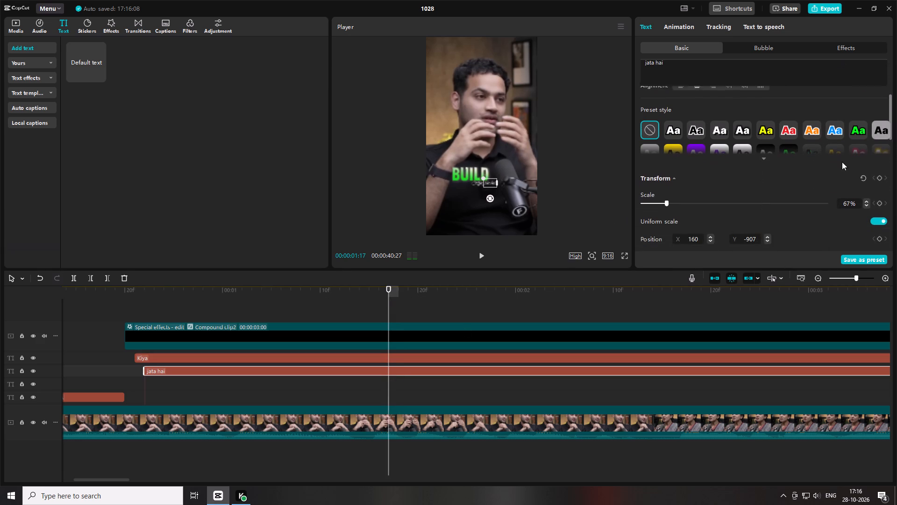
click(878, 173)
drag(819, 171, 832, 69)
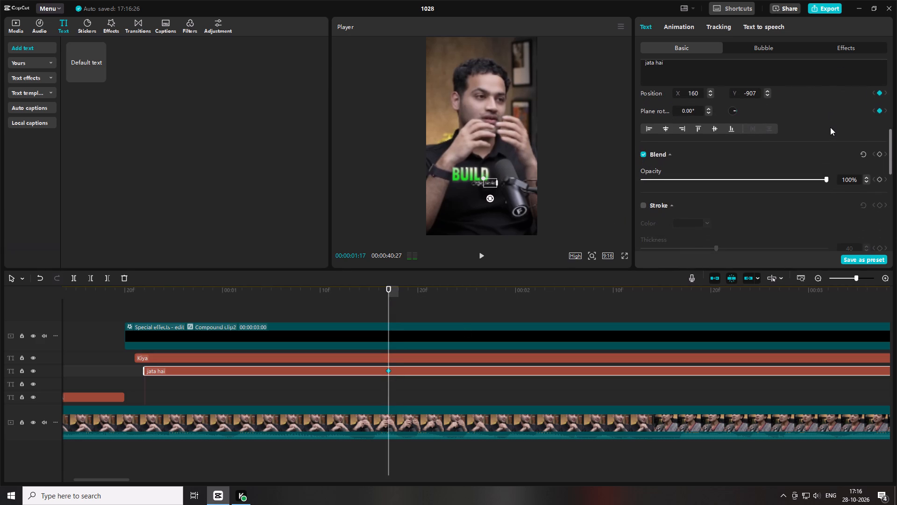
drag(826, 119, 832, 89)
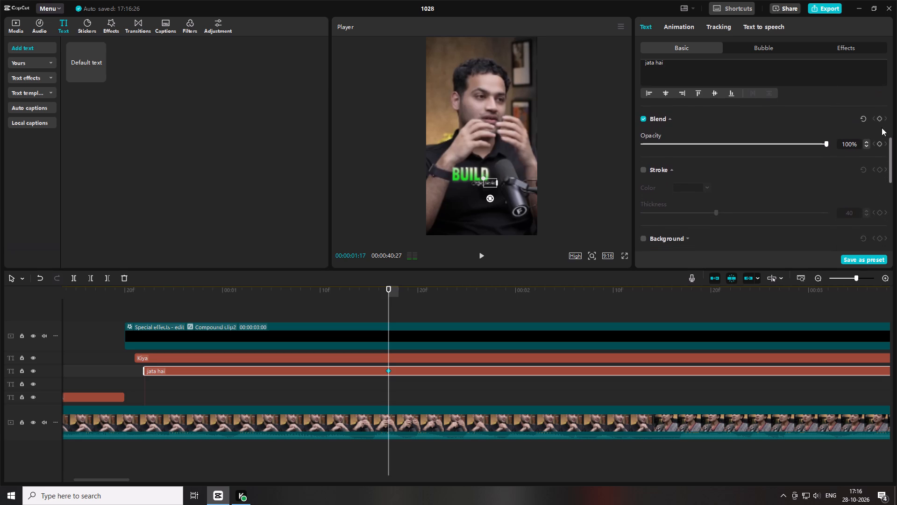
click(882, 119)
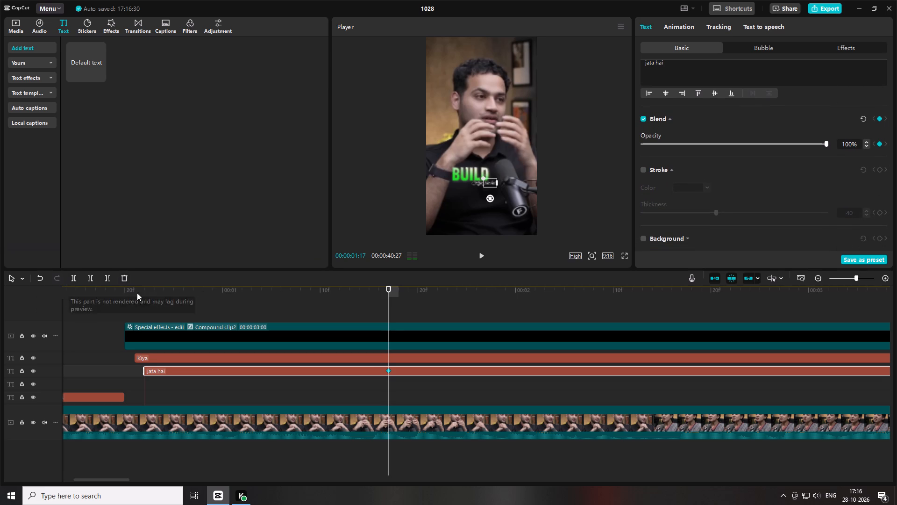
Add Blend and Transform keyframes to the "jata hai" clip at its start, 00:00:00:22.
drag(139, 295, 147, 297)
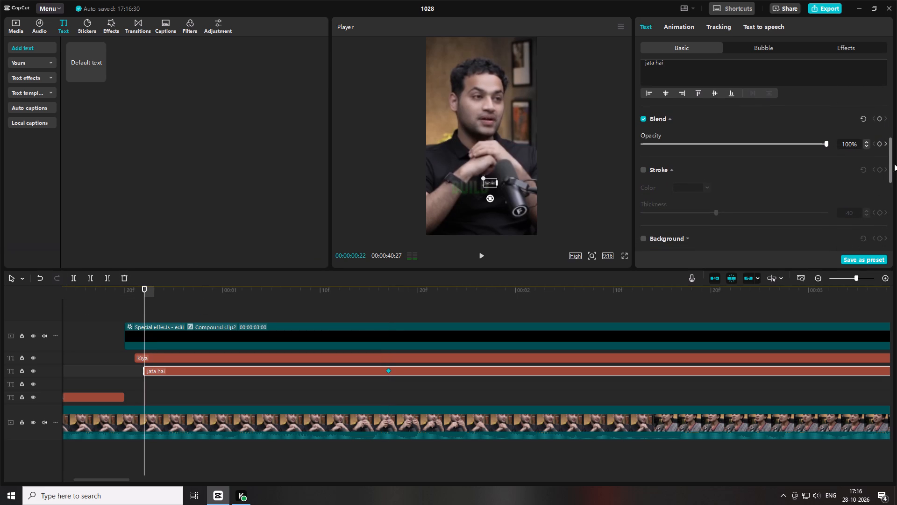
click(880, 120)
drag(797, 122, 782, 243)
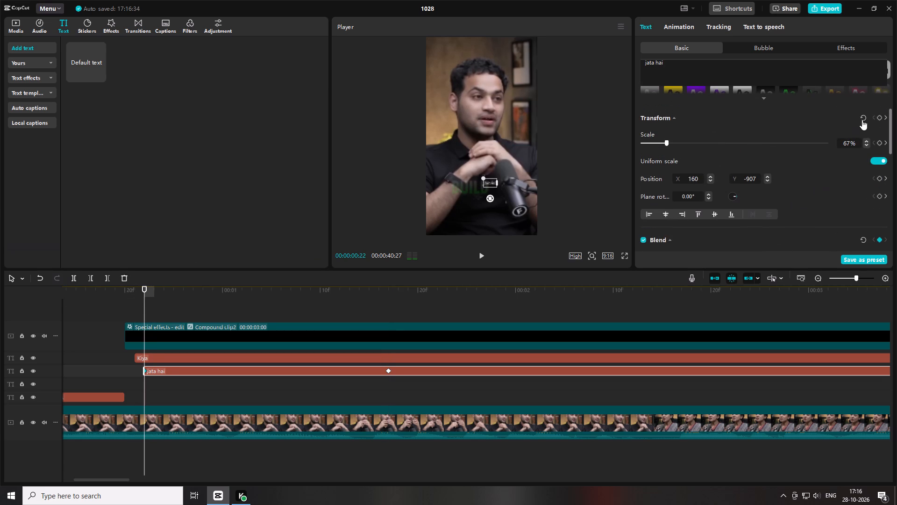
click(881, 120)
At the starting keyframe, lower the "jata hai" text to position X 160, Y -1188 and set its opacity to 0%.
drag(489, 185, 489, 195)
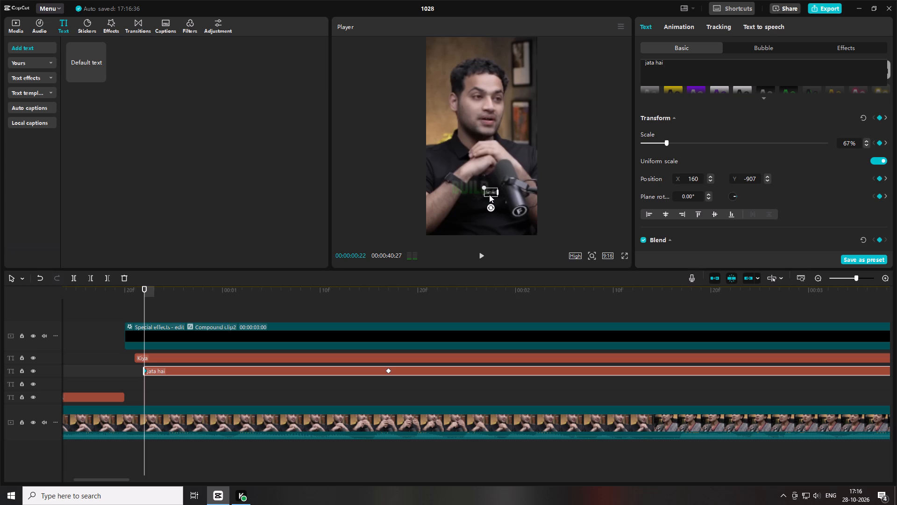
drag(489, 195, 490, 200)
drag(680, 180, 689, 179)
drag(689, 179, 745, 178)
text(160)
click(775, 169)
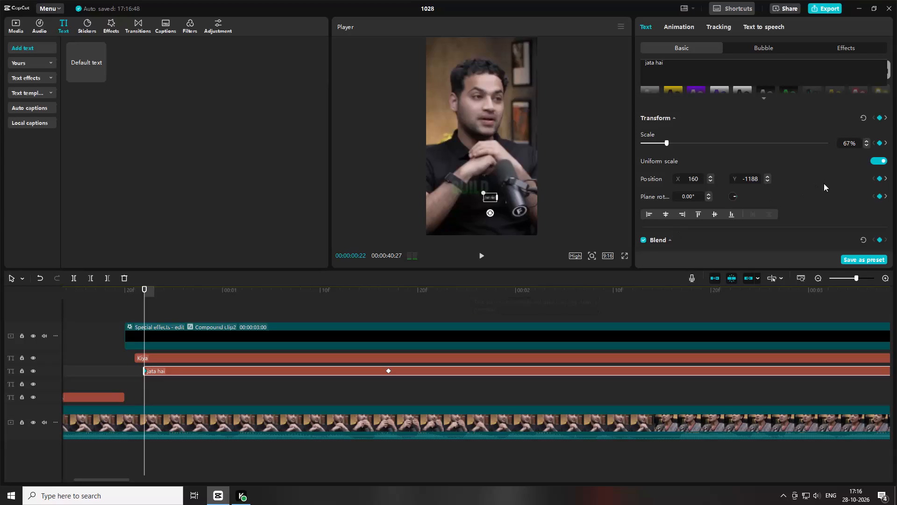
drag(834, 180, 834, 136)
drag(665, 218, 514, 219)
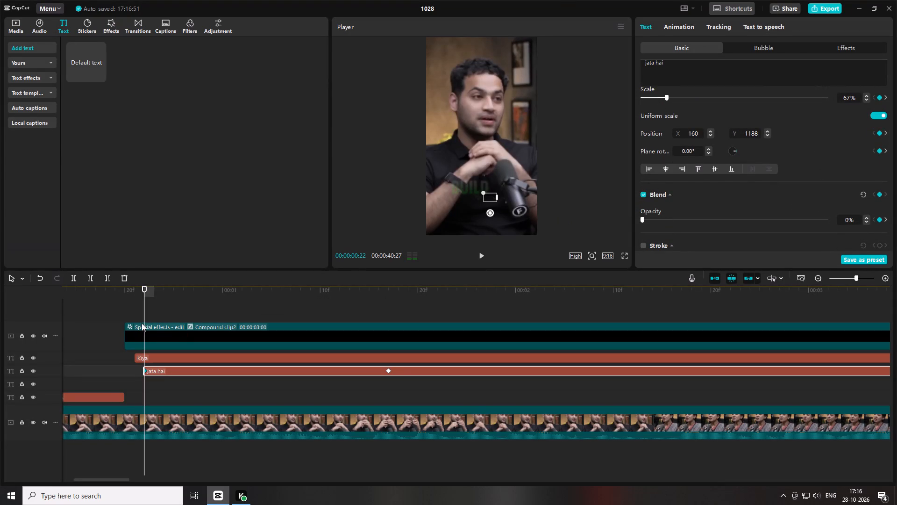
Apply the Cubic Out preset curve to the "jata hai" clip's keyframe animation and play it from 00:00:00:20.
click(142, 301)
click(132, 303)
click(127, 295)
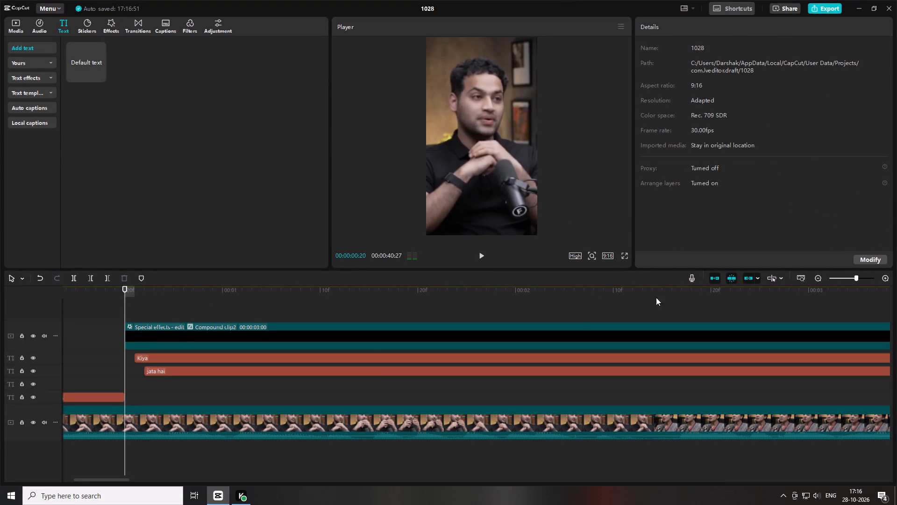
click(275, 373)
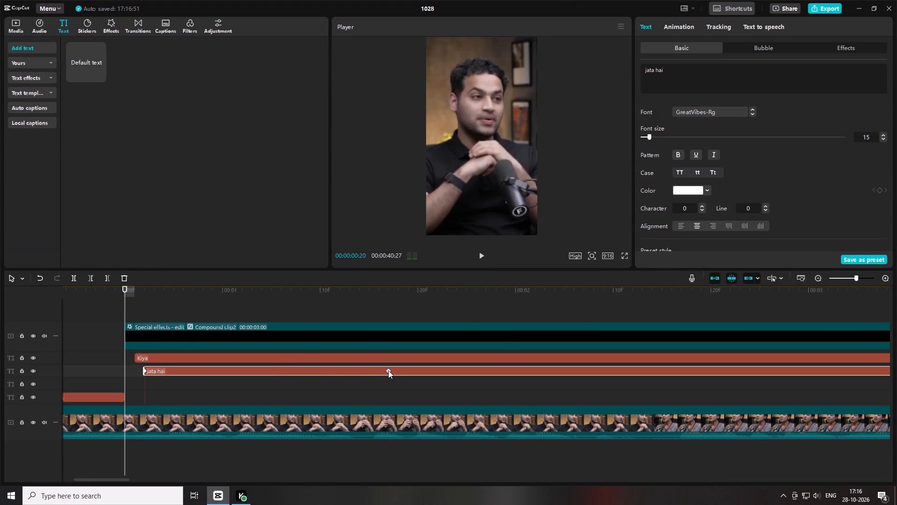
right_click(388, 370)
click(430, 430)
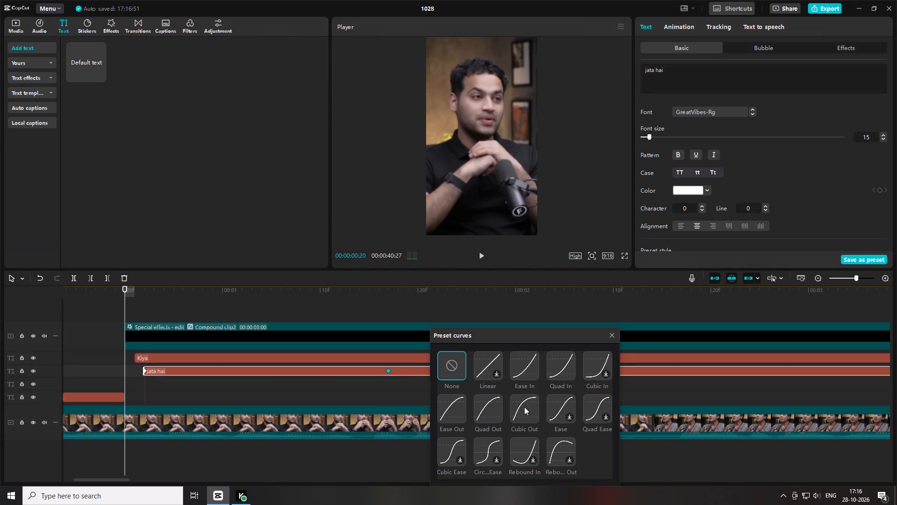
click(524, 407)
click(618, 332)
key(space)
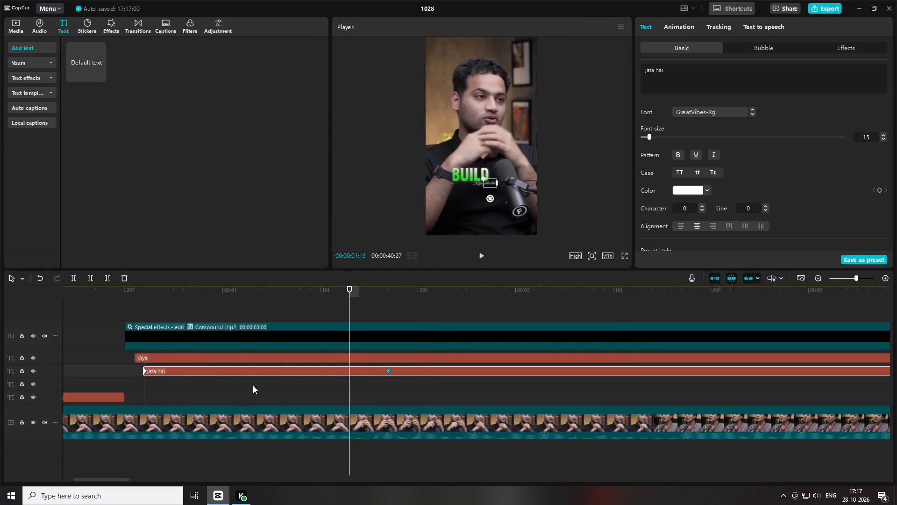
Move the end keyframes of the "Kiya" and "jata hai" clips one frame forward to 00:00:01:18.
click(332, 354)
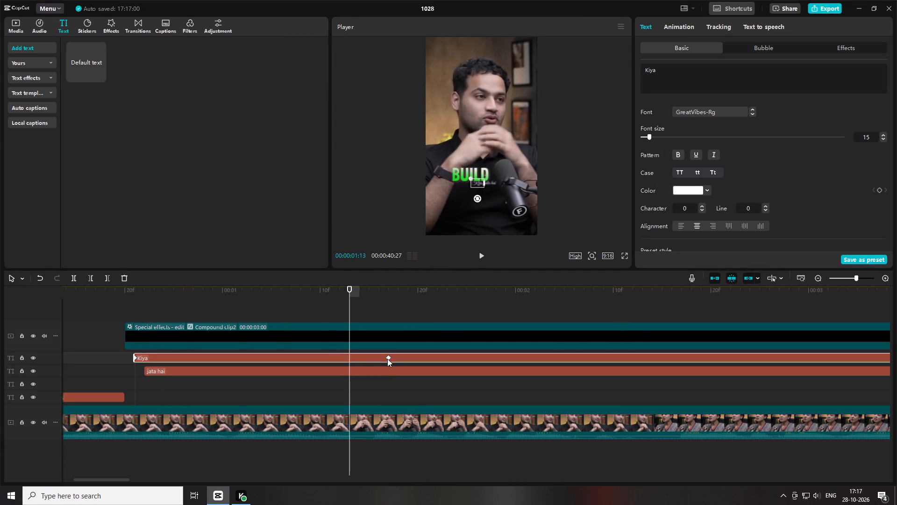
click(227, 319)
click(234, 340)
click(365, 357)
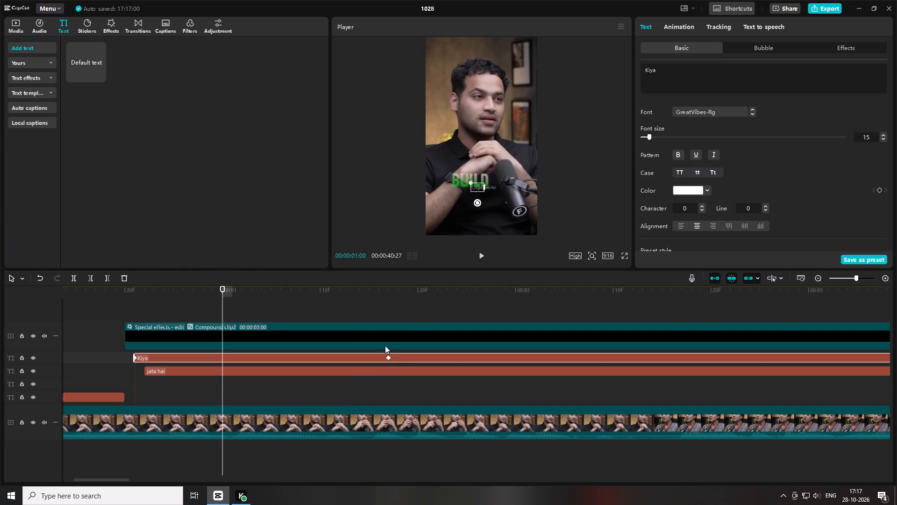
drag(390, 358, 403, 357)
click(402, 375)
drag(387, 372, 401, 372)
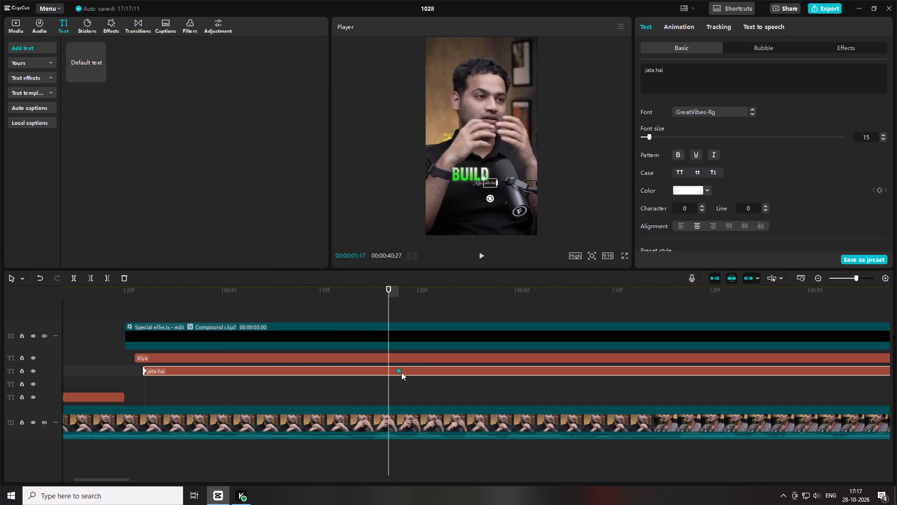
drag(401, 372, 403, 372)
Preview the combined "BUILD" and "Kiya jata hai" caption animation from its start, in full screen and in the normal player.
drag(225, 300, 120, 297)
drag(132, 294, 118, 294)
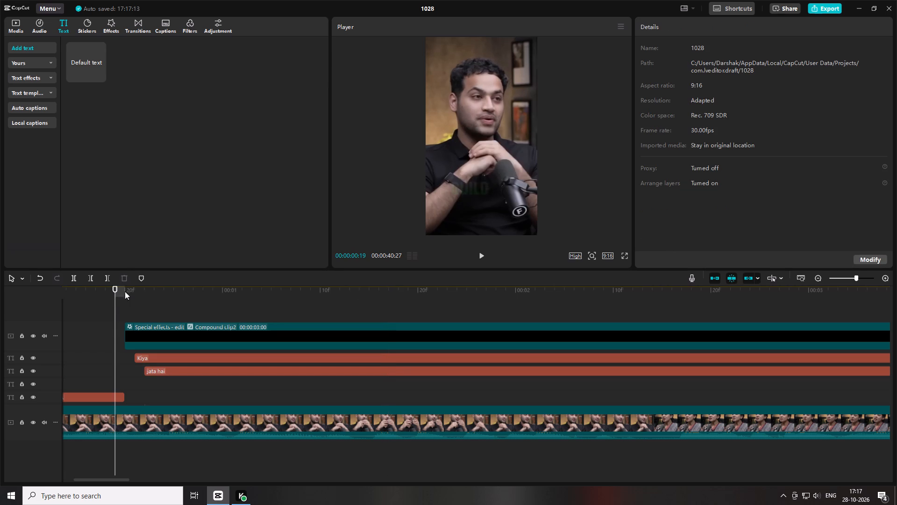
double_click(621, 257)
key(space)
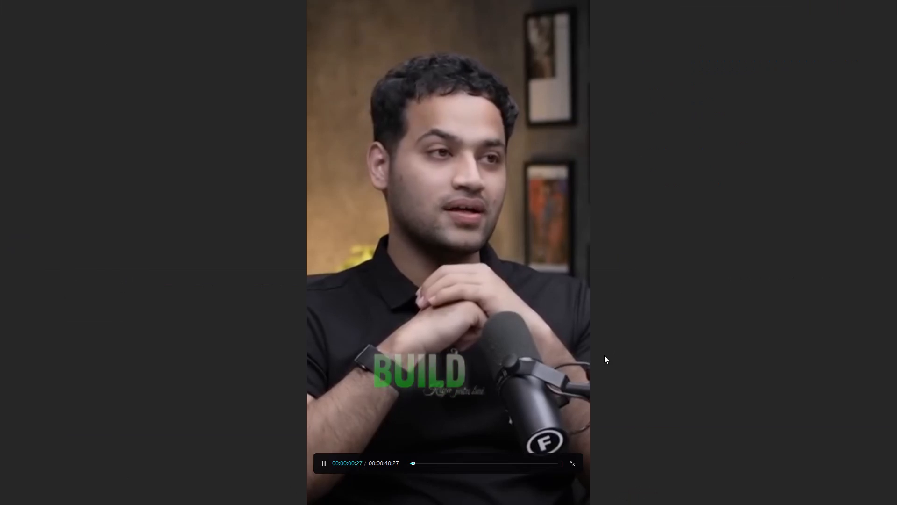
key(space)
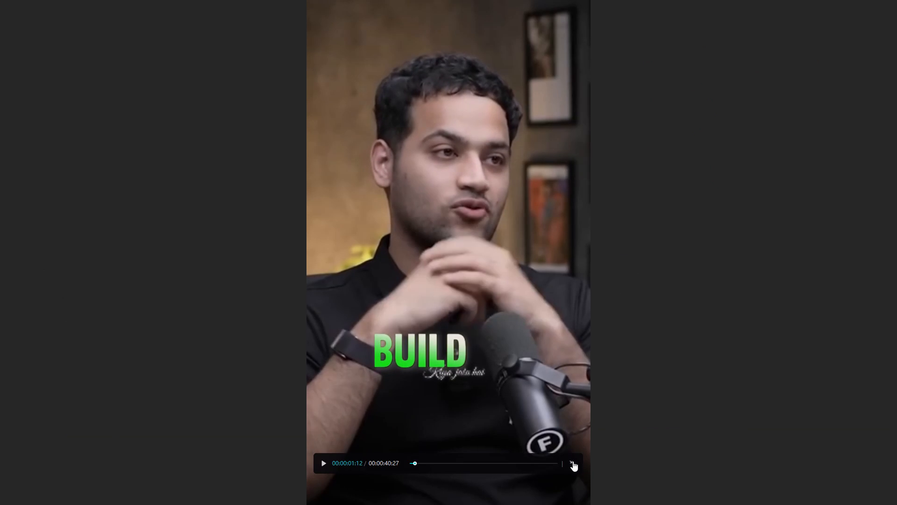
click(573, 461)
click(124, 290)
key(space)
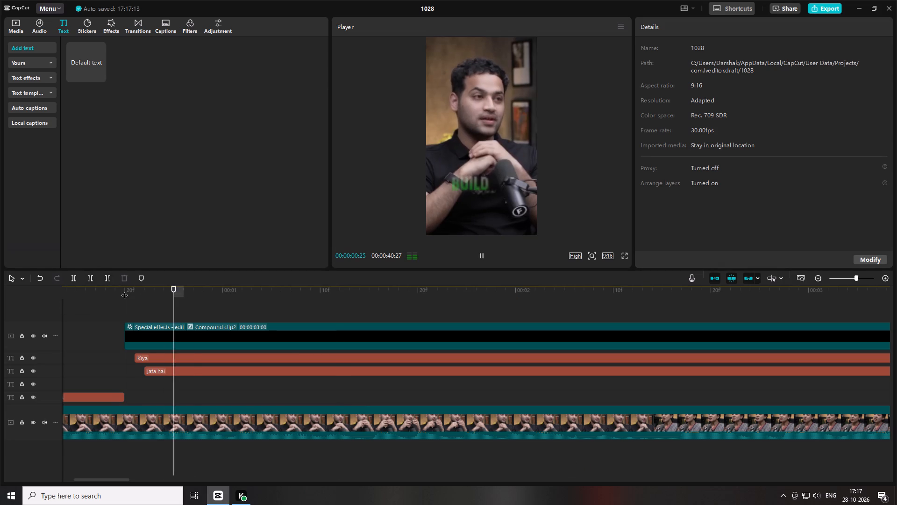
key(space)
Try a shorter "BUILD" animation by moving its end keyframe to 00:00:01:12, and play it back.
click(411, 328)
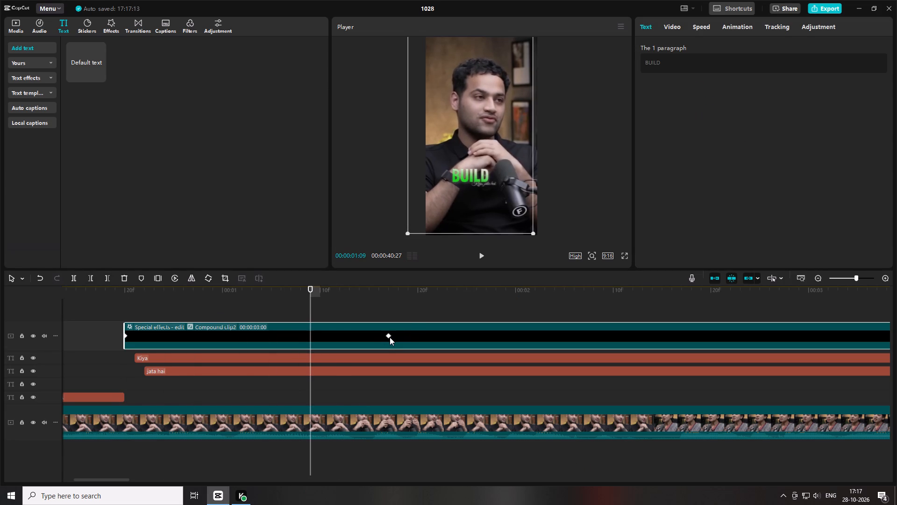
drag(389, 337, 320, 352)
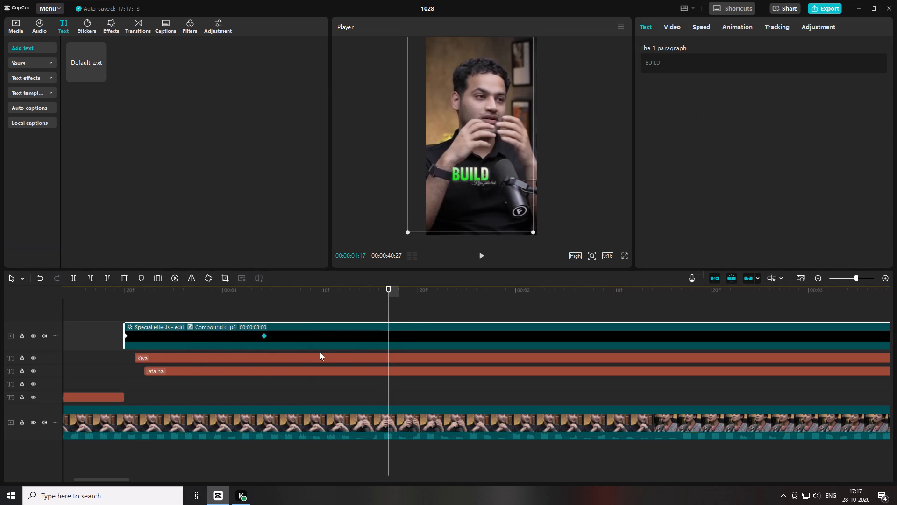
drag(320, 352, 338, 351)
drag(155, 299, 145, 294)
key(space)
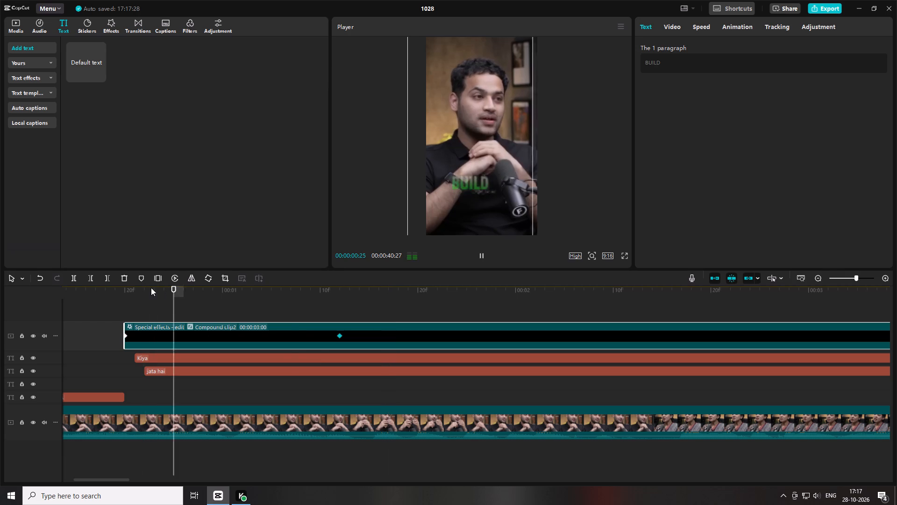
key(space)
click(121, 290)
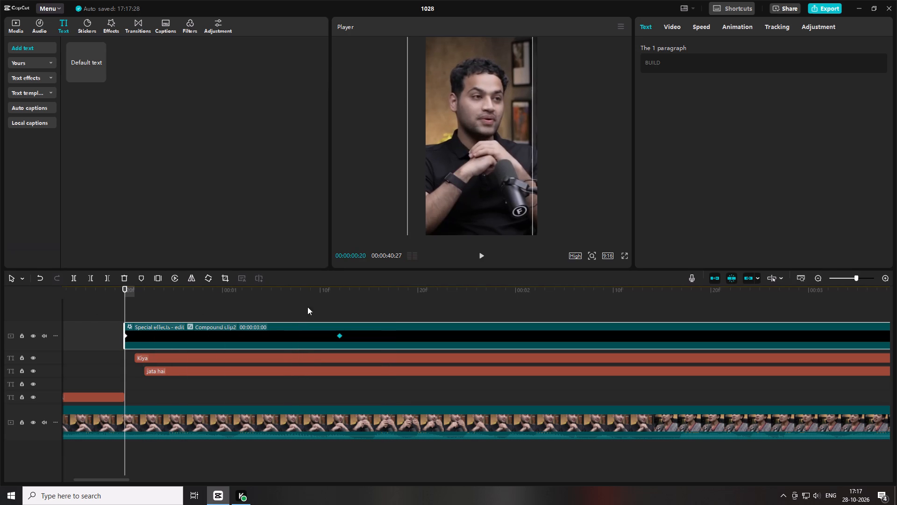
Lengthen the three caption animations by moving their end keyframes forward, with "BUILD" and "jata hai" ending at about 00:00:01:25.
drag(341, 339, 468, 339)
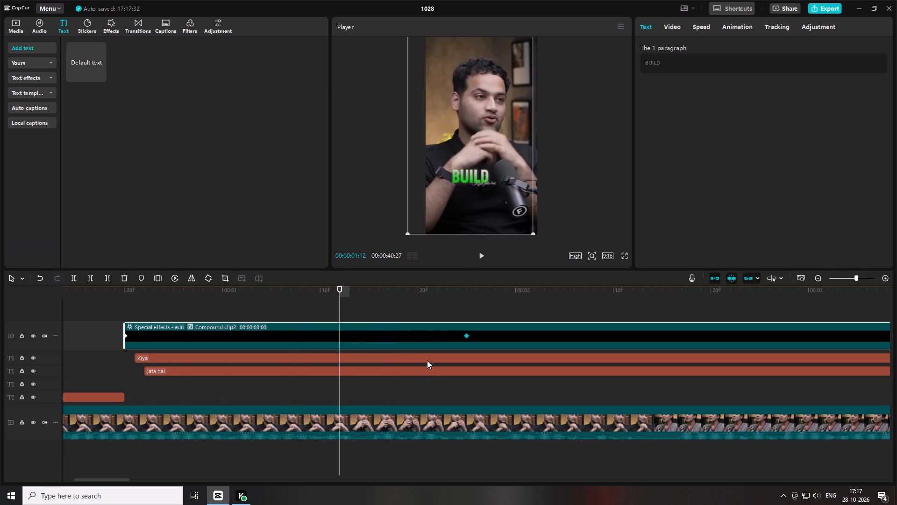
click(427, 359)
drag(399, 358, 453, 359)
click(414, 373)
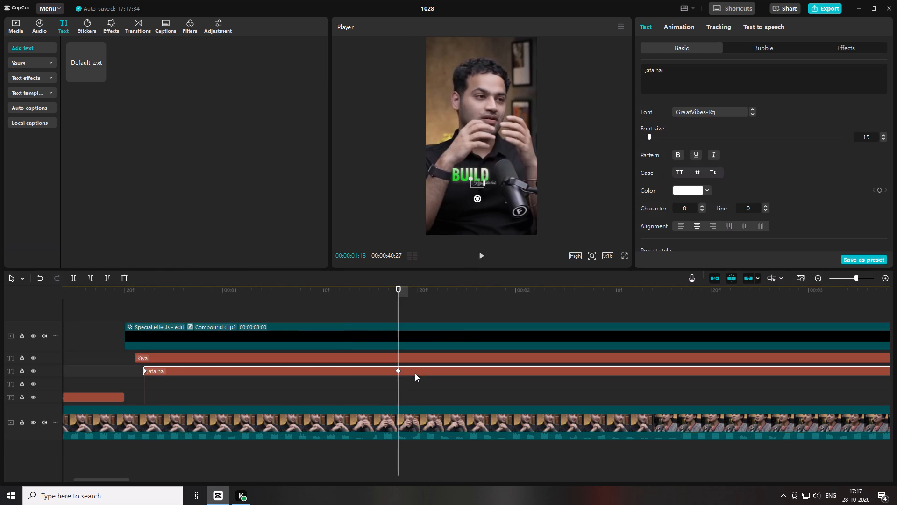
drag(398, 370, 467, 369)
click(150, 297)
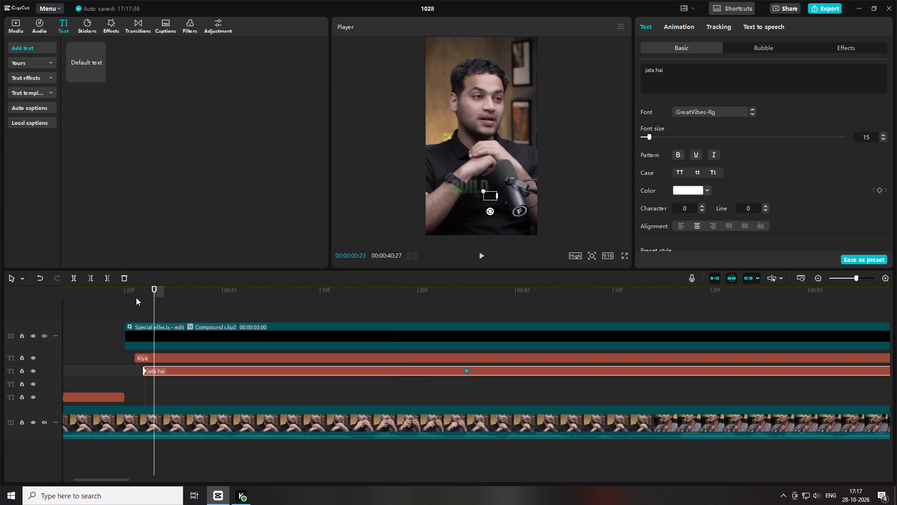
Play back the "BUILD" and "Kiya jata hai" caption animation from its start to check the timing.
click(135, 296)
key(space)
key(space)
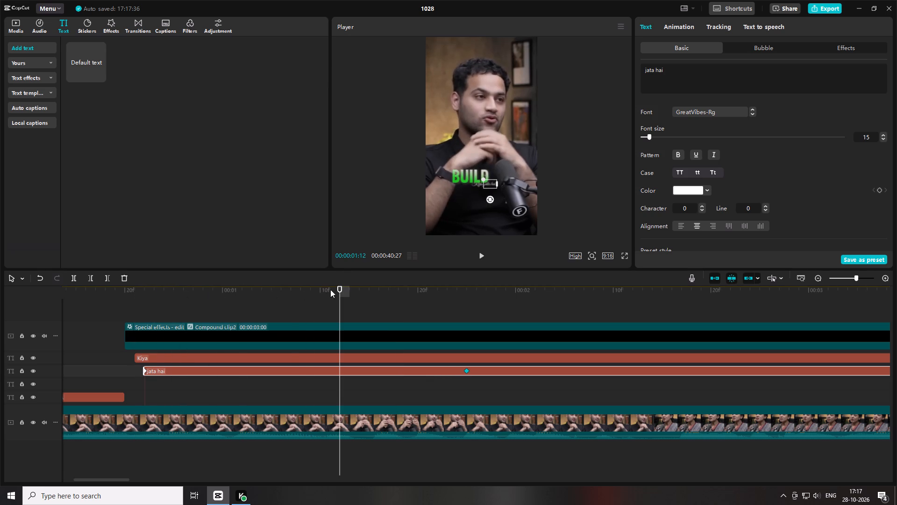
key(space)
key(space)
click(372, 290)
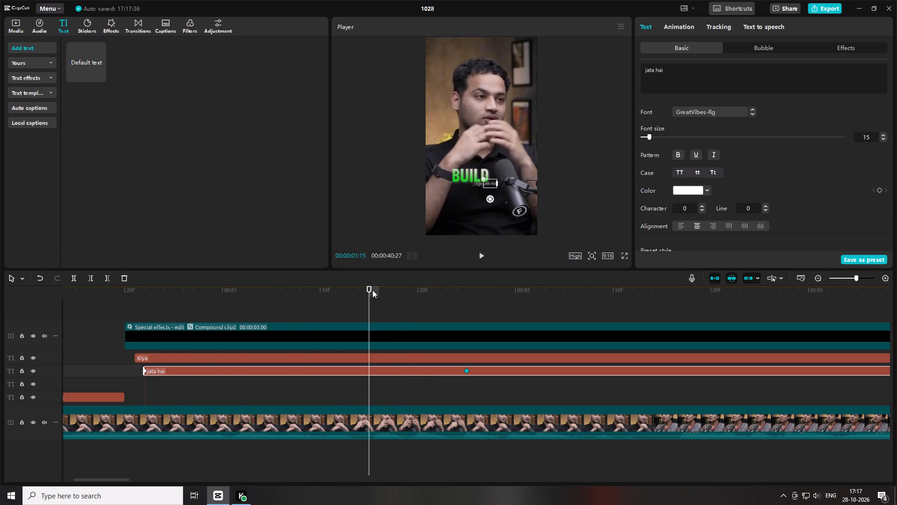
key(space)
click(372, 290)
click(304, 312)
drag(135, 290, 134, 290)
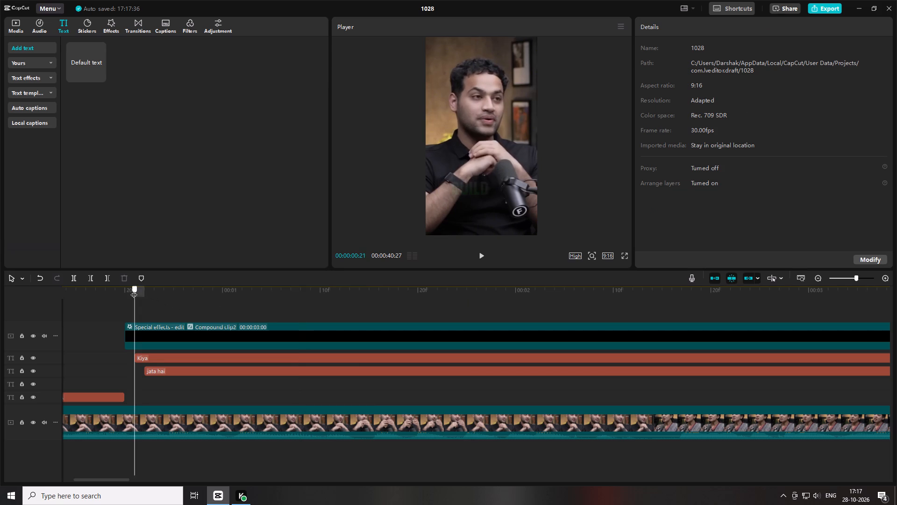
drag(134, 290, 125, 287)
key(space)
key(space)
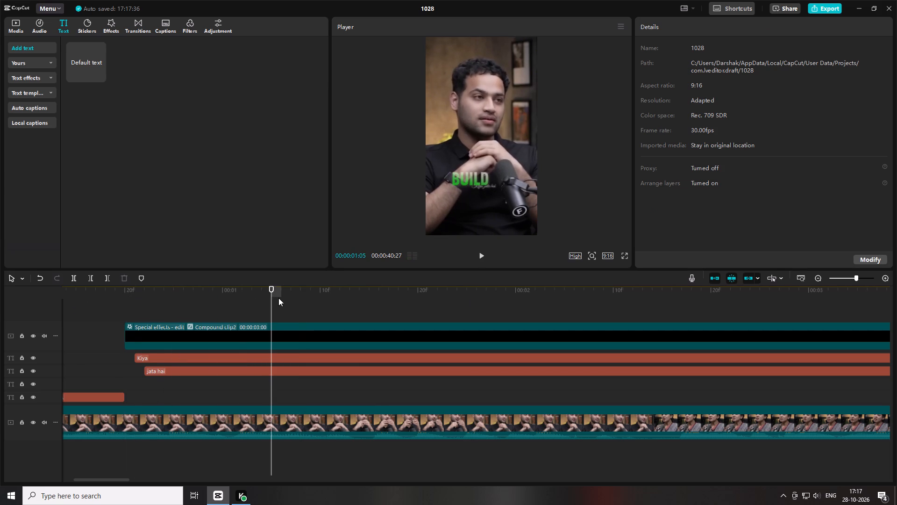
Stagger the captions by starting "Kiya" at about 00:00:00:23 and "jata hai" at about 00:00:00:27, and play them back.
click(381, 371)
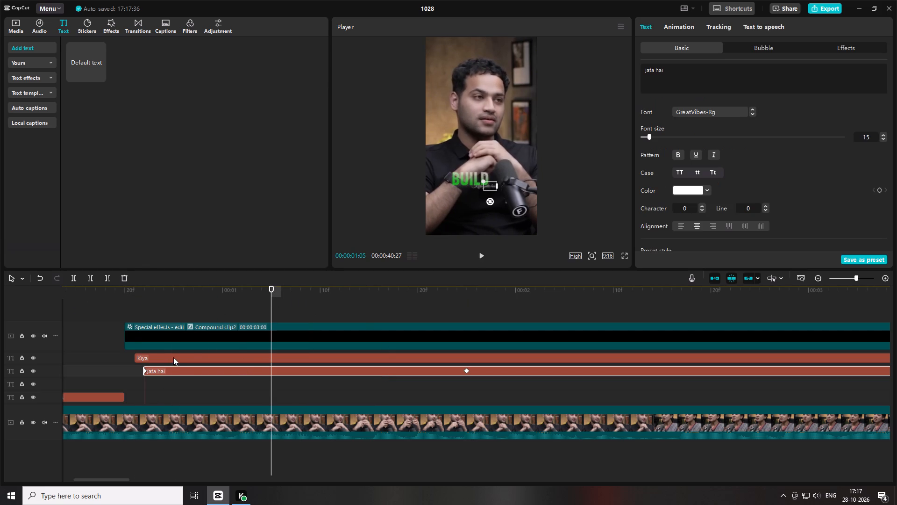
drag(175, 356, 195, 355)
drag(186, 370, 245, 375)
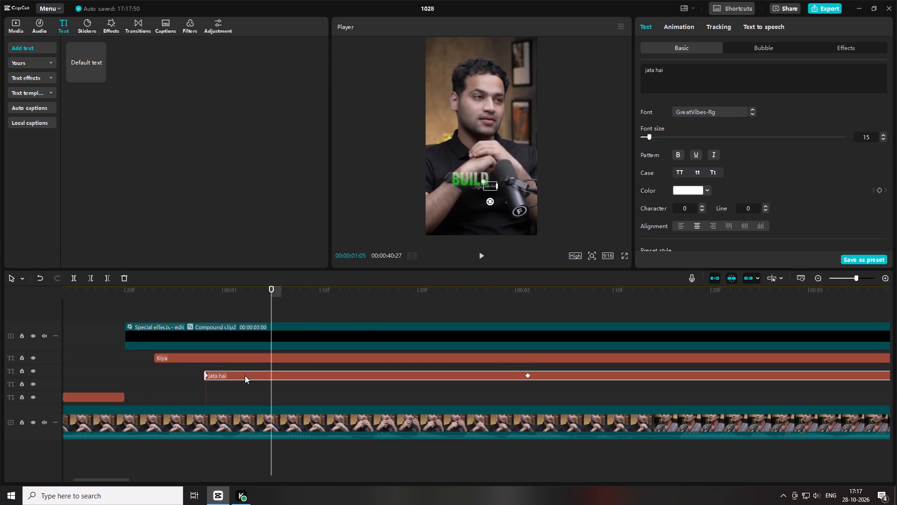
drag(245, 375, 240, 373)
click(119, 302)
double_click(131, 290)
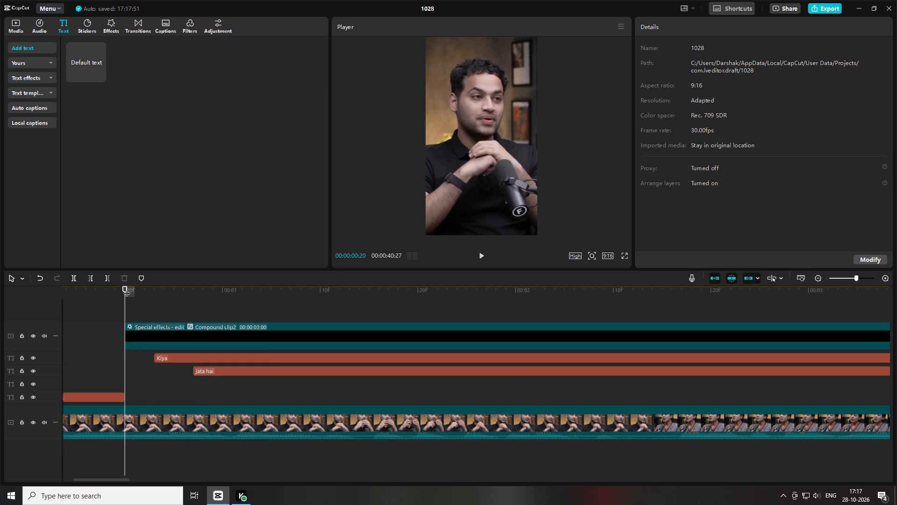
key(space)
key(space)
key(space)
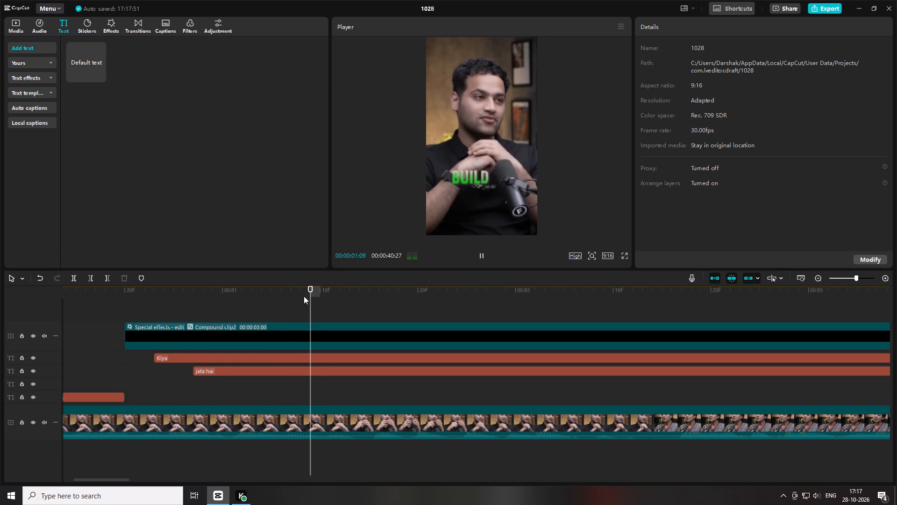
key(space)
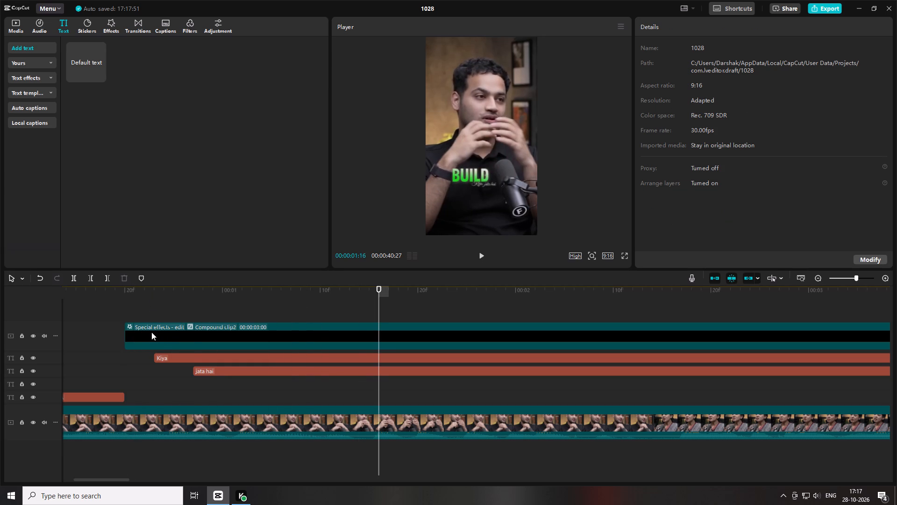
click(126, 292)
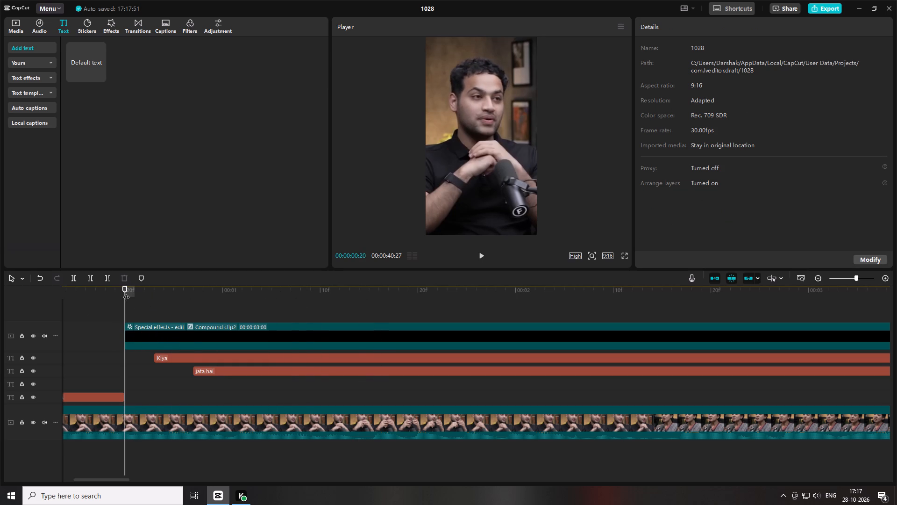
key(space)
key(space)
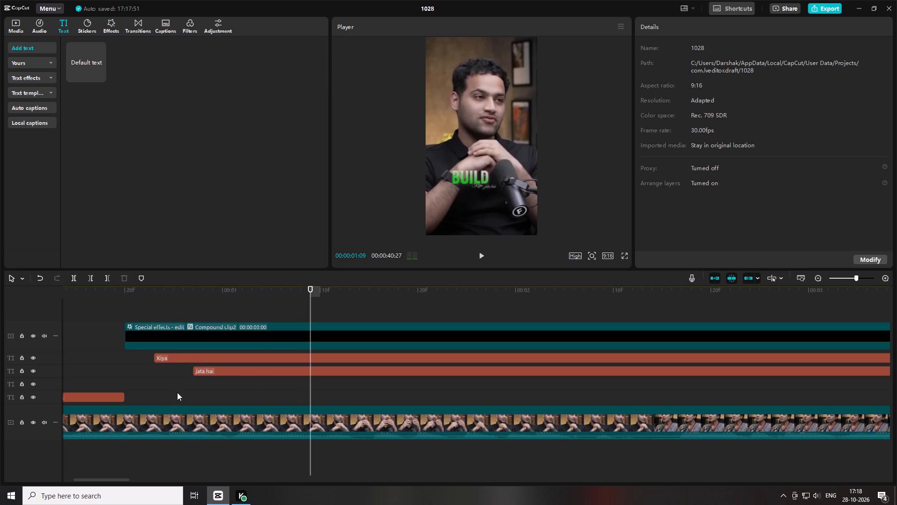
Shift the "Kiya" and "jata hai" clips one frame later, to about 00:00:00:24 and 00:00:00:28, and play them back.
drag(195, 356, 204, 357)
drag(220, 373, 234, 373)
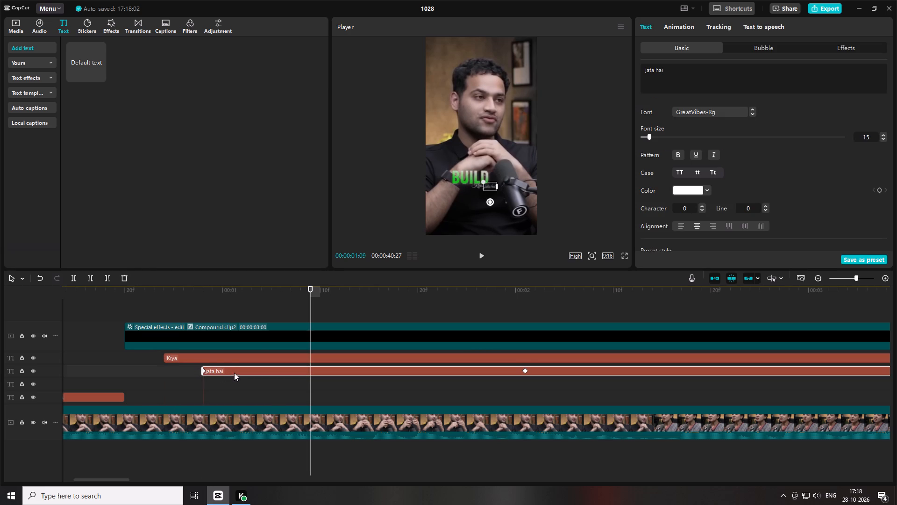
click(134, 308)
click(130, 293)
key(space)
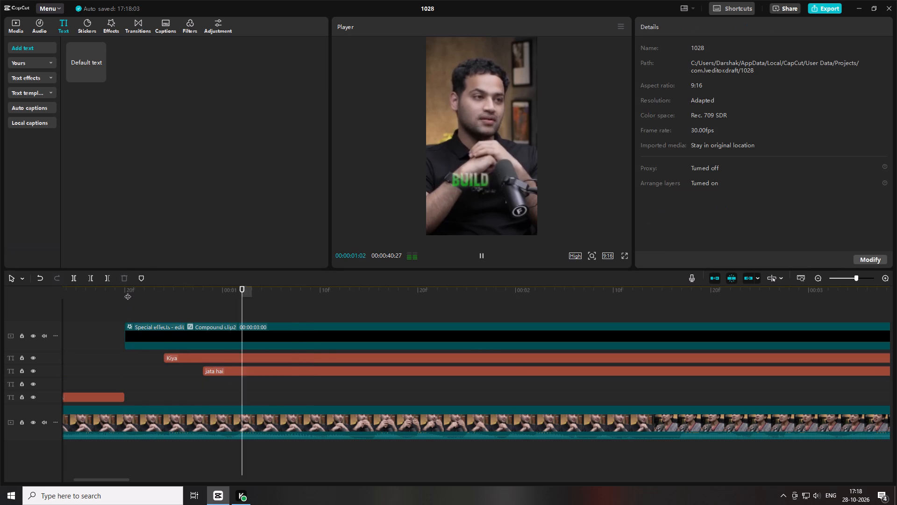
key(space)
key(space)
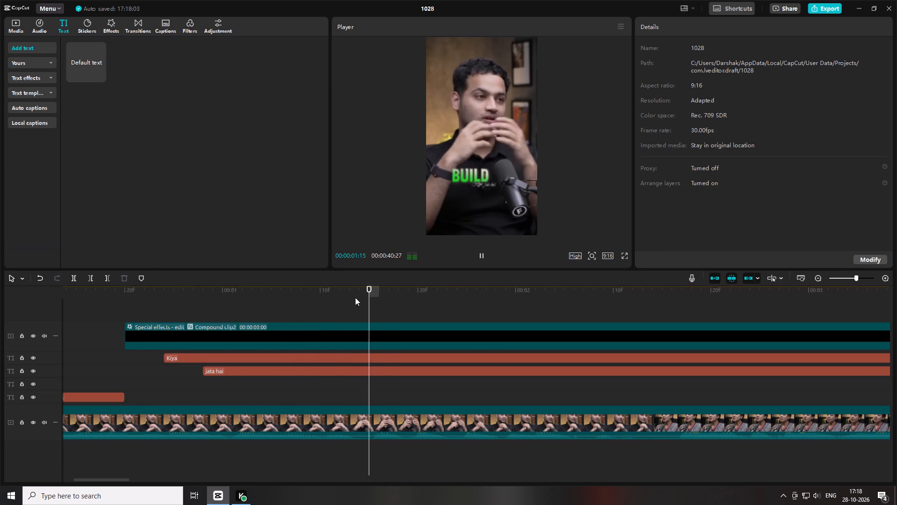
key(space)
click(376, 290)
drag(377, 290, 370, 289)
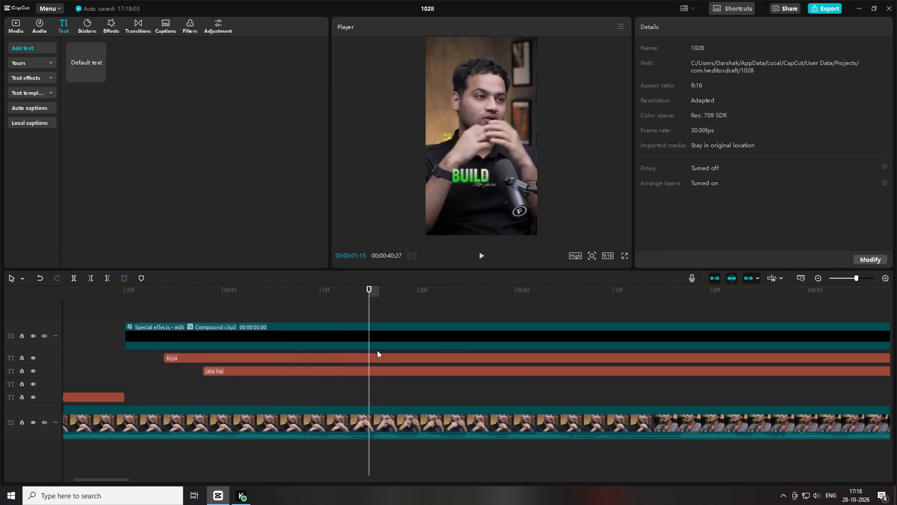
Combine the "BUILD" compound clip and the "Kiya" and "jata hai" text clips into one compound clip.
drag(396, 390, 393, 326)
right_click(393, 326)
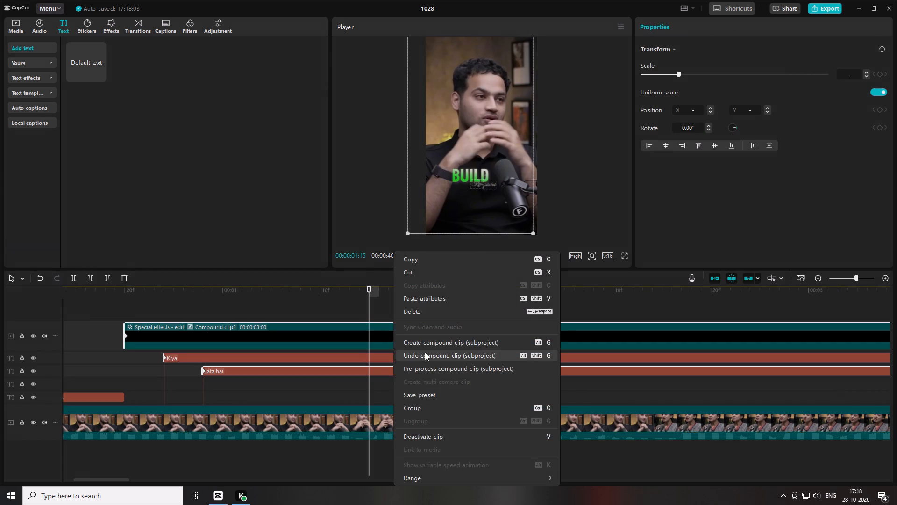
click(429, 344)
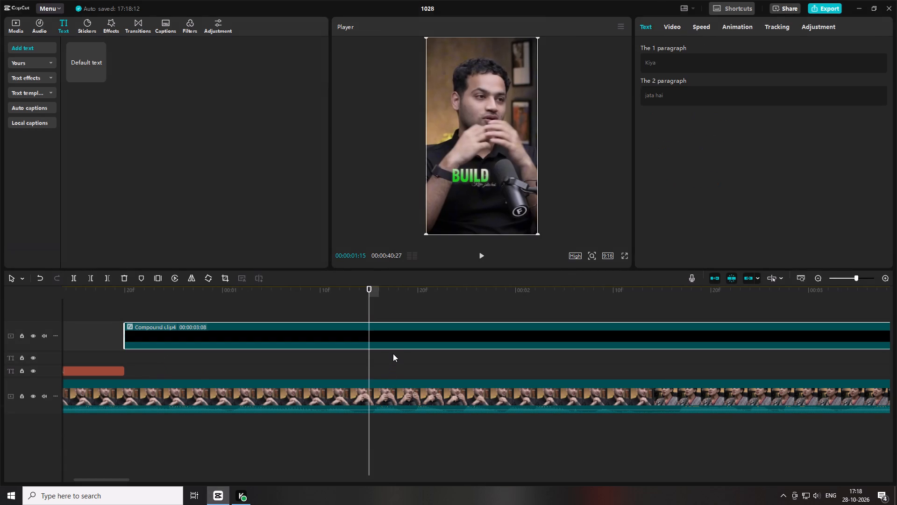
Preview the combined caption clip from just before its start, in full screen and in the normal player.
drag(198, 294, 122, 293)
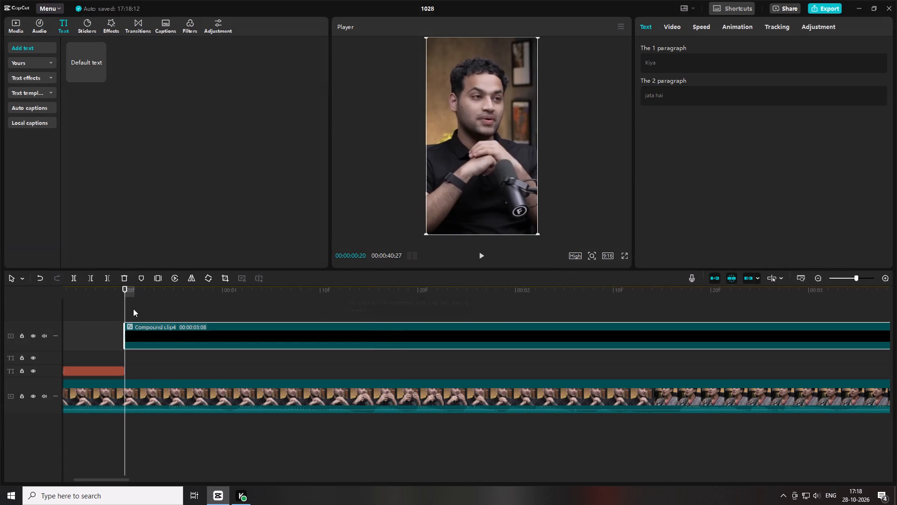
drag(112, 297, 102, 294)
click(627, 257)
key(space)
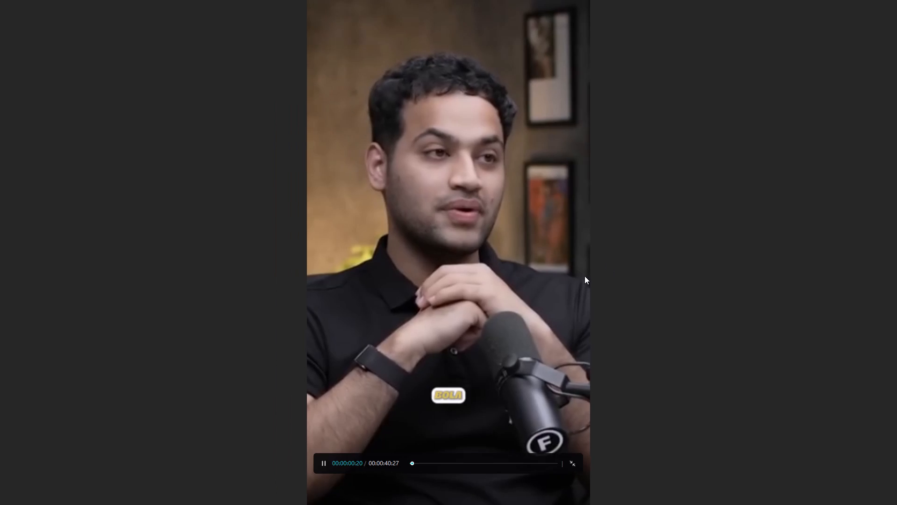
key(space)
key(space)
key(space)
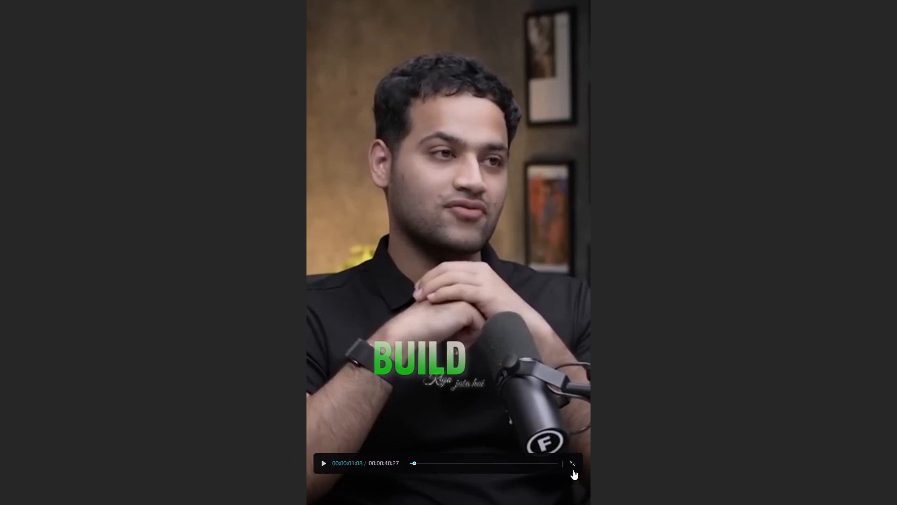
click(576, 468)
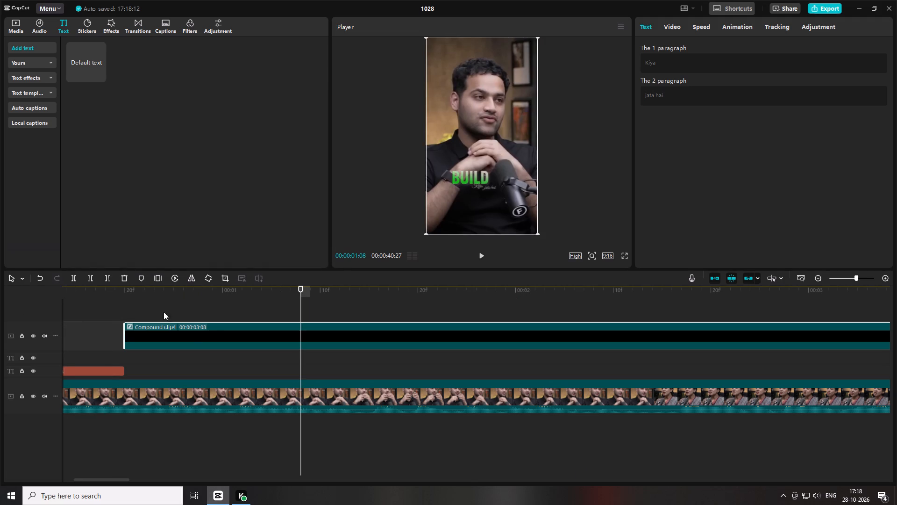
key(space)
key(space)
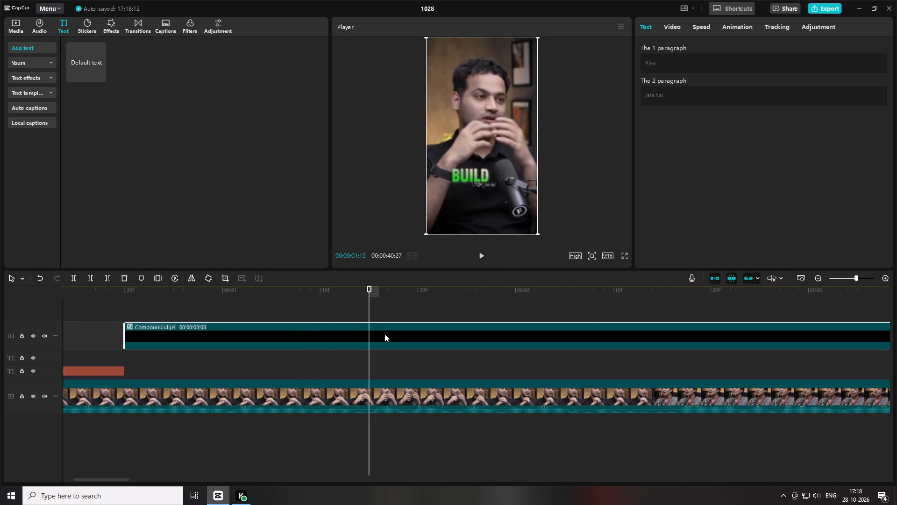
Trim the end of the combined caption compound clip to 00:00:01:15.
key(space)
drag(365, 294, 370, 295)
key(space)
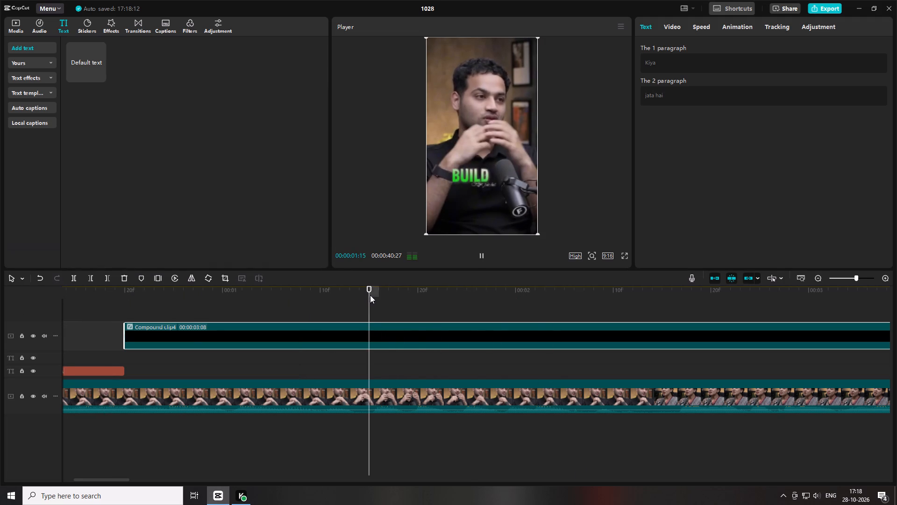
click(370, 295)
click(370, 295)
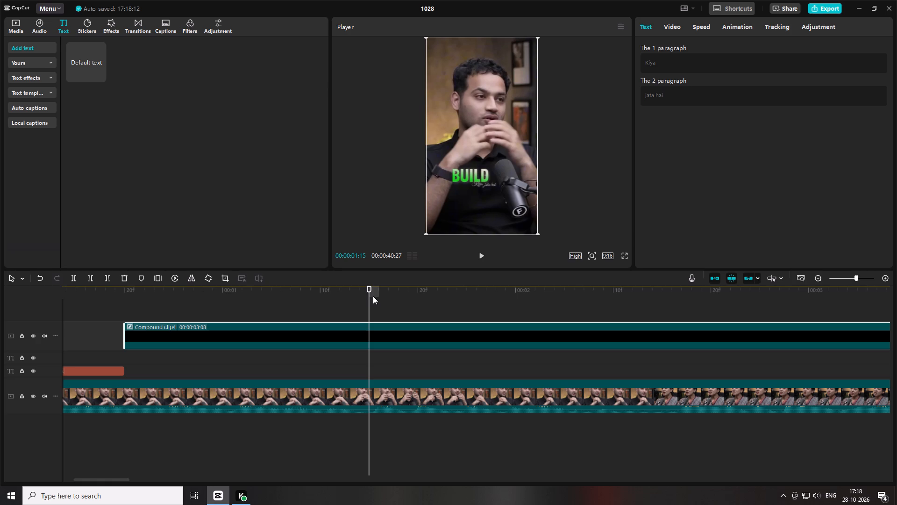
key(w)
Copy the "AAPNE" caption to 00:00:01:15, where the compound caption ends, and change its text to "FOCUS".
drag(157, 291, 102, 304)
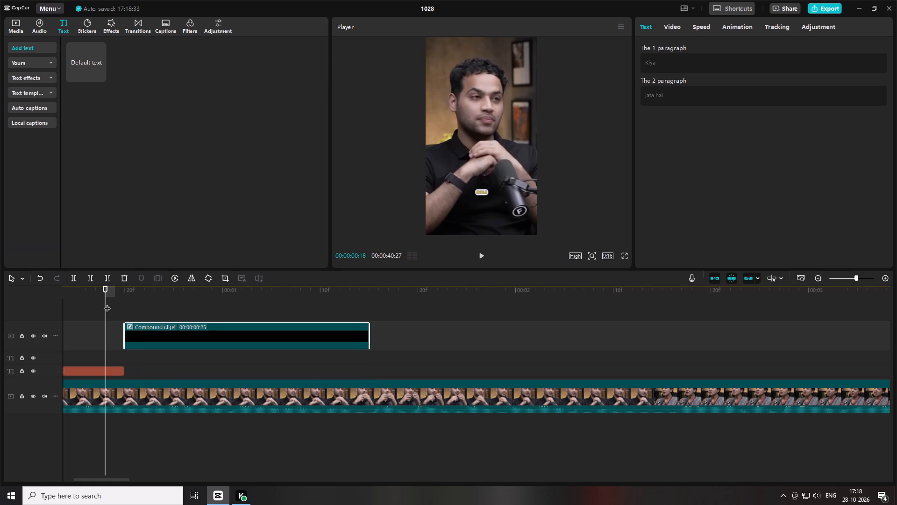
drag(109, 297, 24, 290)
click(123, 370)
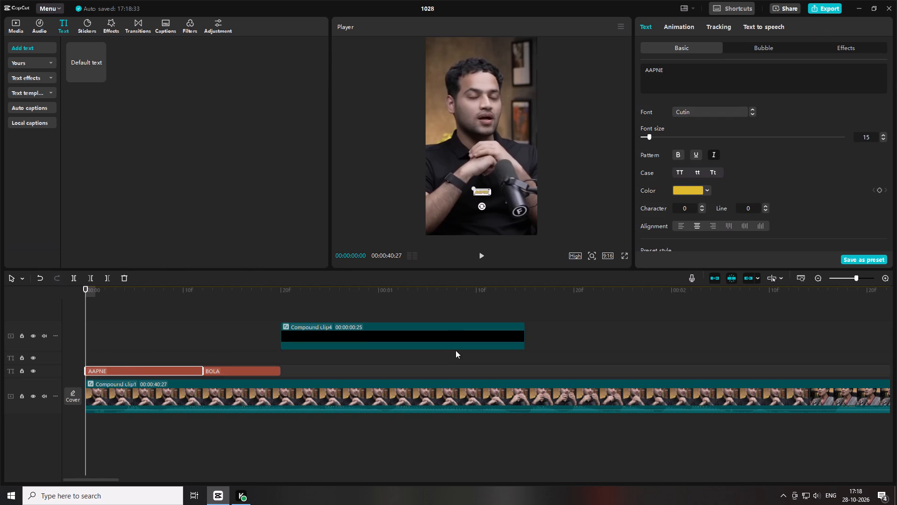
key(ctrl+c)
click(526, 295)
key(ctrl+v)
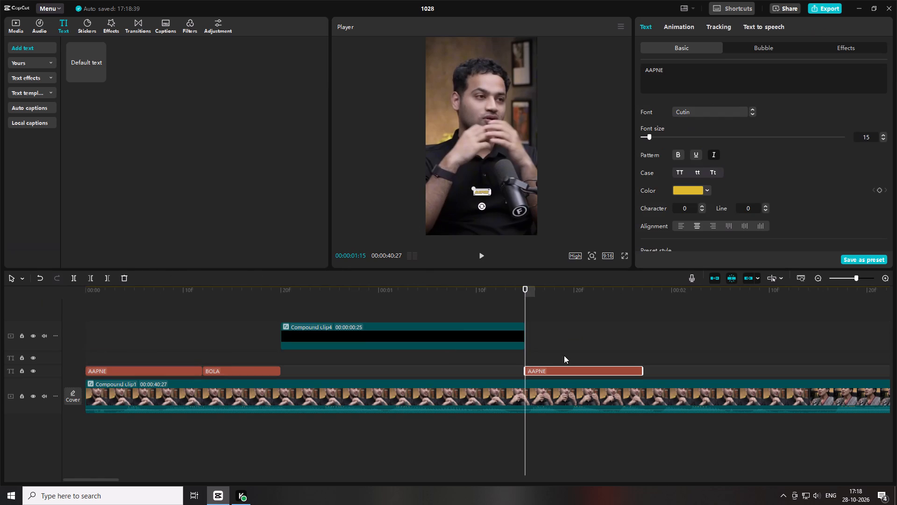
drag(677, 80, 444, 42)
text(FOCU)
key(shift+r)
key(shift+BackSpace)
key(shift+s)
Play on to find where the spoken word ends and shorten the "FOCUS" caption to end at 00:00:01:24.
double_click(479, 253)
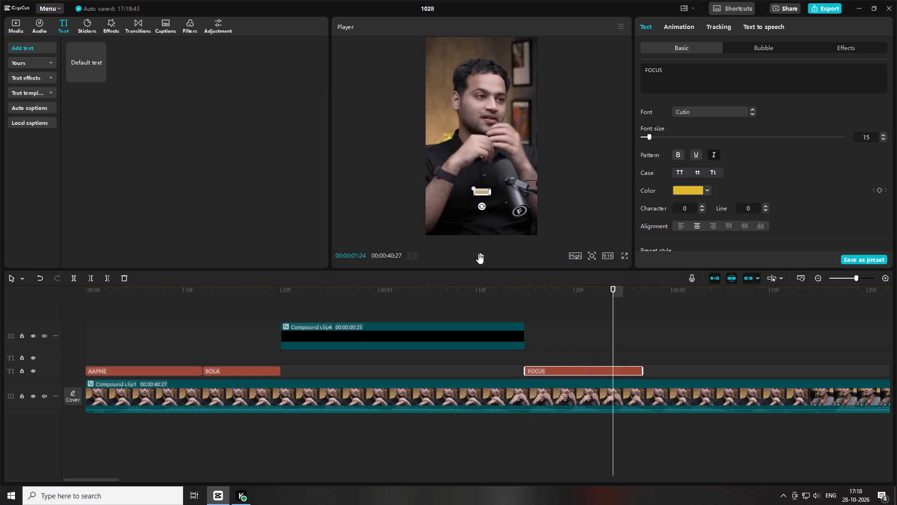
double_click(478, 253)
drag(608, 292, 611, 293)
drag(611, 293, 613, 294)
drag(642, 371, 619, 374)
drag(619, 374, 612, 373)
Duplicate the "FOCUS" caption at 00:00:01:24, change the copy's text to "kese", and view it in full screen.
key(ctrl+c)
key(ctrl+v)
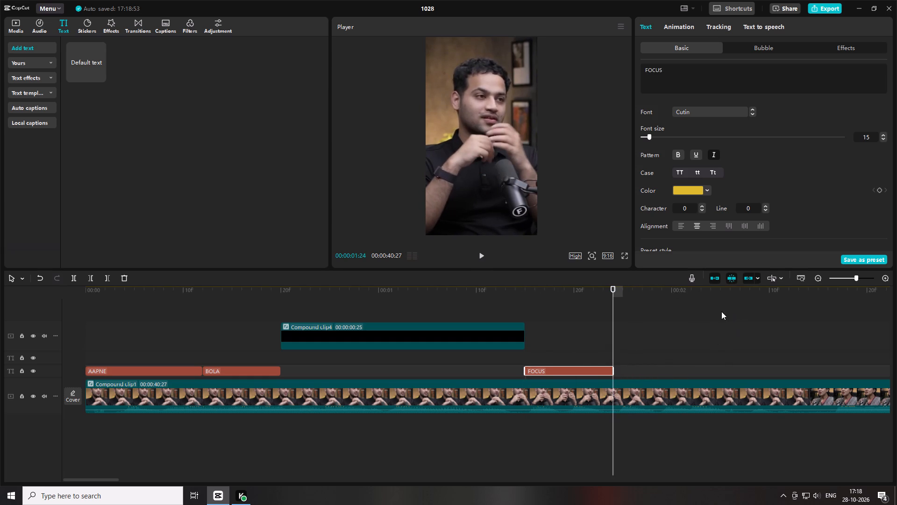
drag(686, 77, 397, 43)
text(kese)
click(626, 253)
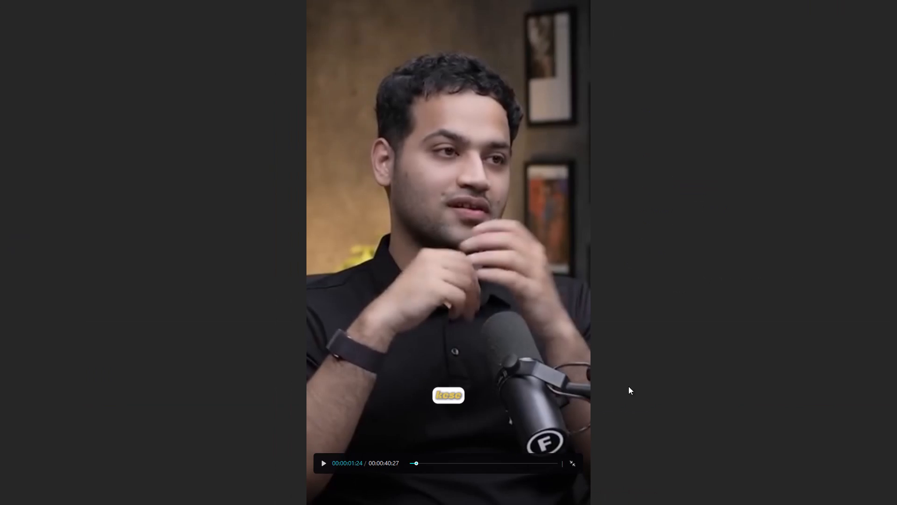
Leave full screen, play to find where the spoken word ends, and shorten the "kese" caption to end at 00:00:02:02.
click(564, 463)
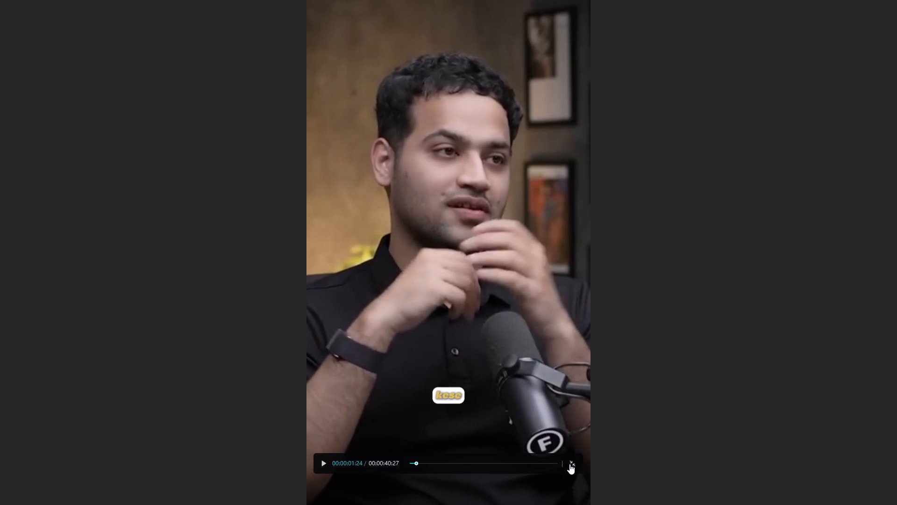
click(570, 464)
double_click(476, 257)
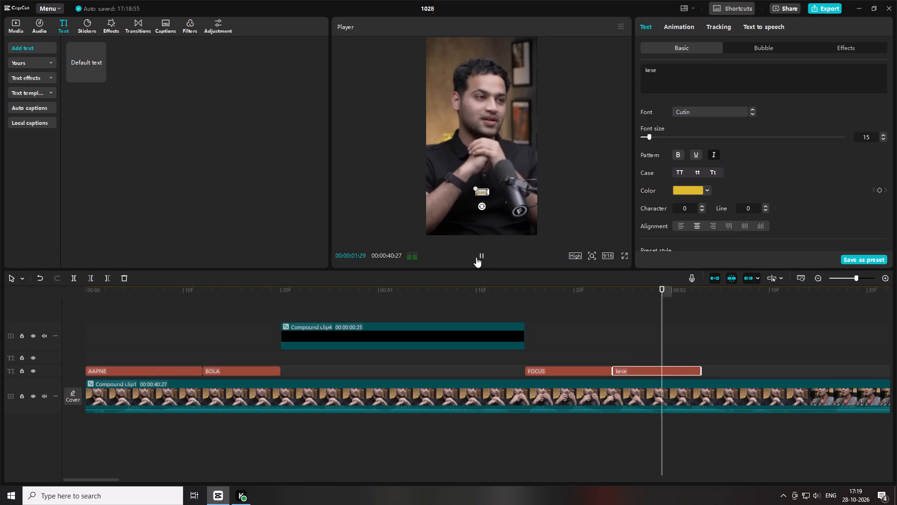
key(space)
key(space)
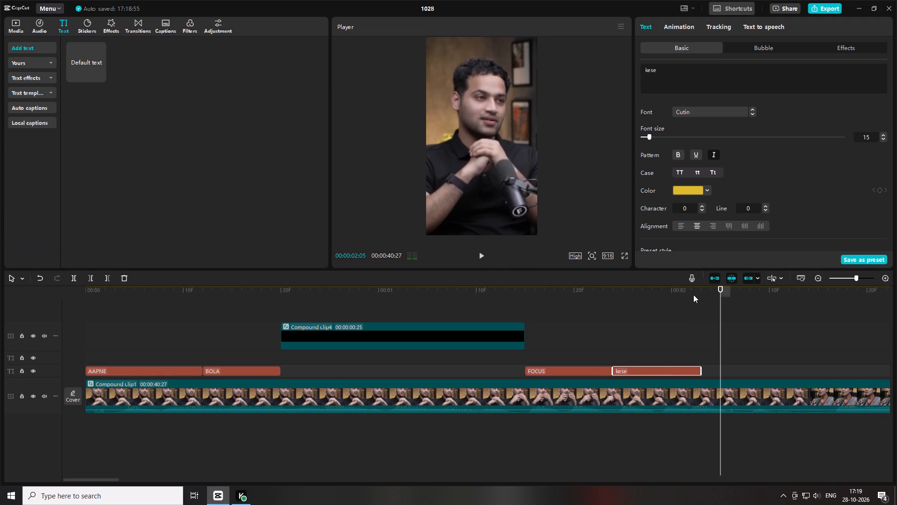
click(693, 295)
drag(701, 372, 691, 372)
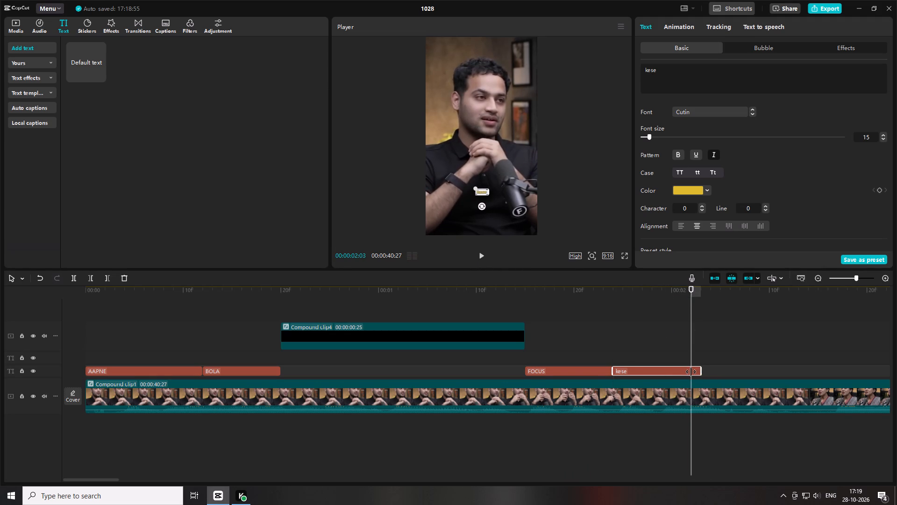
drag(691, 372, 690, 372)
Duplicate the "kese" caption at 00:00:02:02 and change the copy's text to "build".
key(ctrl+c)
key(ctrl+v)
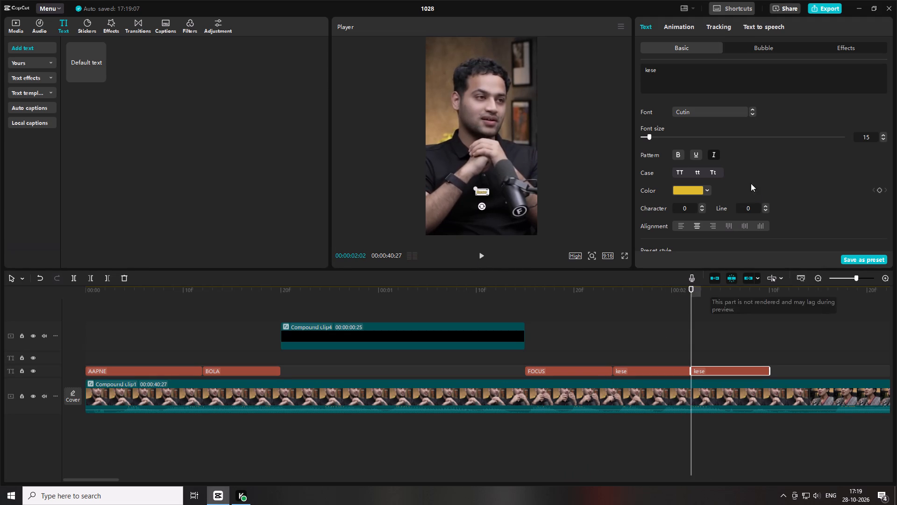
drag(672, 73, 478, 48)
text(build)
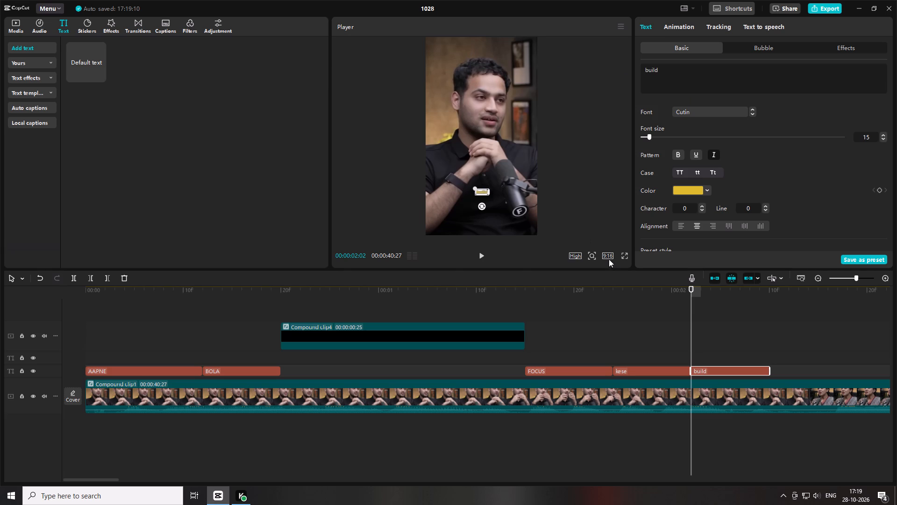
Play back from the "FOCUS" caption to check the timing and shorten the "build" caption to end at 00:00:02:08.
click(552, 306)
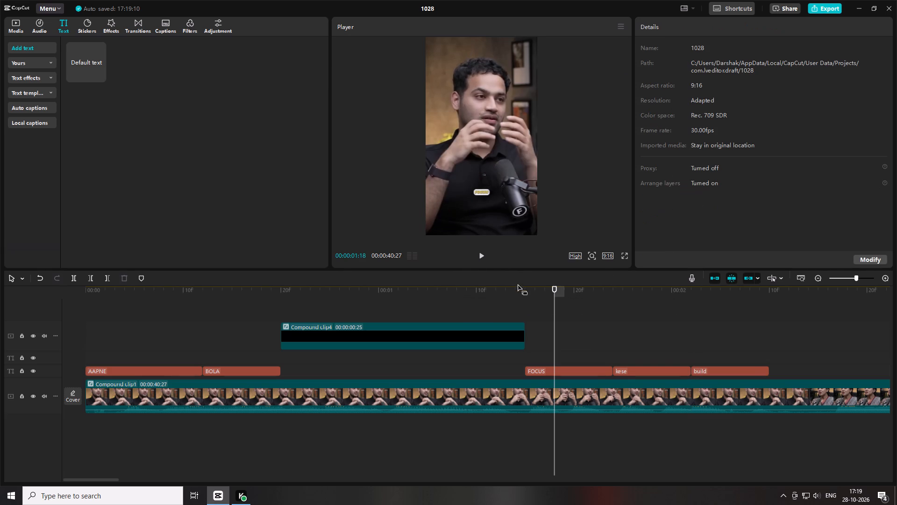
click(480, 254)
click(480, 253)
double_click(480, 253)
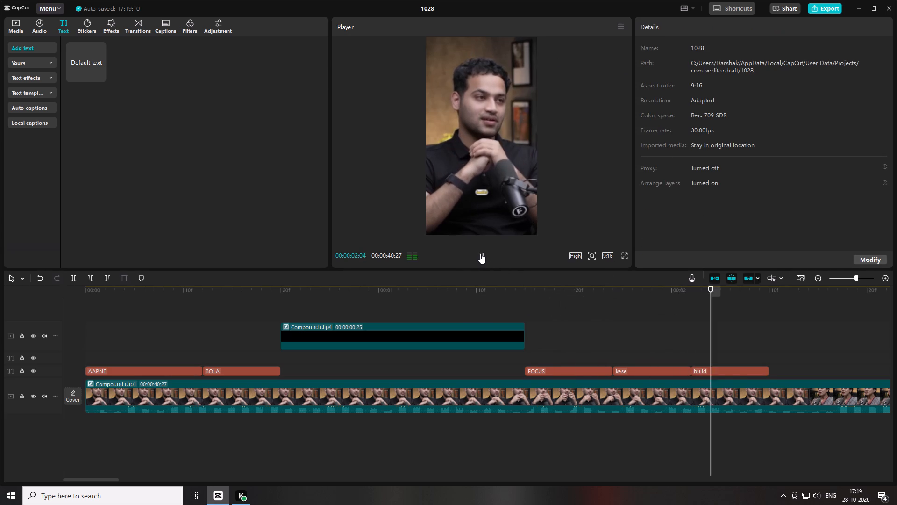
key(space)
key(space)
click(754, 295)
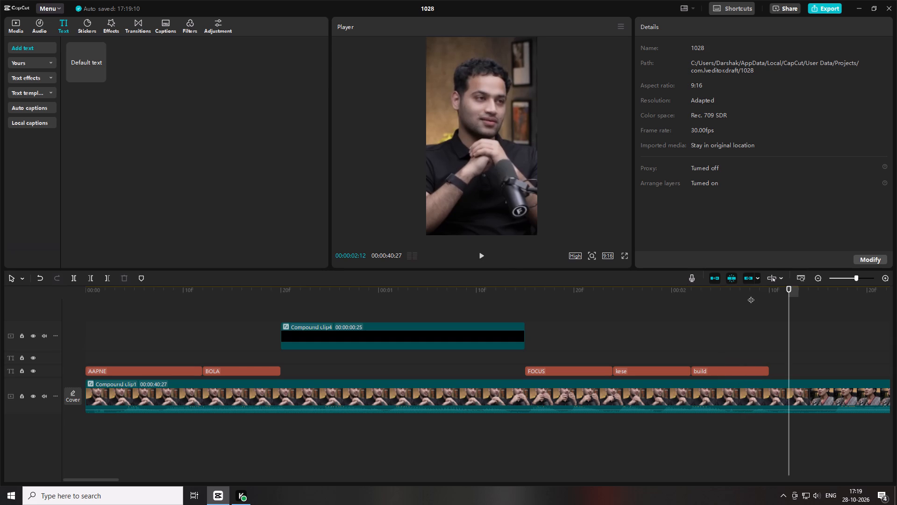
click(756, 374)
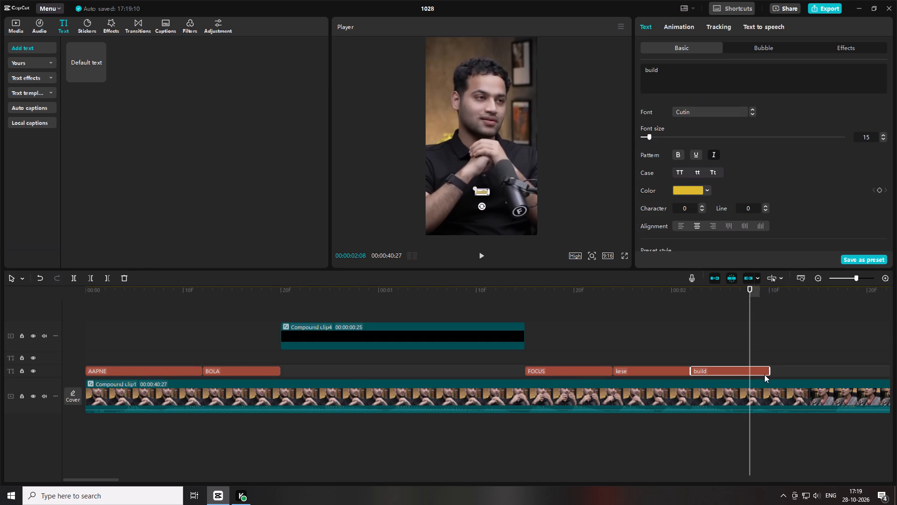
drag(768, 372, 749, 368)
Duplicate the "build" caption at 00:00:02:08 and change the copy's text to "kare".
key(ctrl+c)
key(ctrl+v)
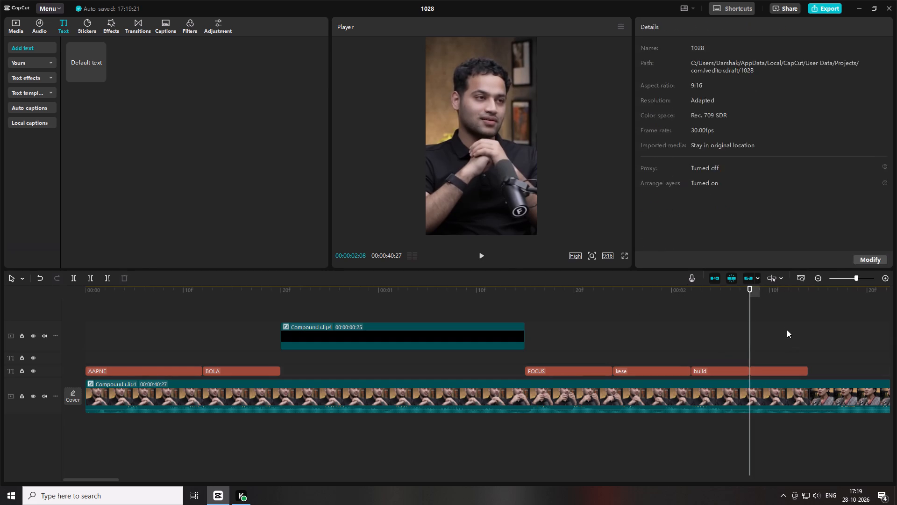
drag(670, 70, 282, 18)
text(kare)
Play on to find where the spoken word ends and extend the "kare" caption to end at 00:00:02:16.
click(671, 337)
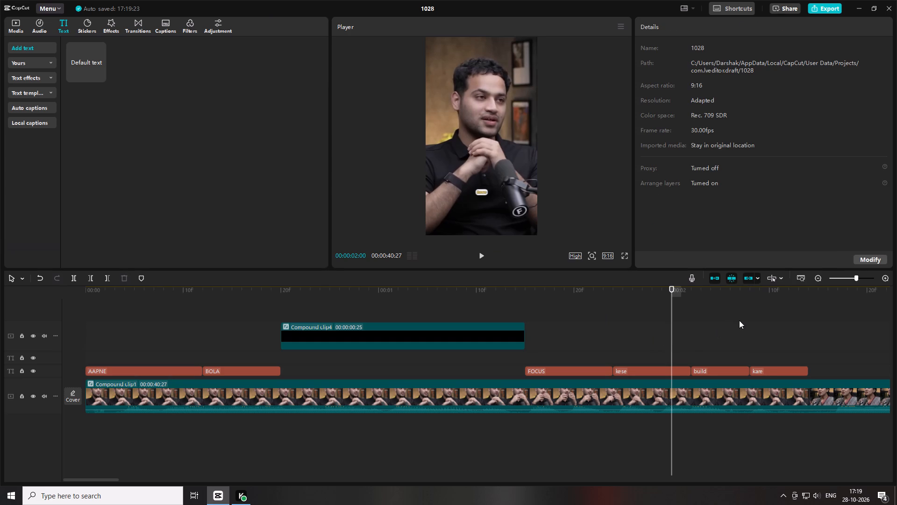
key(space)
key(space)
key(space)
key(space)
key(space)
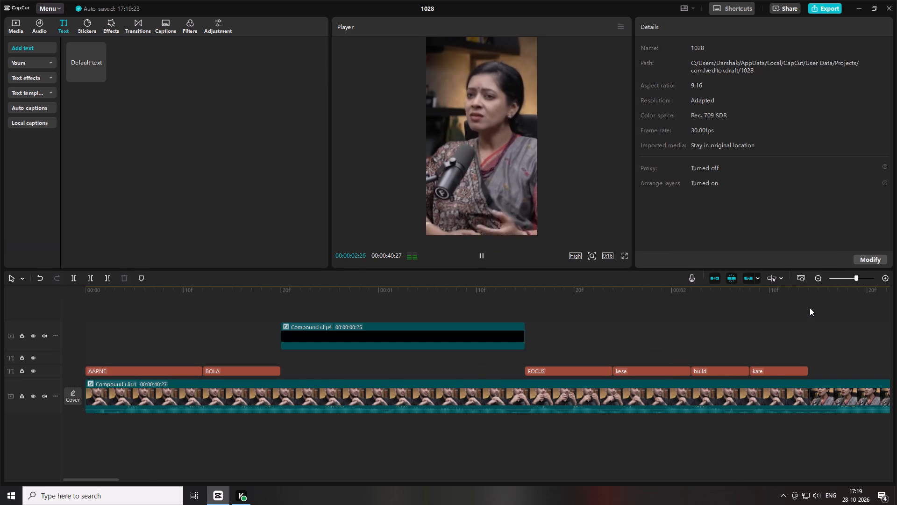
key(space)
drag(377, 292, 362, 298)
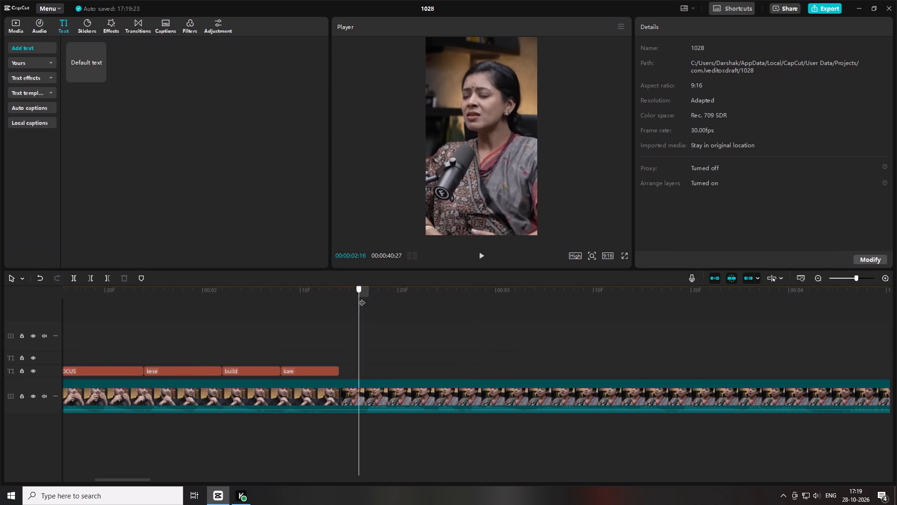
drag(362, 298, 363, 299)
click(336, 371)
drag(339, 372, 355, 373)
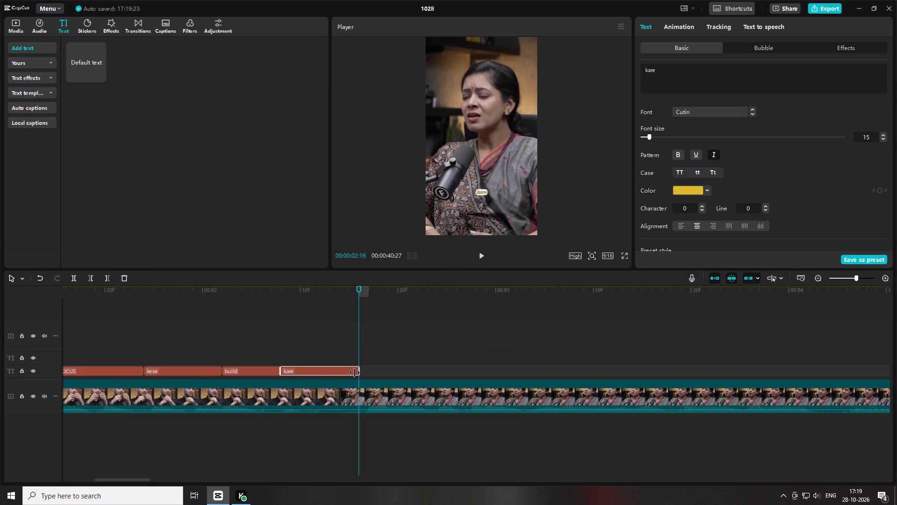
drag(355, 373, 356, 373)
Play the captioned opening and the speech after "kare" to hear the next words, returning to 00:00:02:16.
key(space)
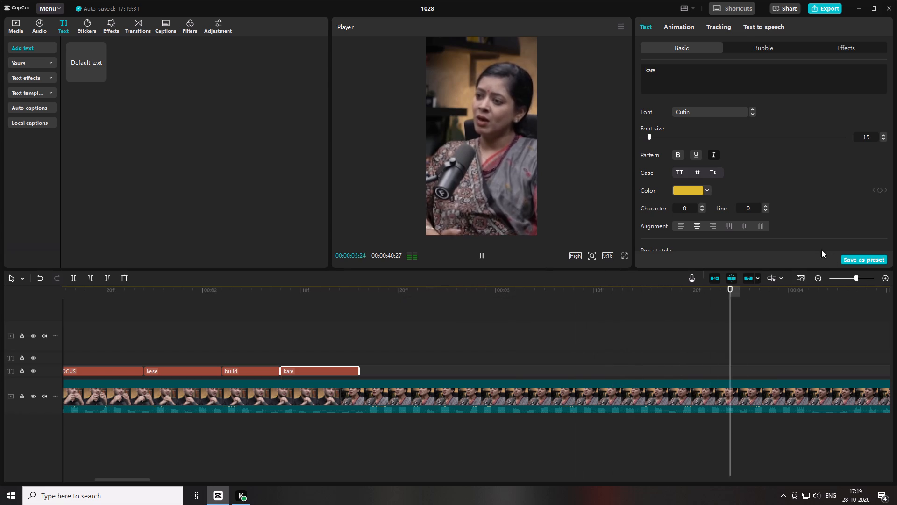
key(space)
drag(279, 302, 132, 301)
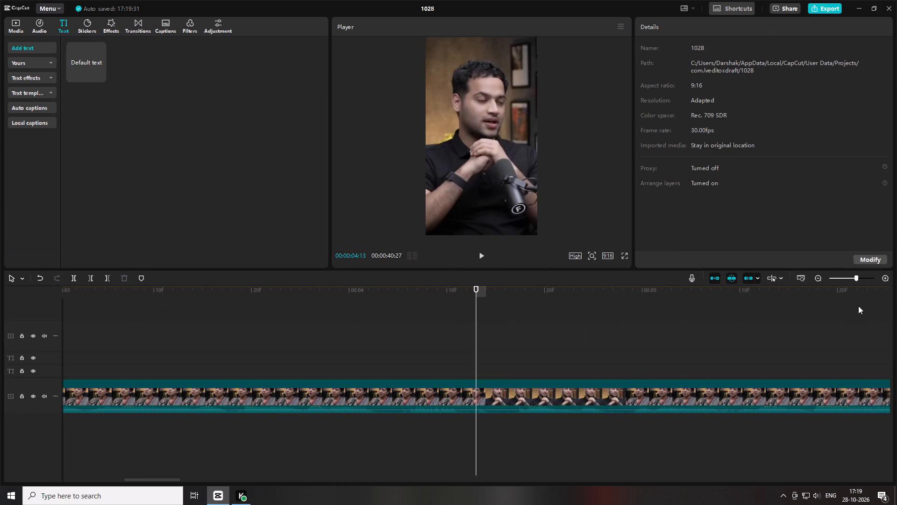
click(853, 279)
click(341, 317)
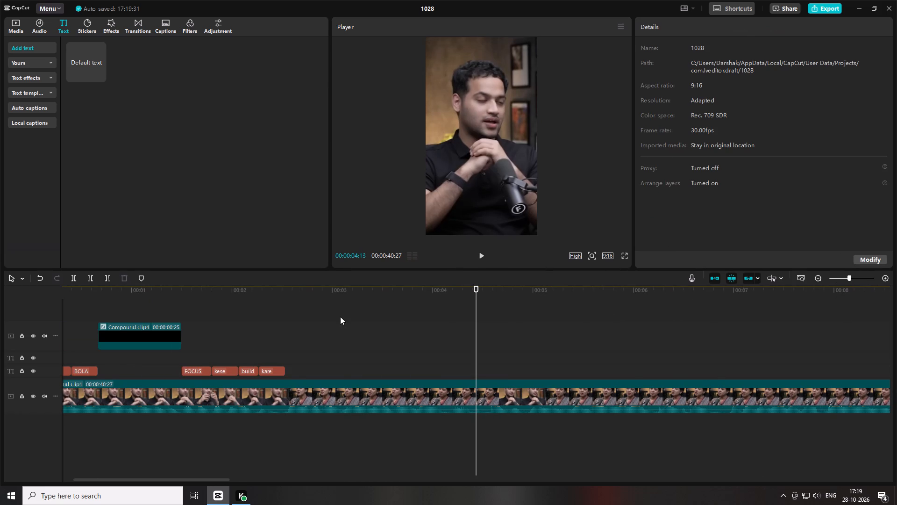
drag(294, 298, 0, 277)
key(space)
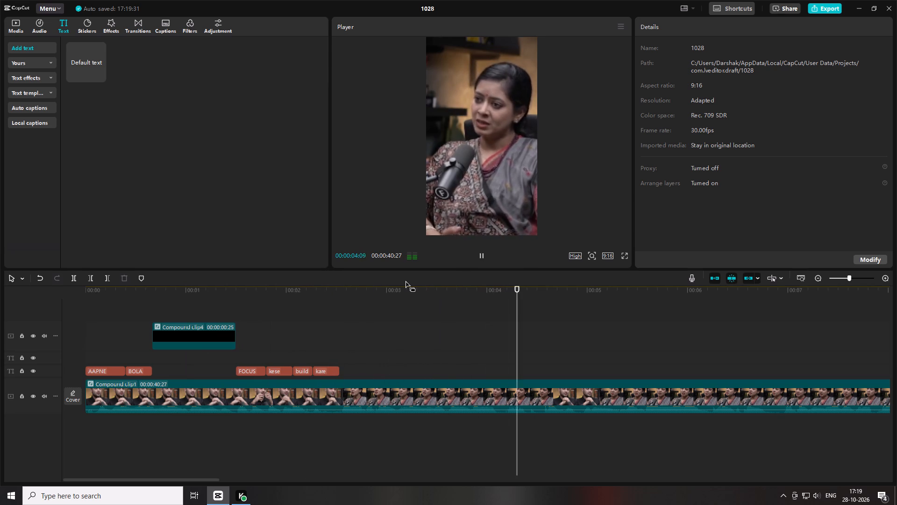
key(space)
drag(352, 296, 343, 293)
key(space)
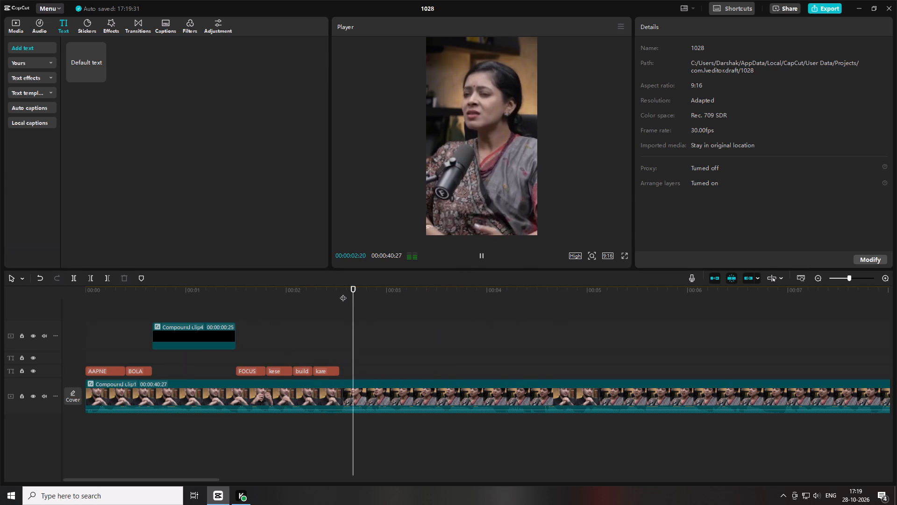
click(343, 293)
click(343, 293)
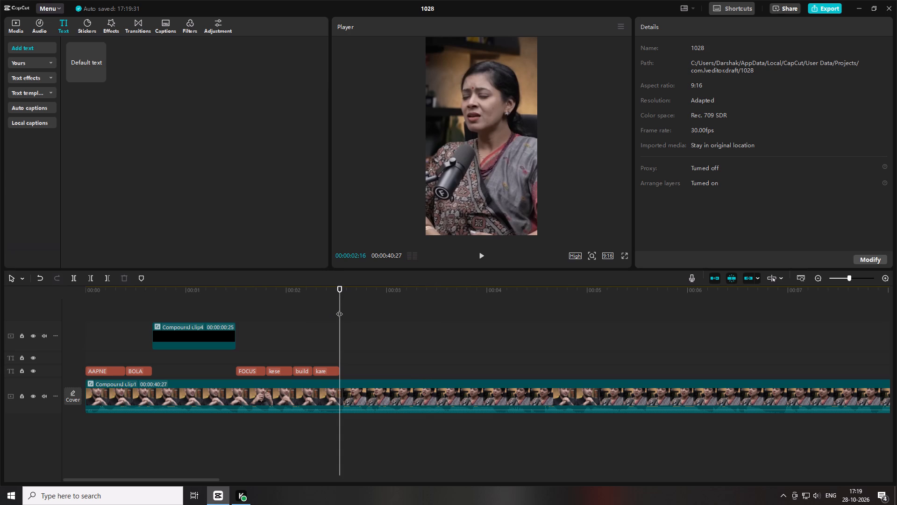
Copy the "BUILD", "Kiya" and "jata hai" clips out of the animated caption compound clip and paste them into the main timeline at 00:00:02:16.
double_click(175, 338)
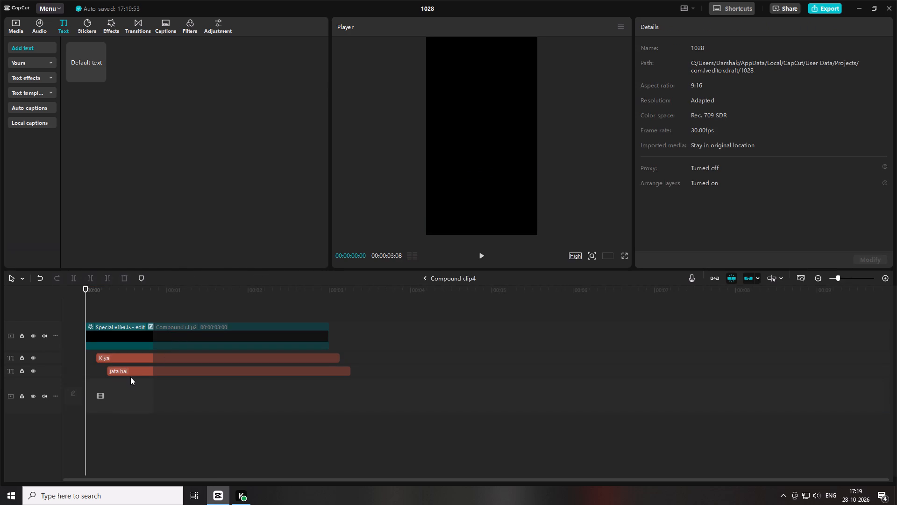
drag(133, 377, 147, 310)
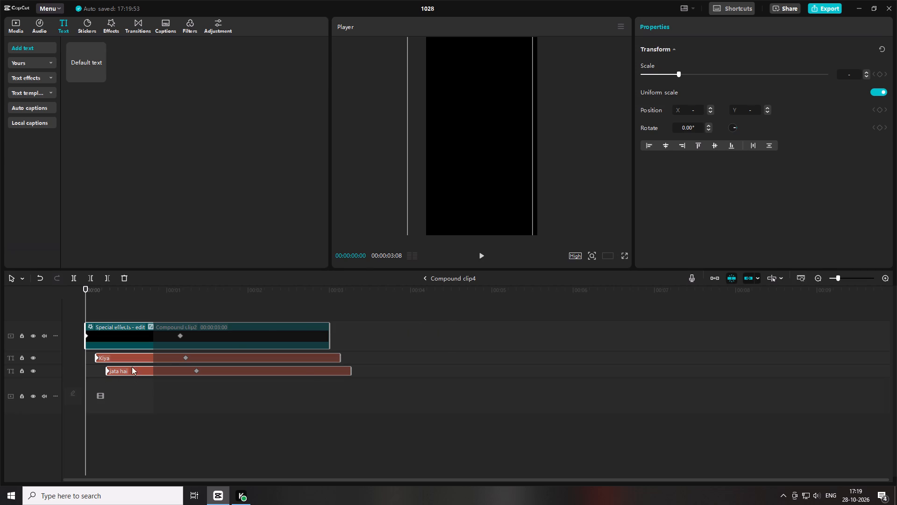
key(ctrl+c)
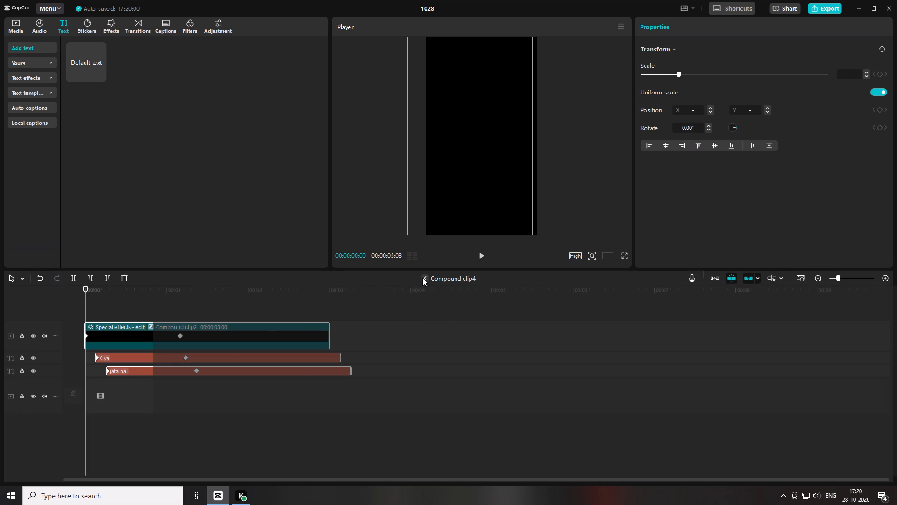
click(422, 278)
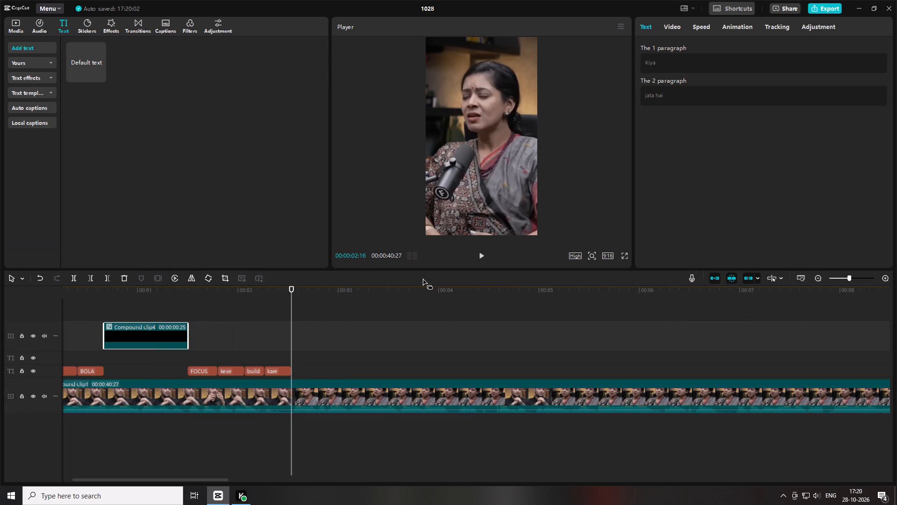
key(ctrl+v)
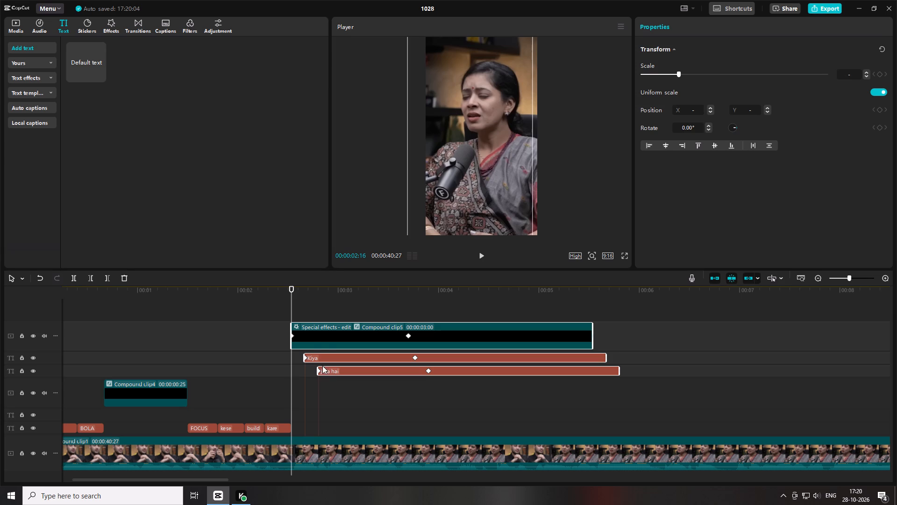
Rearrange the pasted clips so "jata hai" starts at 00:00:02:16, "Kiya" at about 00:00:02:19 and "BUILD" at about 00:00:03:02.
click(327, 340)
drag(327, 340, 379, 342)
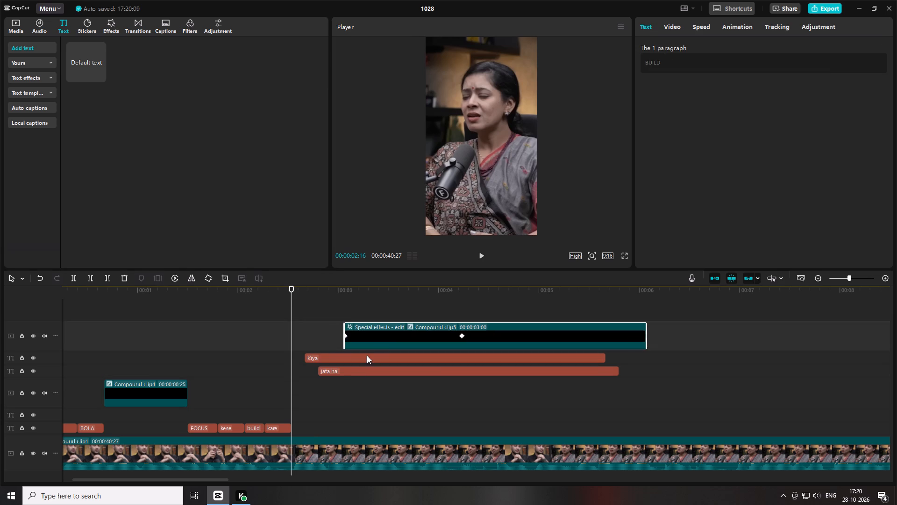
drag(351, 374, 326, 373)
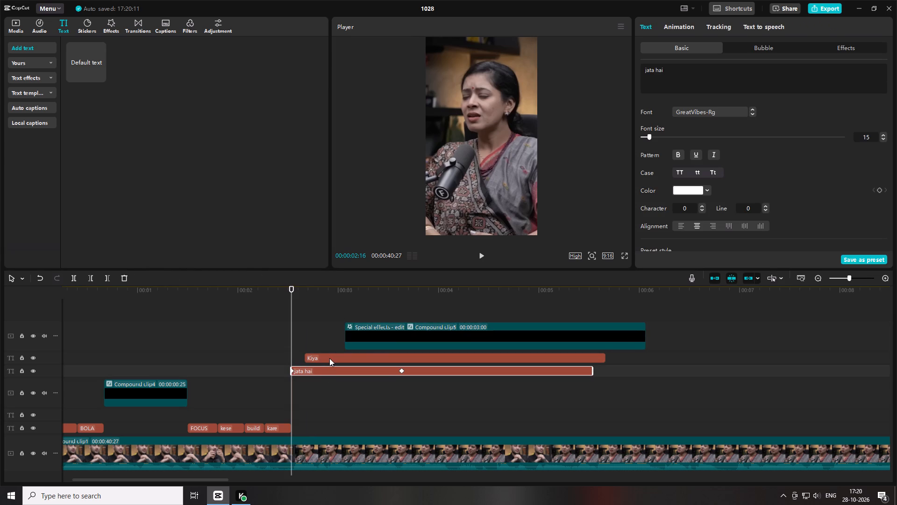
drag(329, 358, 325, 357)
Change the pasted "jata hai" text to "There" and the pasted "Kiya" text to "are".
click(315, 371)
drag(696, 68, 508, 70)
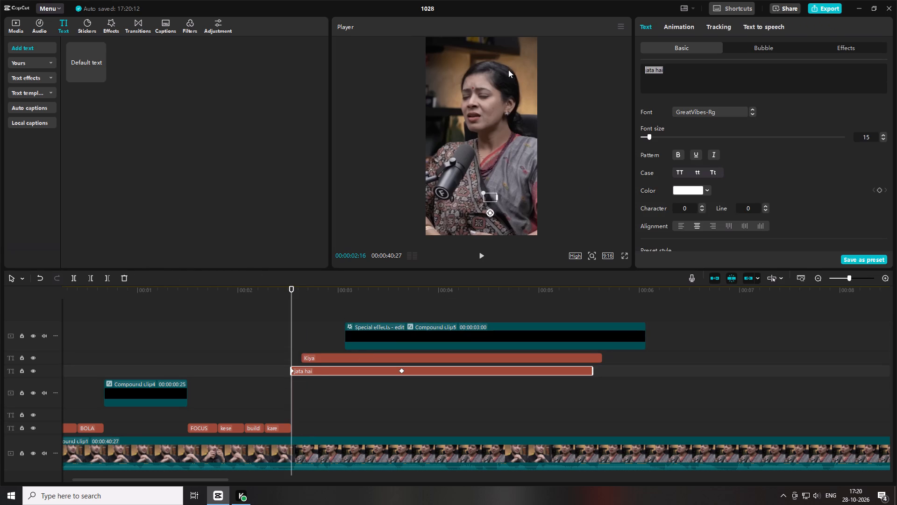
drag(508, 70, 510, 70)
text(There)
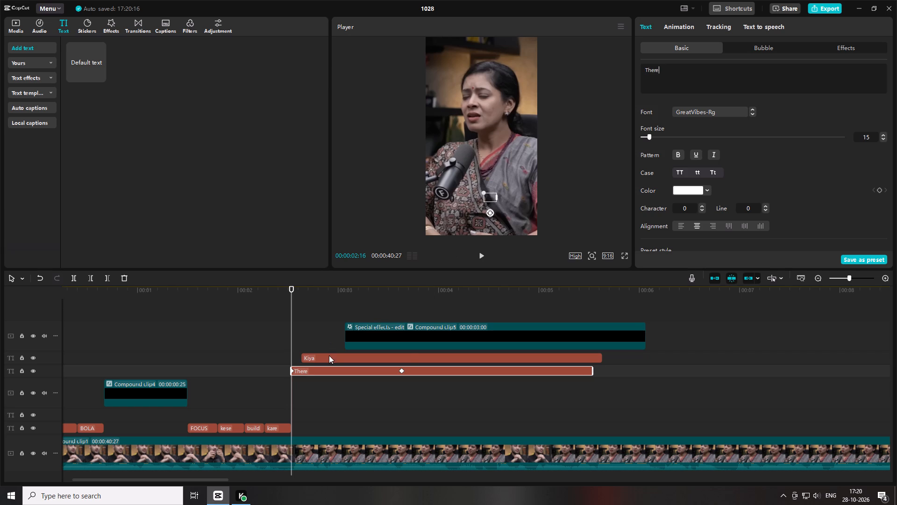
click(329, 355)
drag(680, 75, 394, 49)
key(a)
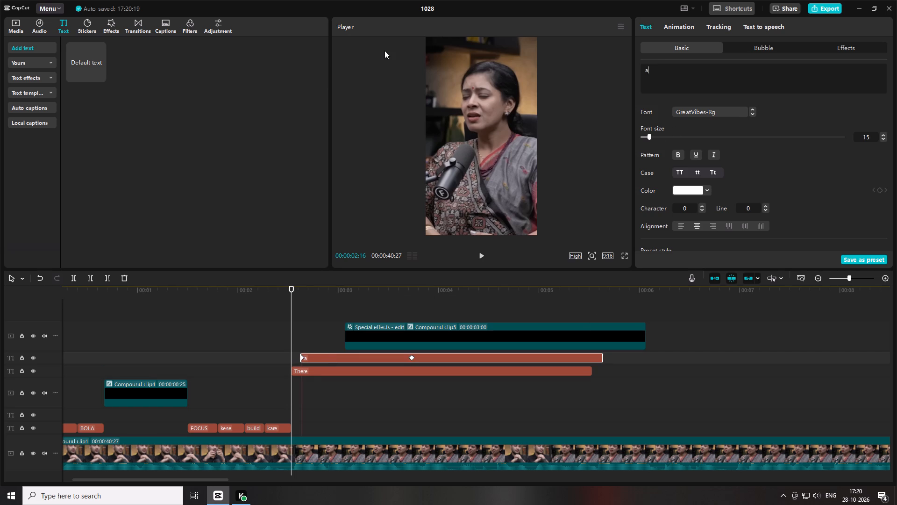
text(re)
Turn the "are" text clip and the "There" text clip each into its own compound clip.
right_click(351, 356)
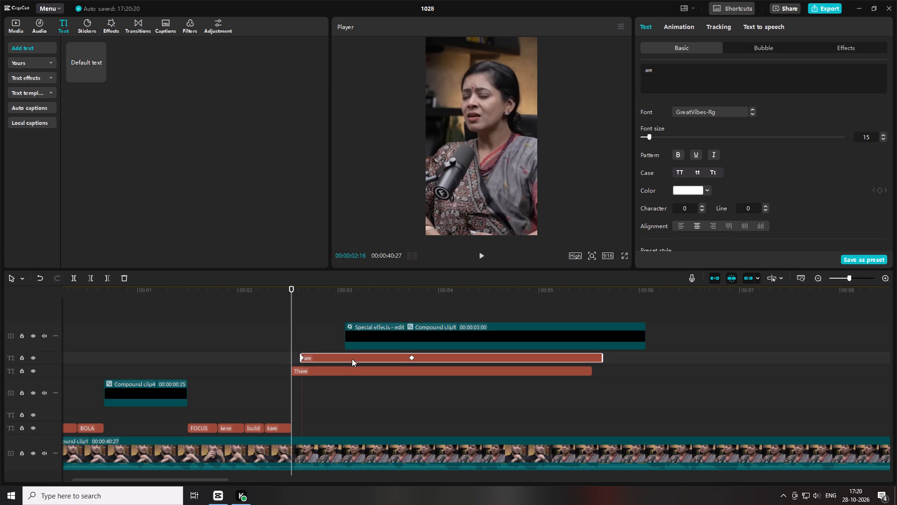
click(385, 380)
click(320, 390)
right_click(320, 390)
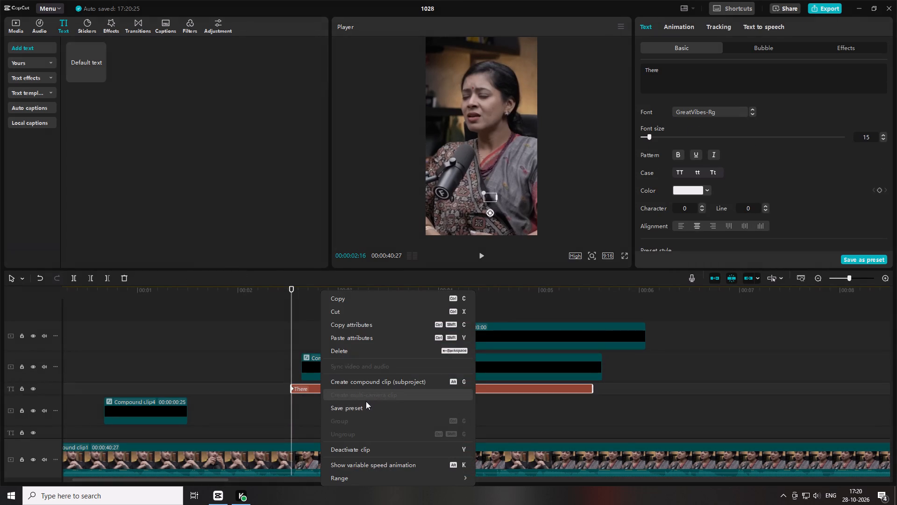
click(375, 382)
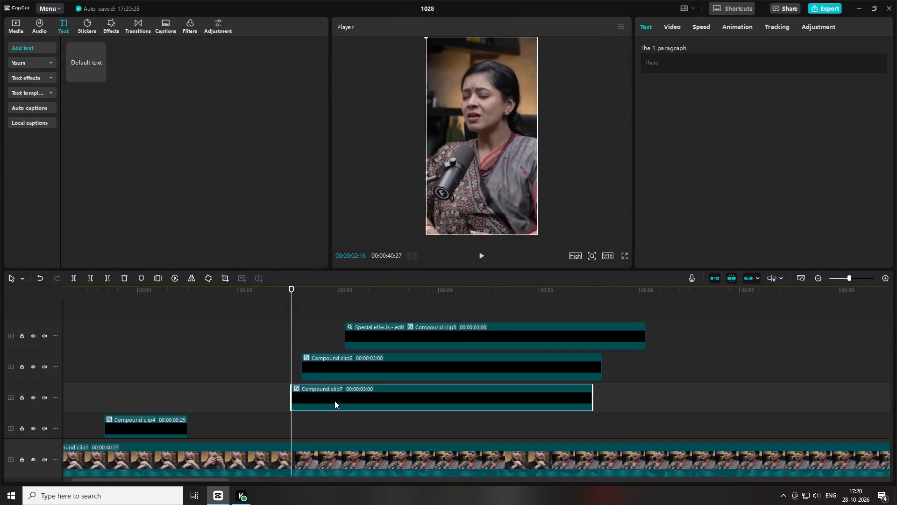
Preview the captions full screen and hide the track holding the "BUILD" compound clip.
key(space)
key(space)
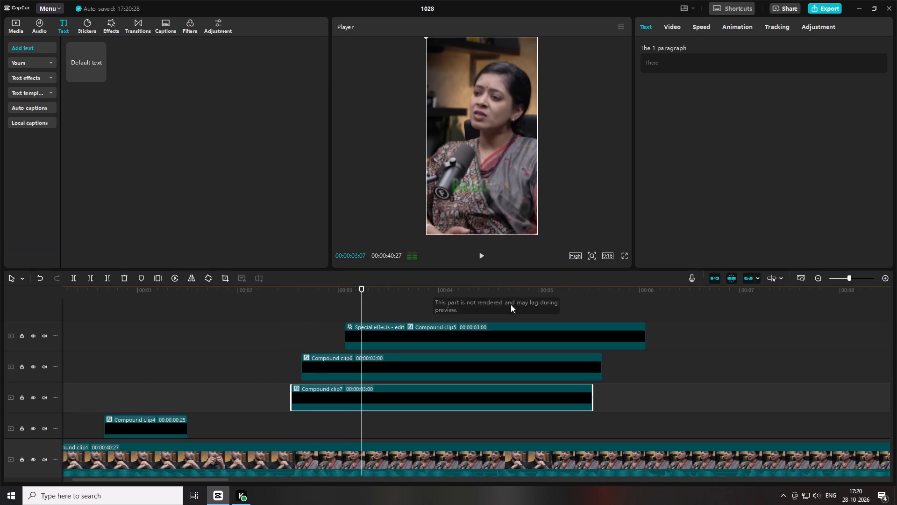
click(627, 256)
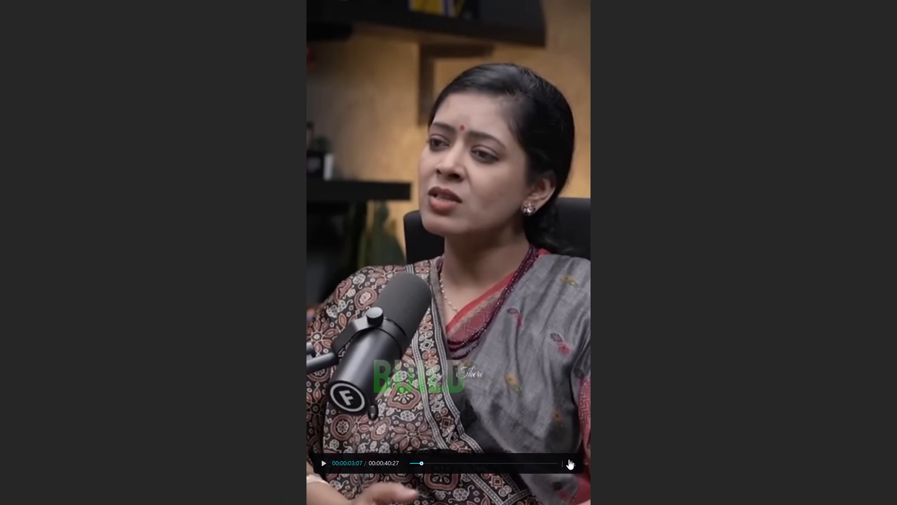
click(569, 461)
click(323, 385)
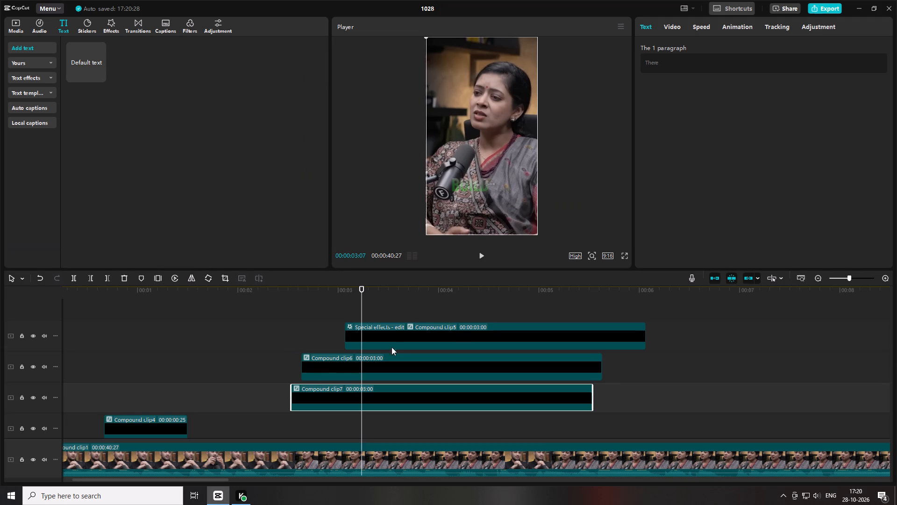
click(392, 335)
click(36, 334)
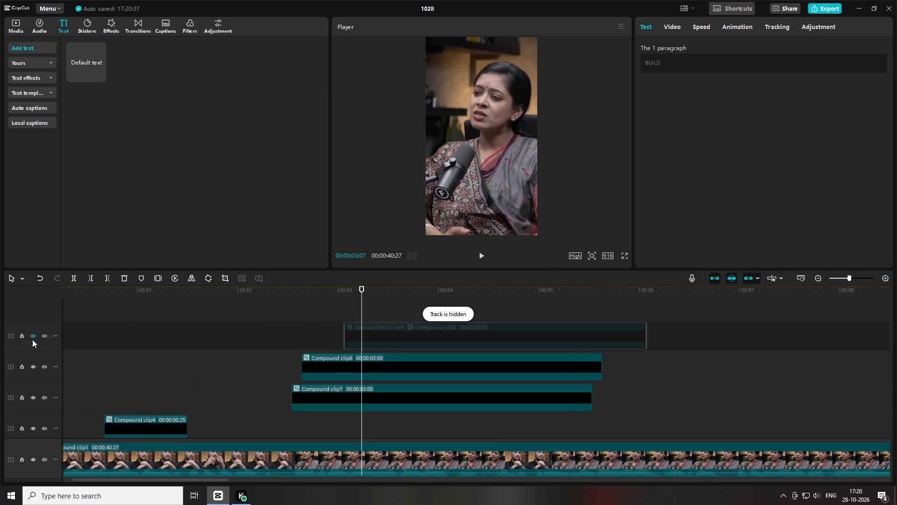
Examine the "There" and "are" captions in full-screen preview and inside their compound clips.
key(space)
key(space)
click(623, 254)
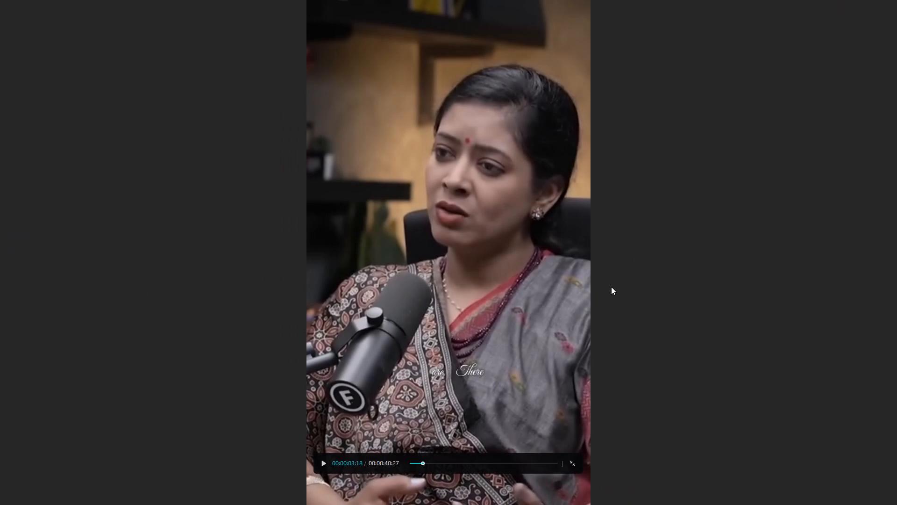
click(574, 464)
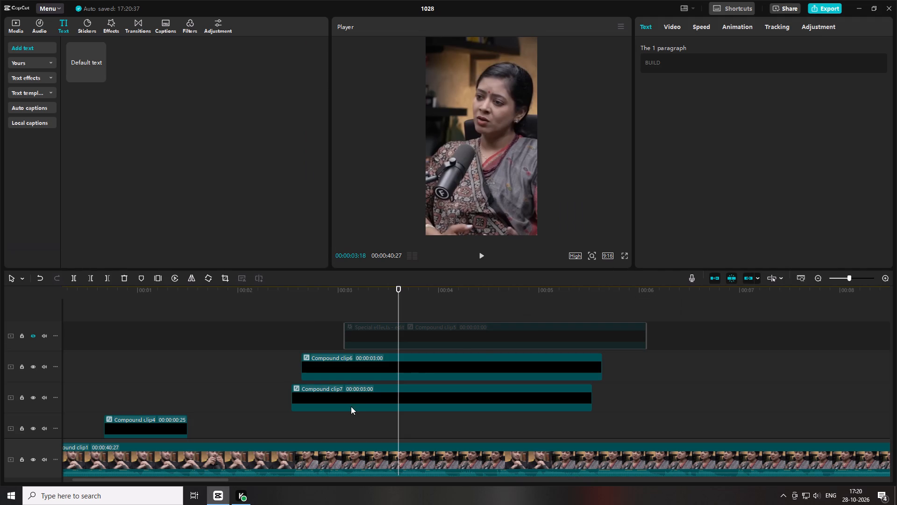
double_click(361, 393)
click(427, 278)
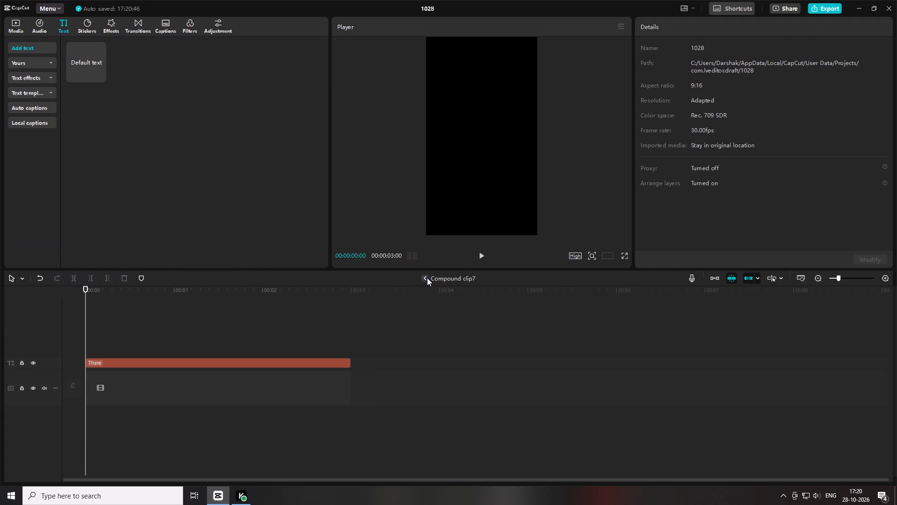
double_click(385, 372)
click(111, 360)
key(space)
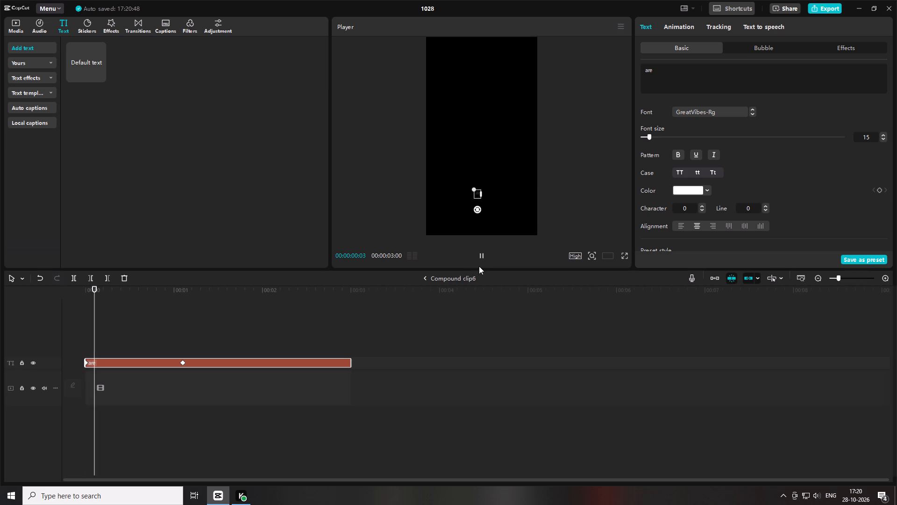
key(space)
click(427, 278)
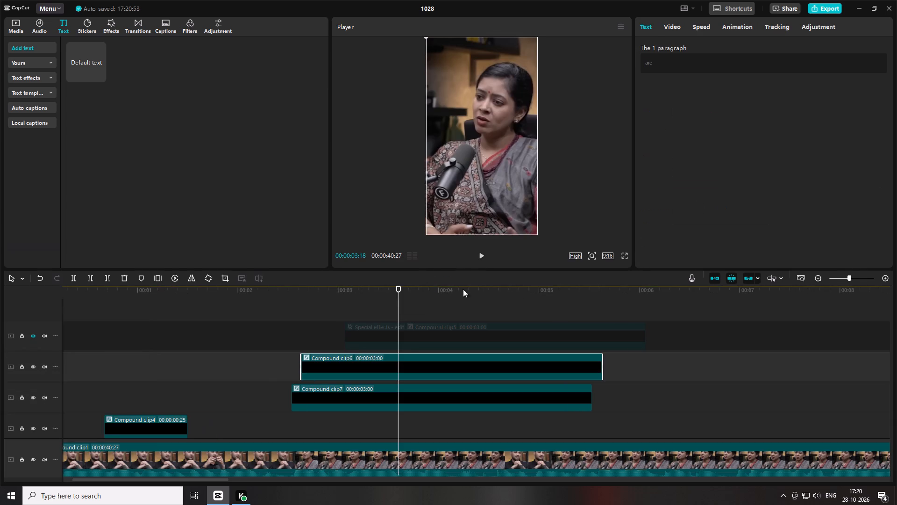
key(space)
key(space)
click(627, 257)
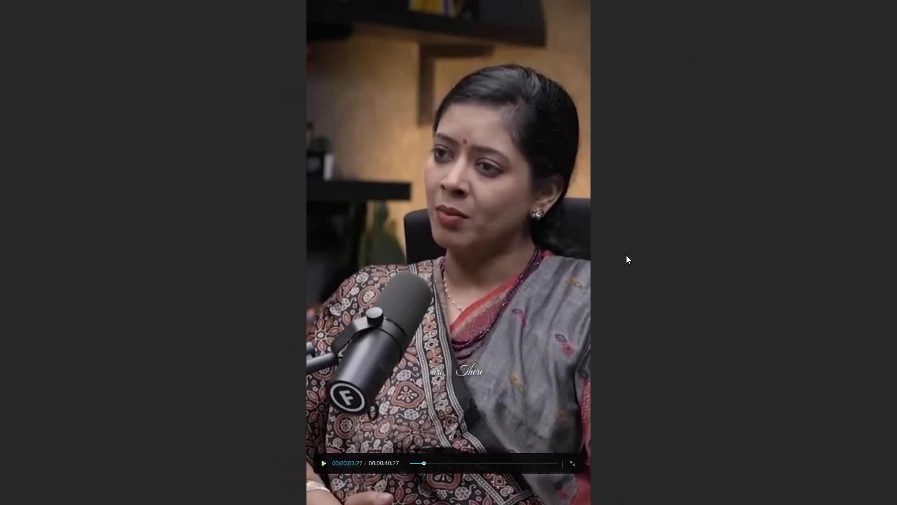
click(571, 466)
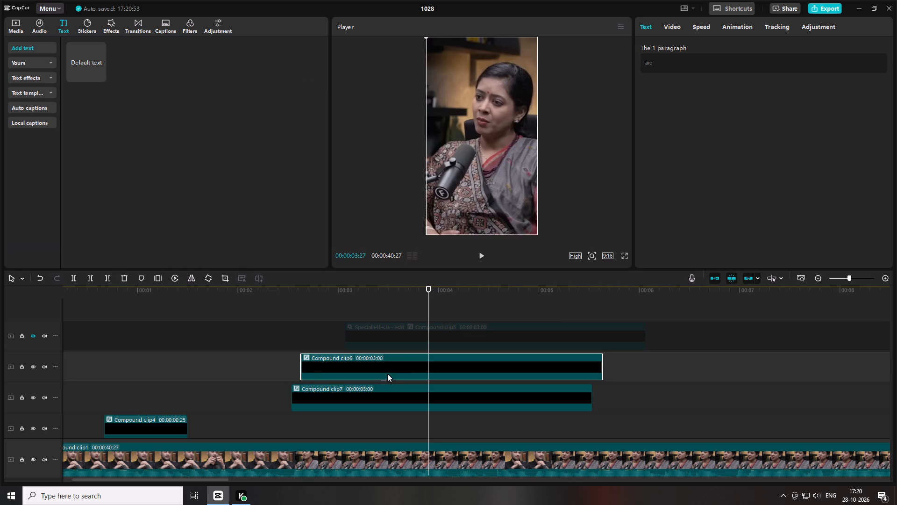
Move the "are" compound clip to about X 347, Y 133 and the "There" compound clip to about X -558, Y 286.
drag(472, 208, 494, 206)
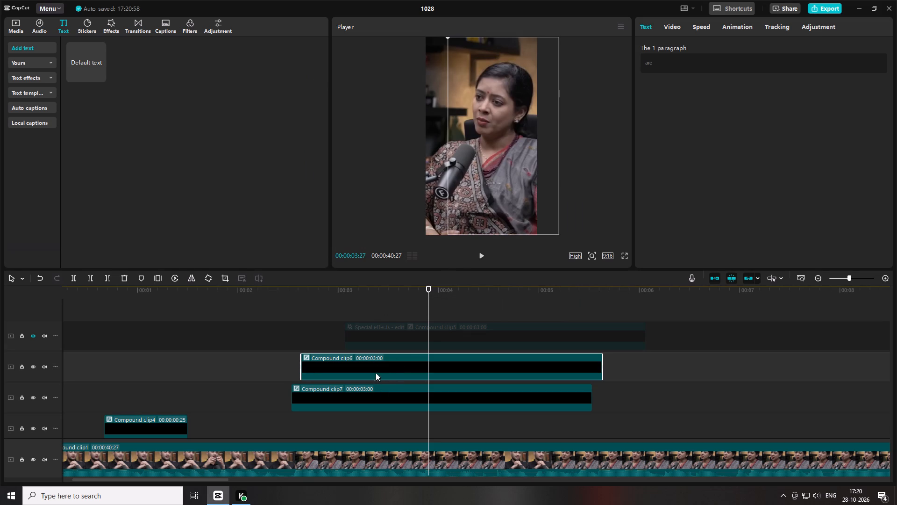
click(594, 254)
click(601, 267)
scroll(564, 194, down, 7)
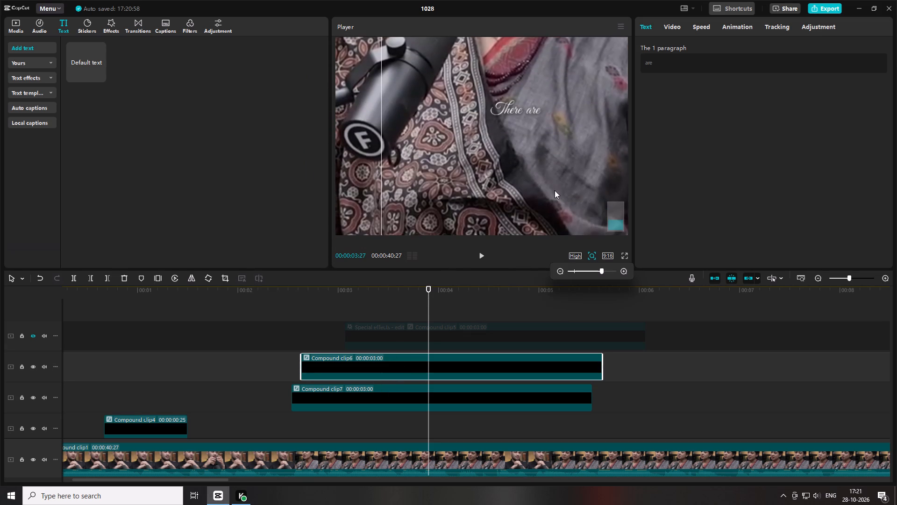
drag(535, 149, 524, 129)
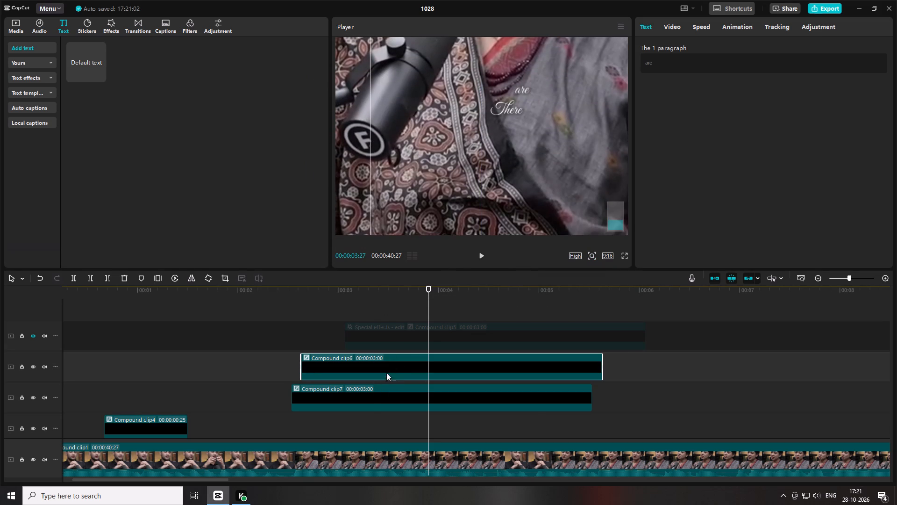
click(368, 409)
drag(518, 138, 433, 94)
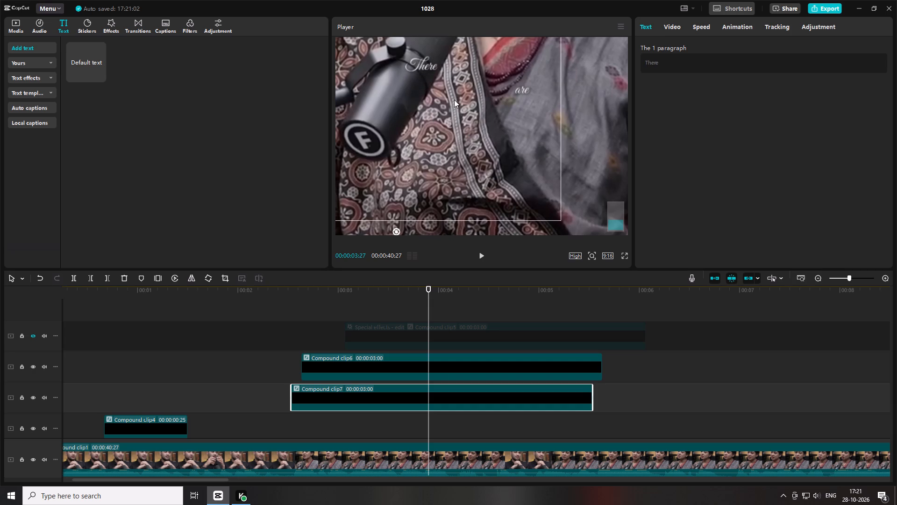
Enlarge the "There" compound clip to a scale of about 147%.
click(677, 22)
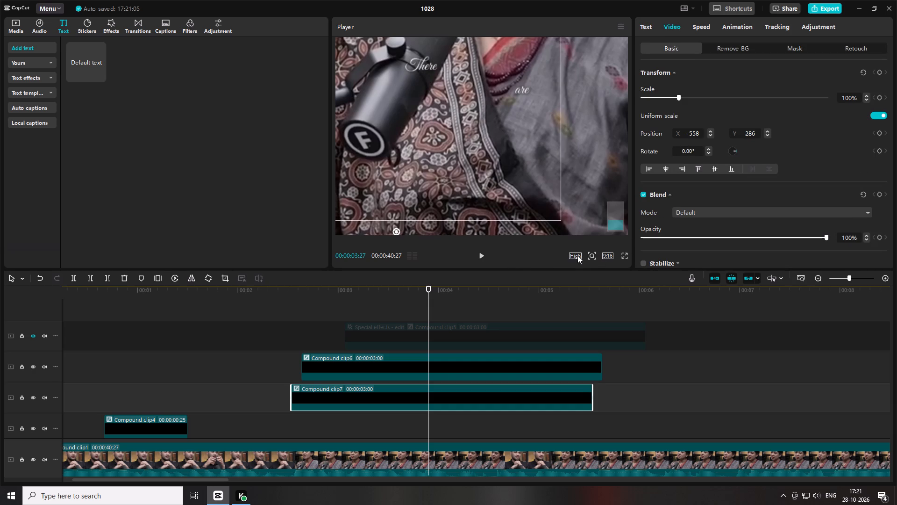
click(588, 257)
click(581, 272)
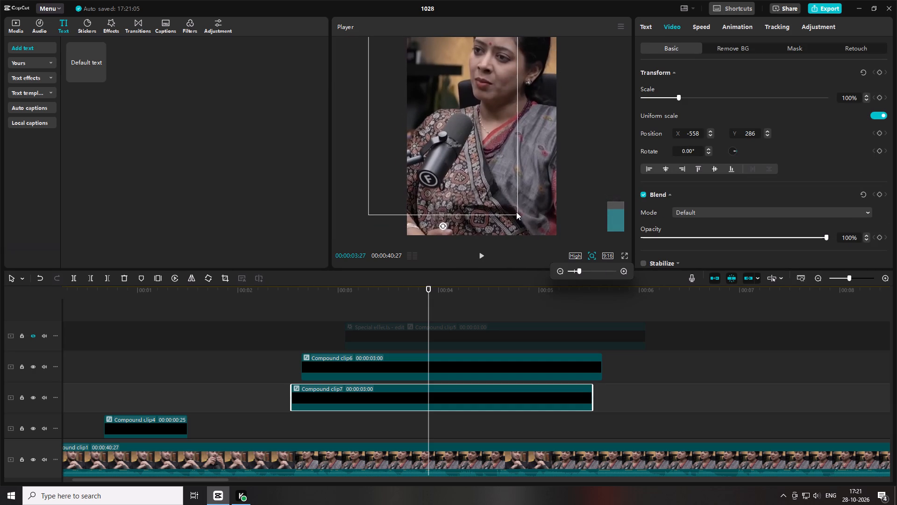
click(516, 212)
click(416, 358)
click(361, 393)
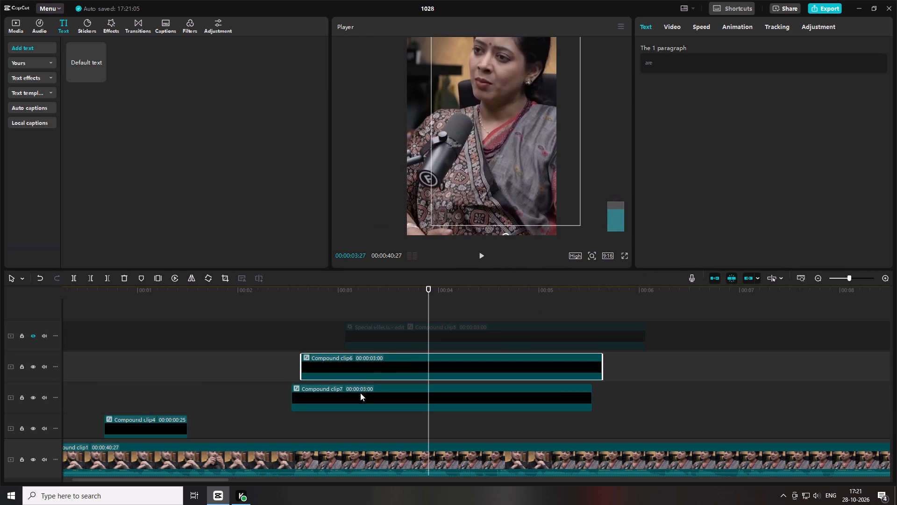
scroll(520, 199, down, 1)
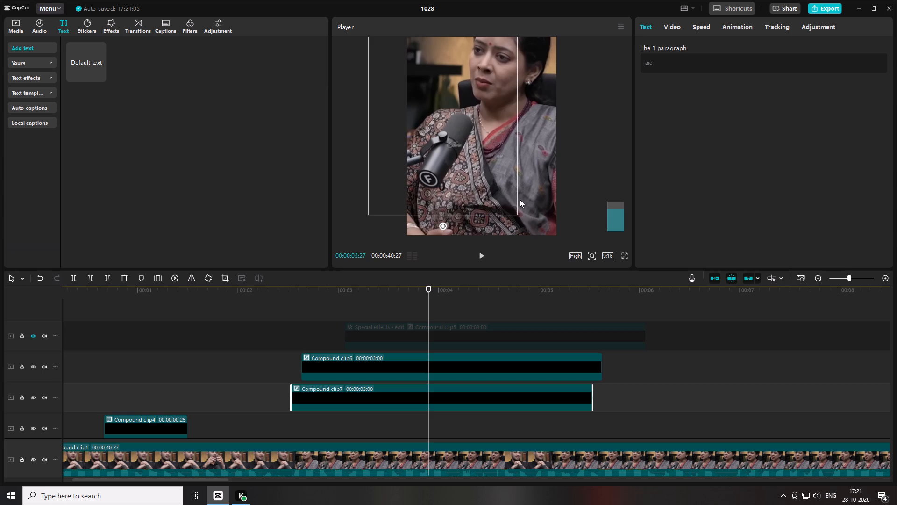
click(672, 22)
drag(685, 99, 708, 101)
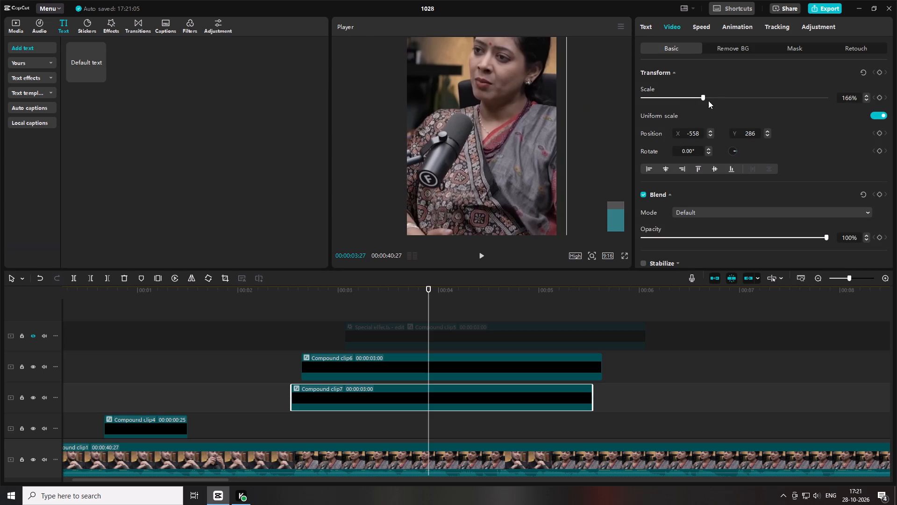
drag(708, 101, 696, 104)
Play the section from about 00:00:02:16 to check the enlarged "There" caption.
key(space)
key(space)
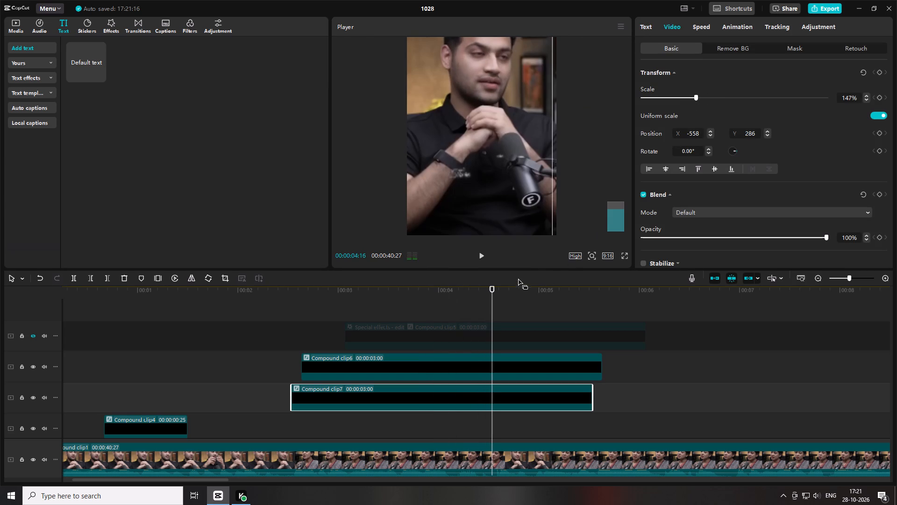
click(293, 297)
key(space)
key(space)
key(space)
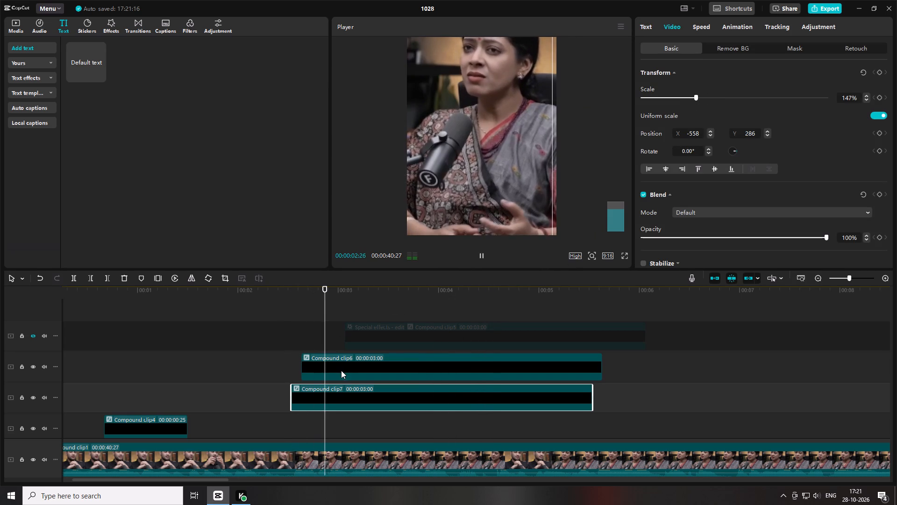
key(space)
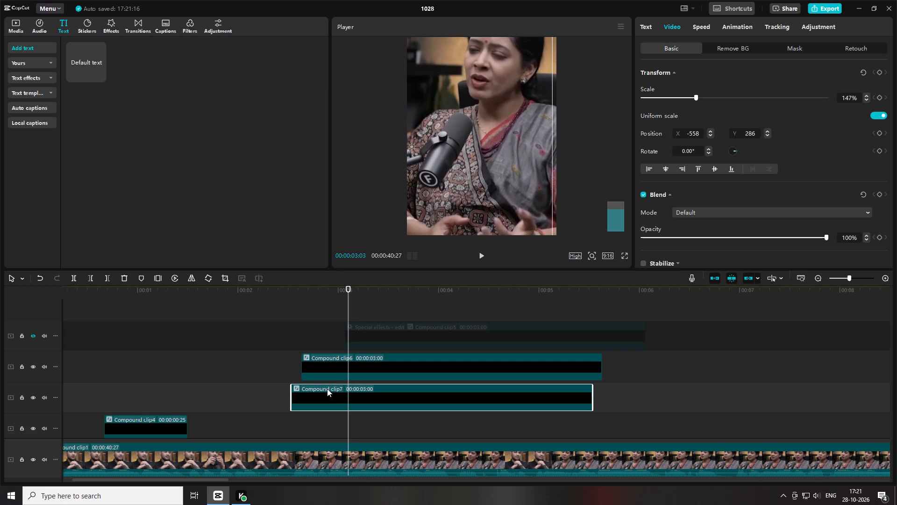
Set the scale of the "are" compound clip to 146%.
click(349, 374)
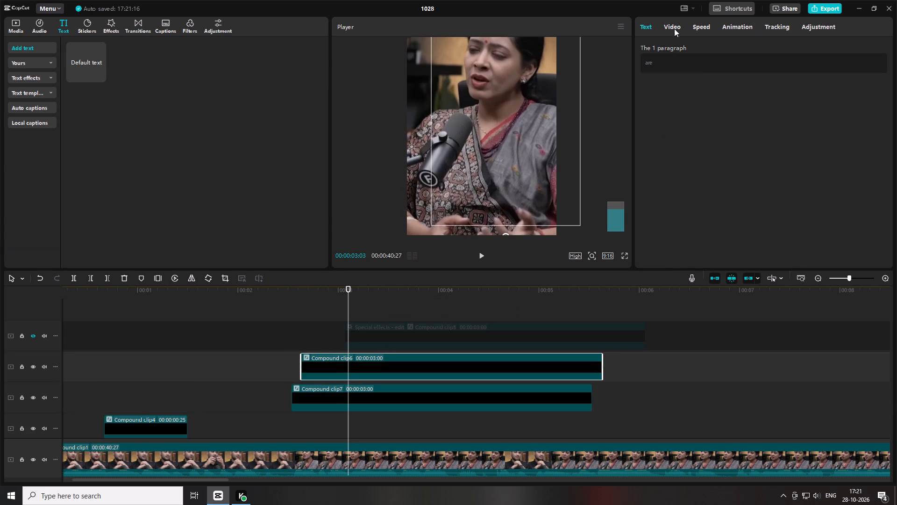
click(674, 29)
drag(839, 94, 872, 99)
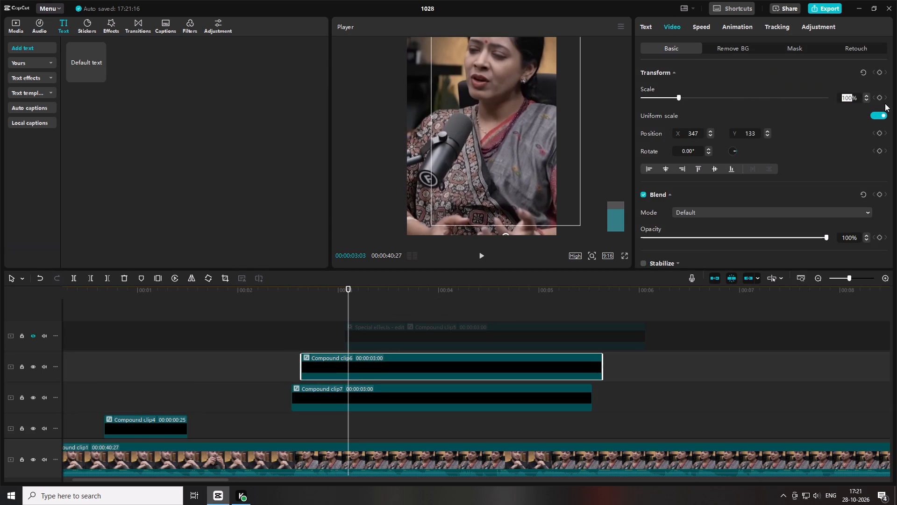
text(146)
click(844, 158)
Reposition the "are" compound clip next to "There", at about X 64, Y 295, checking it in playback.
drag(349, 297, 432, 294)
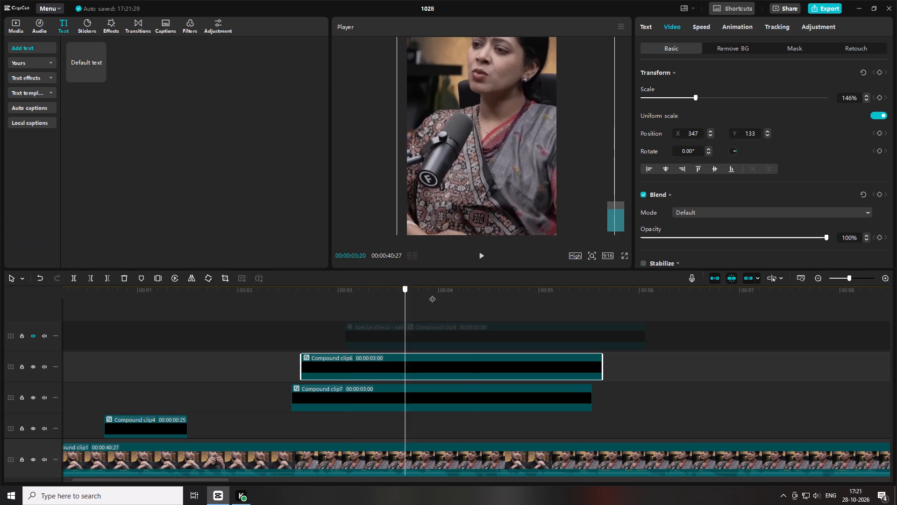
drag(432, 294, 472, 292)
click(426, 363)
drag(541, 164, 532, 160)
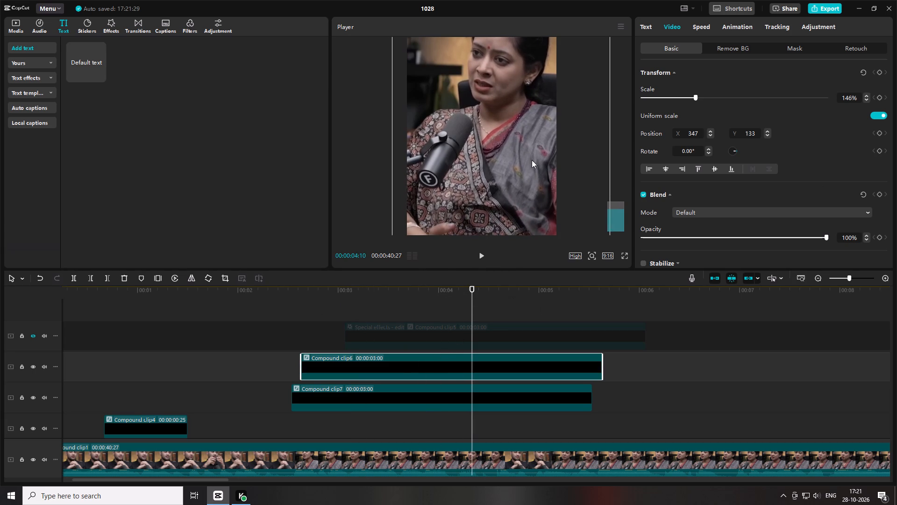
drag(532, 160, 510, 144)
key(space)
key(space)
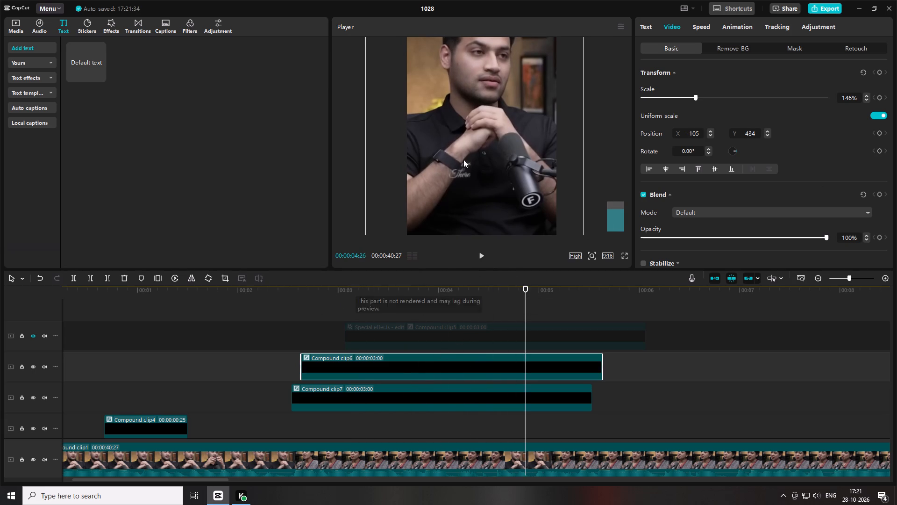
drag(473, 170, 485, 180)
click(592, 257)
click(573, 273)
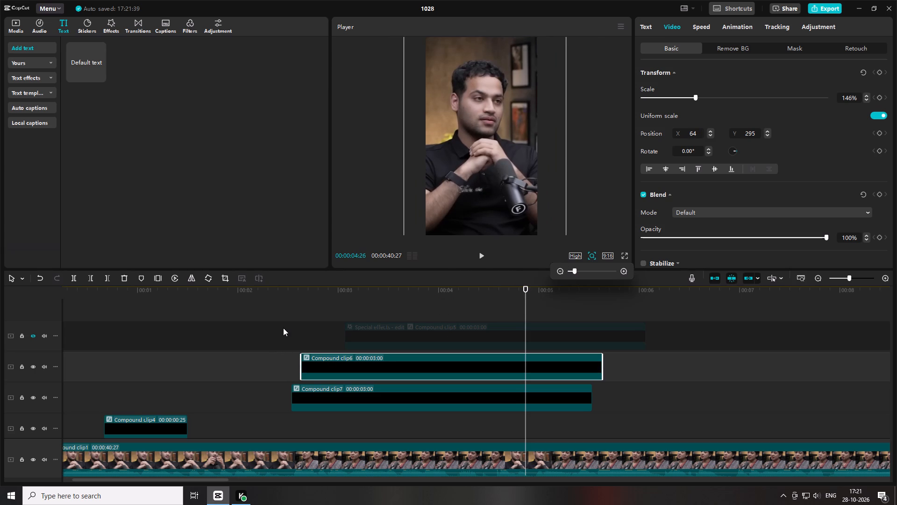
Move the "There" and "are" compound clips together up and slightly left in the frame, checking the placement in full screen.
drag(266, 332, 330, 395)
drag(460, 214, 450, 195)
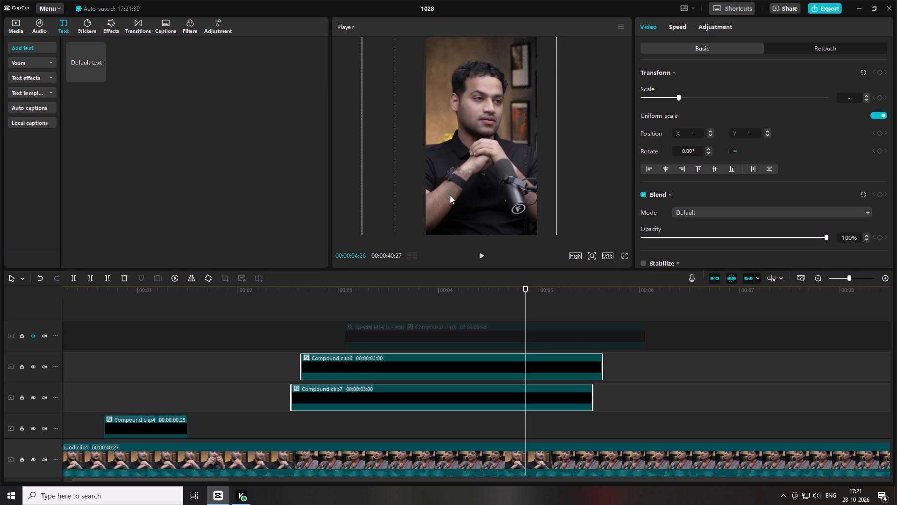
drag(450, 195, 451, 195)
click(625, 256)
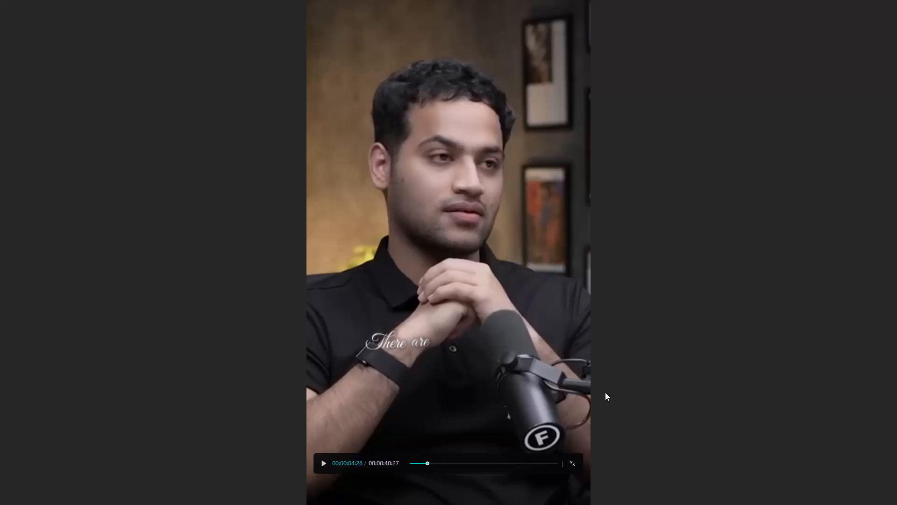
click(571, 464)
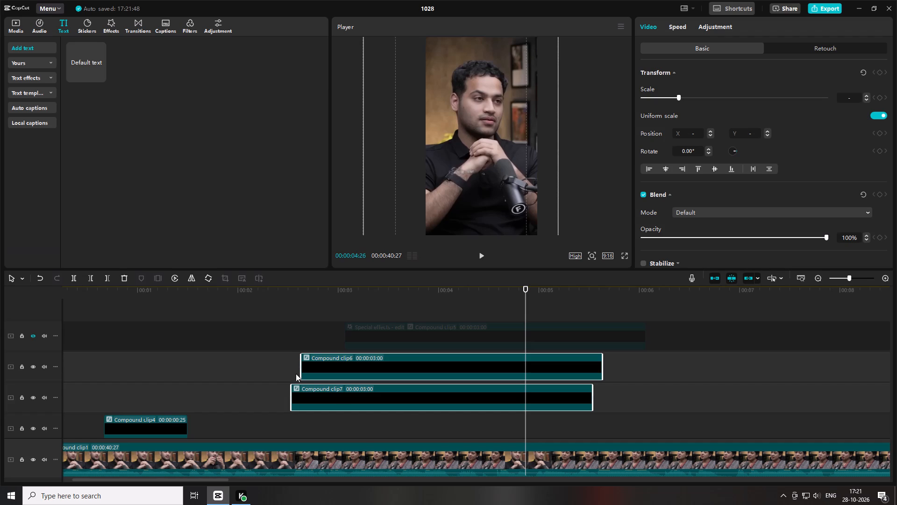
Play the section from about 00:00:02:15 to check the repositioned "There are" phrase.
click(271, 329)
click(295, 293)
click(289, 291)
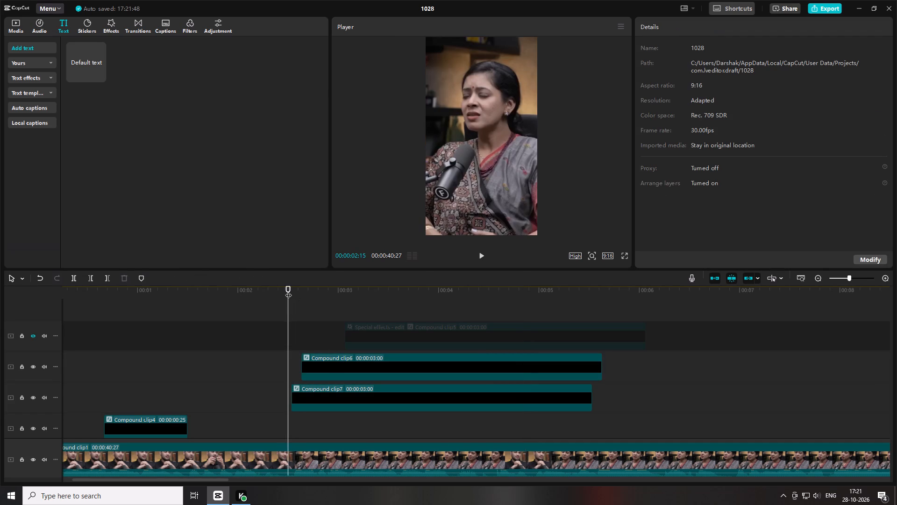
click(289, 290)
key(space)
key(space)
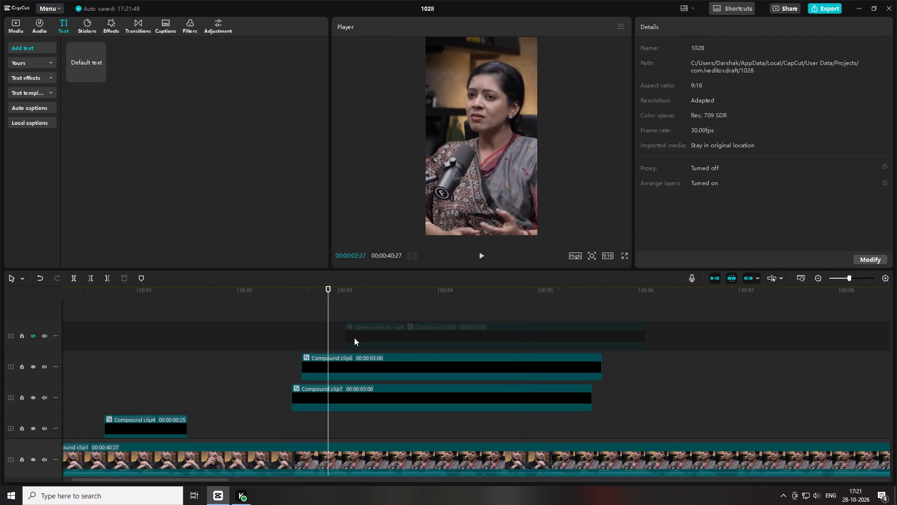
Unhide the BUILD compound clip's track and shift the clip earlier, starting just after the "There" and "are" clips begin.
click(358, 337)
click(32, 336)
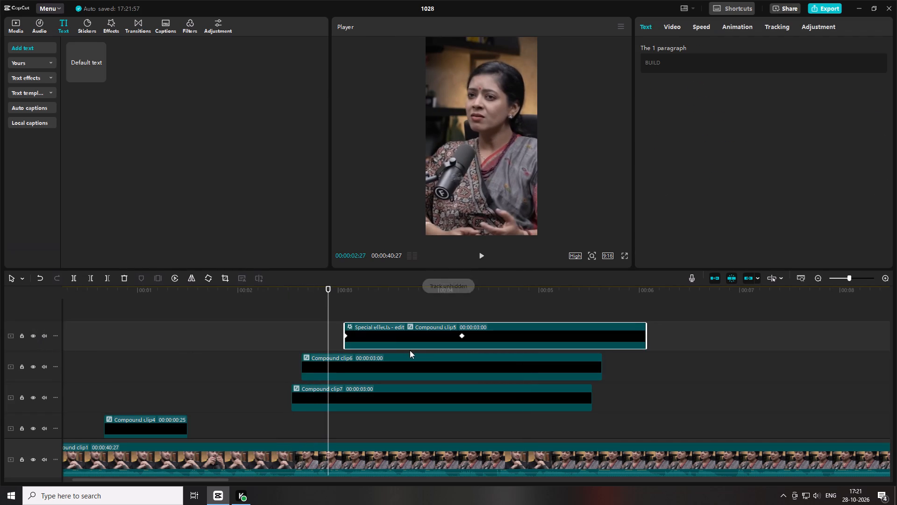
drag(401, 338, 371, 340)
Change the green BUILD text in the nested Compound clip3 inside Compound clip5 to CERTAIN.
double_click(373, 338)
click(198, 341)
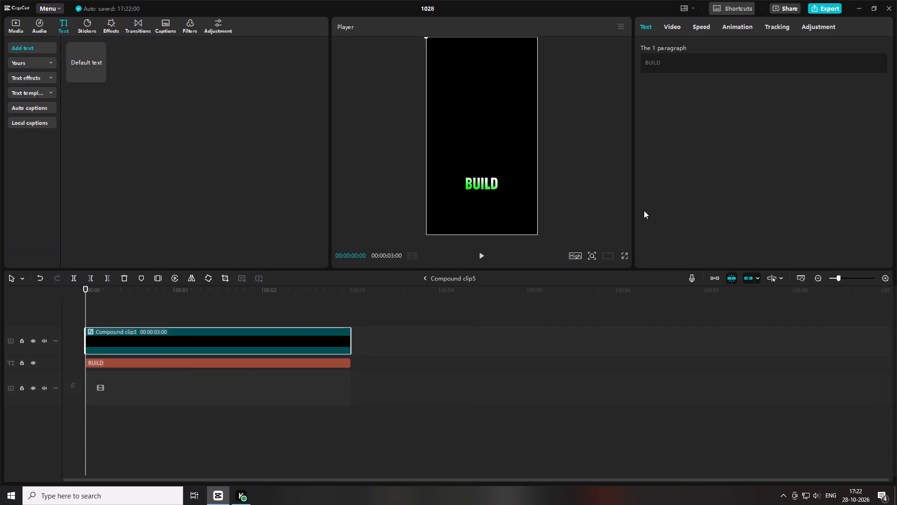
double_click(132, 339)
click(111, 360)
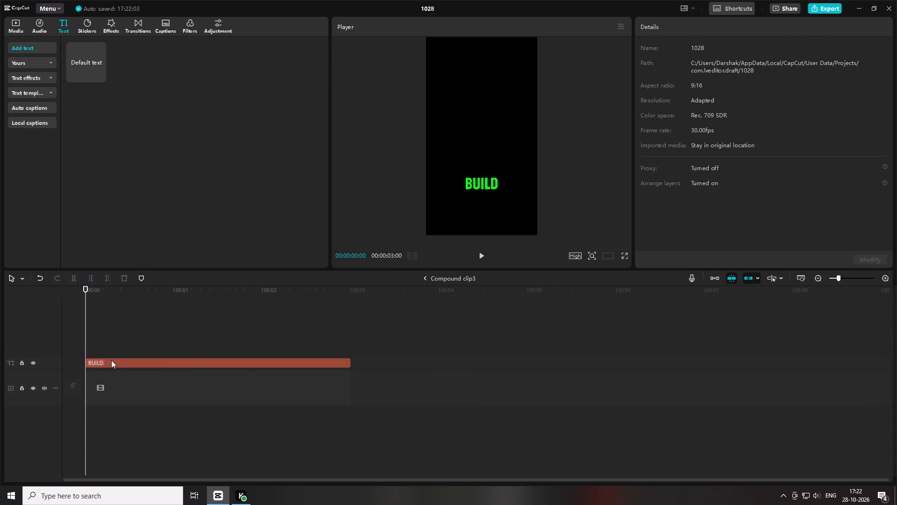
drag(680, 80, 469, 43)
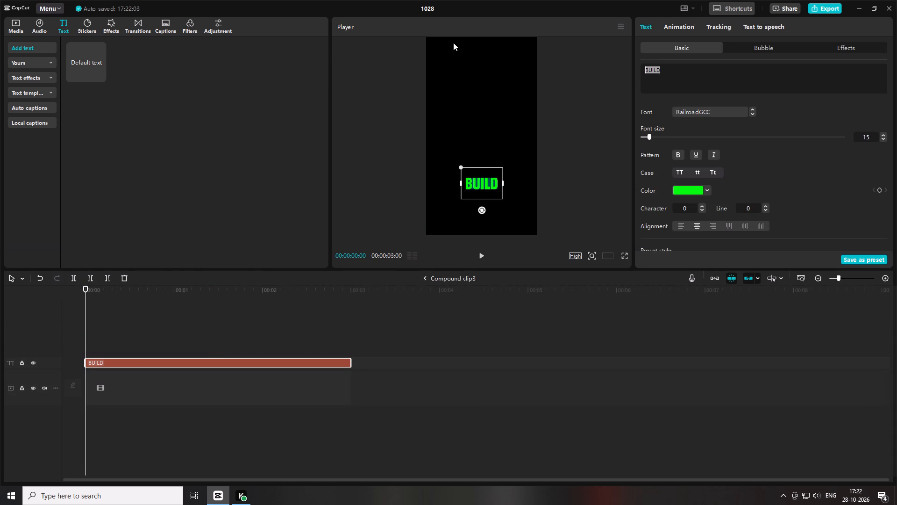
key(shift+c)
text(ERTAI)
key(shift+n)
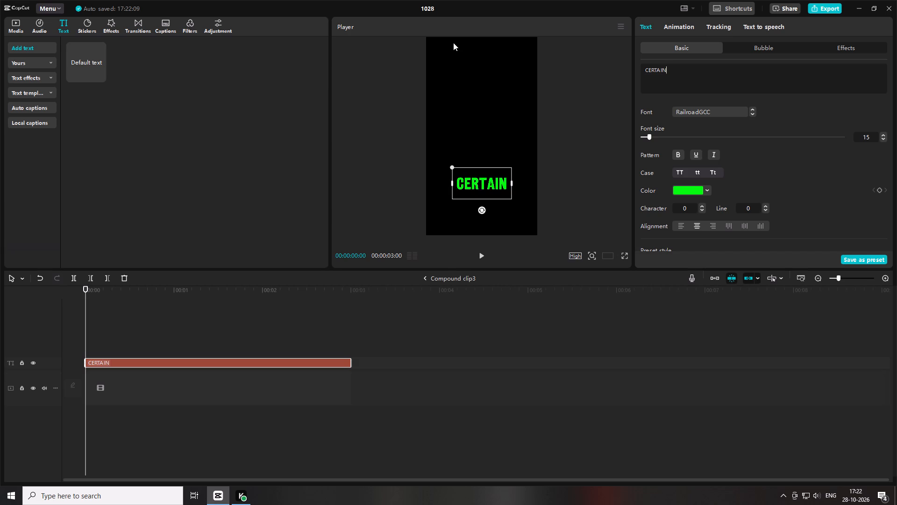
click(427, 277)
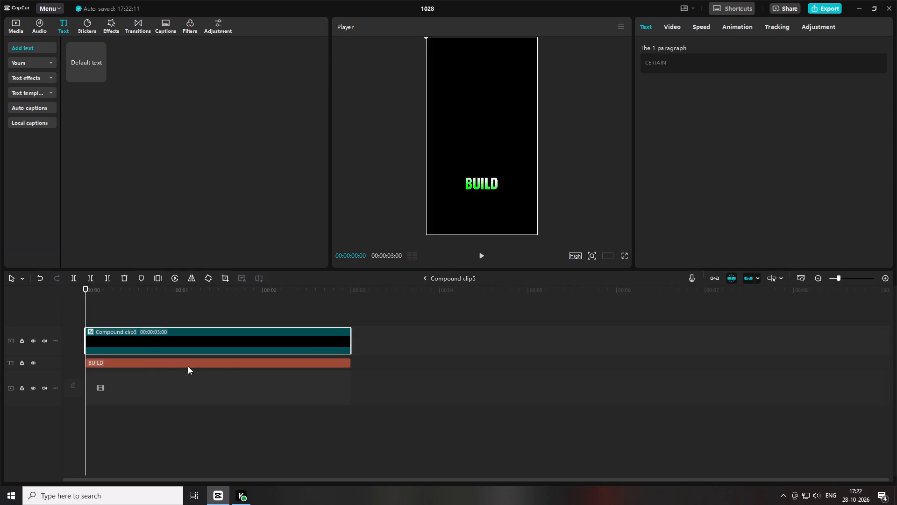
Change the white BUILD text inside Compound clip5 to CERTAIN as well.
click(153, 357)
click(192, 365)
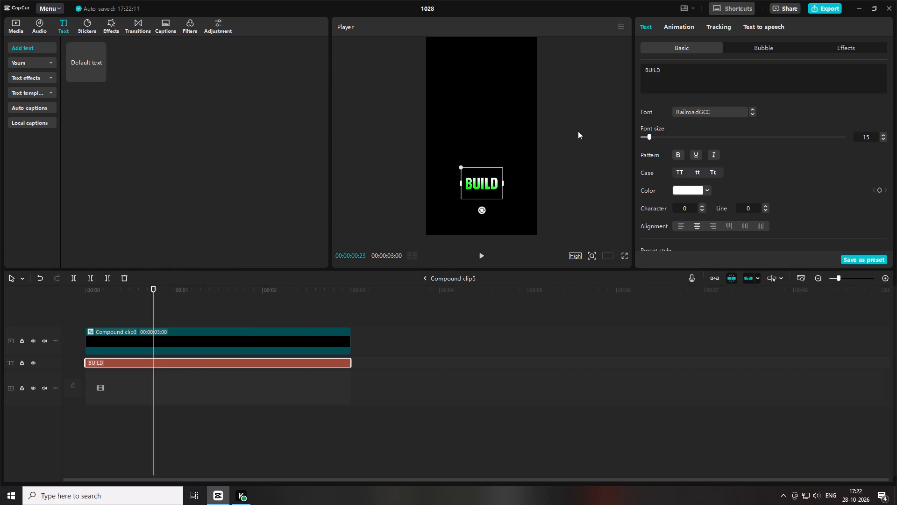
drag(693, 73, 412, 53)
text(CER)
text(TAIL)
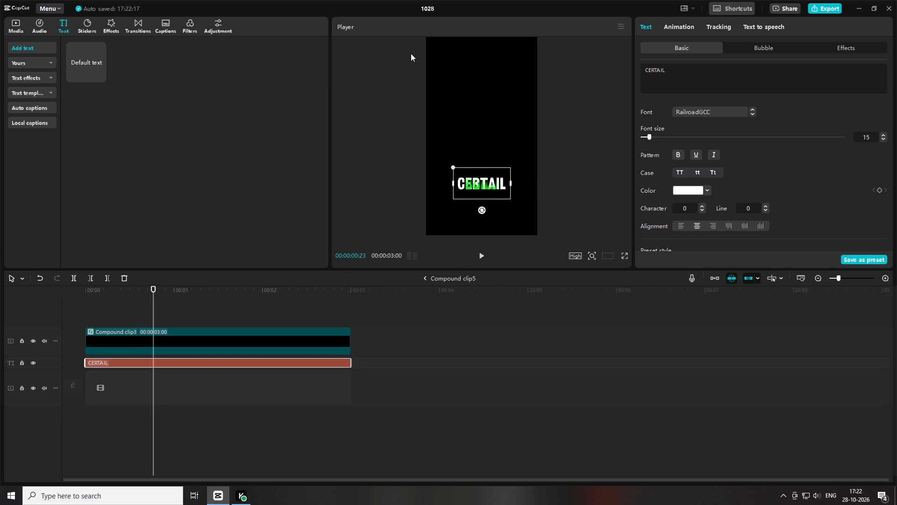
key(shift+BackSpace)
key(shift+m)
key(shift+BackSpace)
key(shift+n)
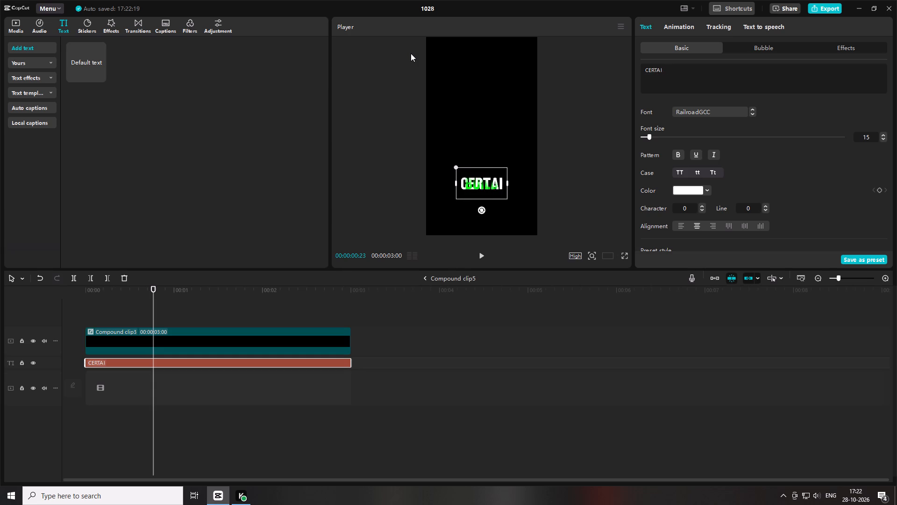
click(393, 314)
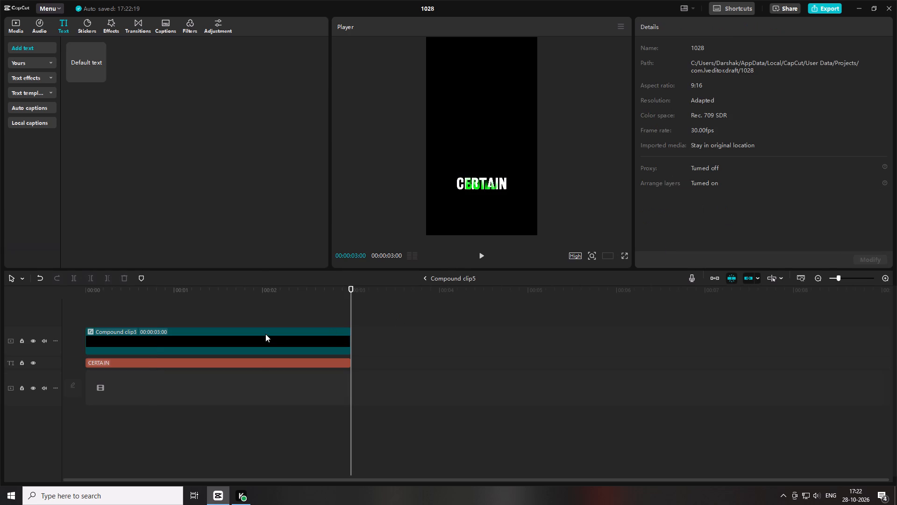
Check the green nested CERTAIN text, and play the caption on the main timeline.
double_click(265, 334)
double_click(419, 278)
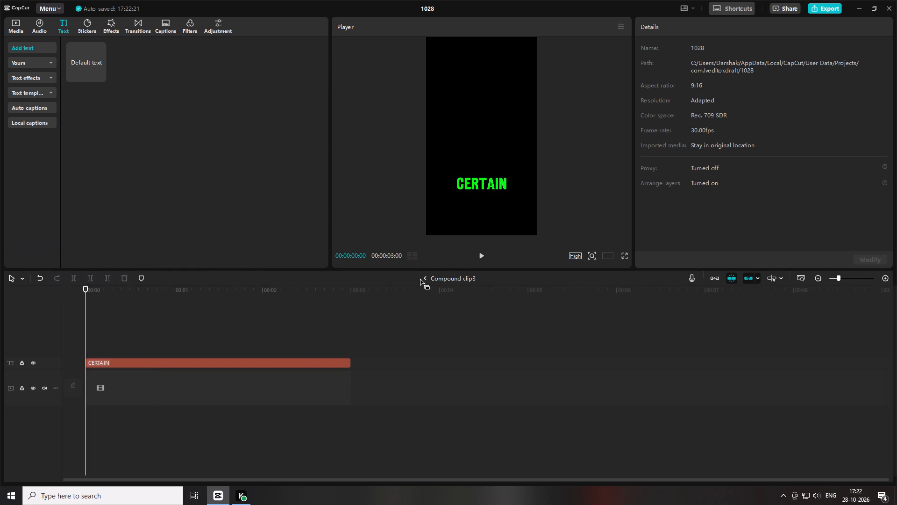
click(423, 278)
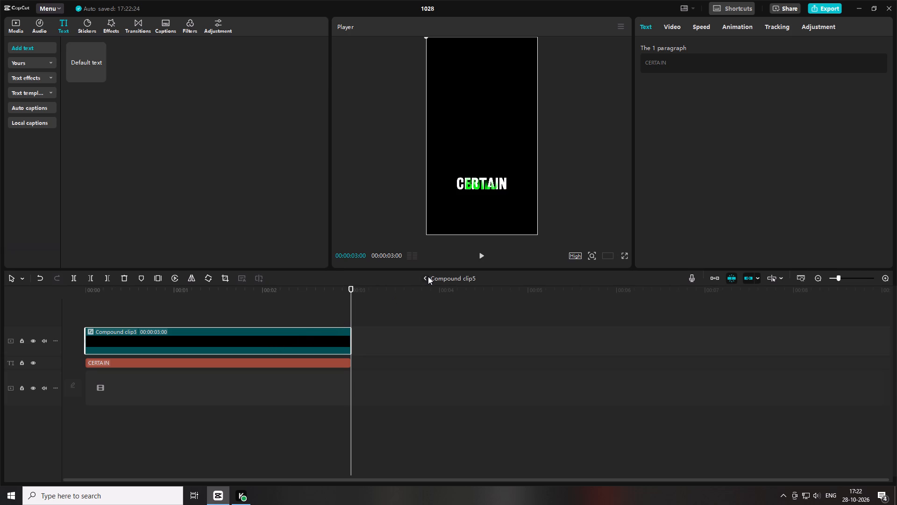
click(428, 276)
key(space)
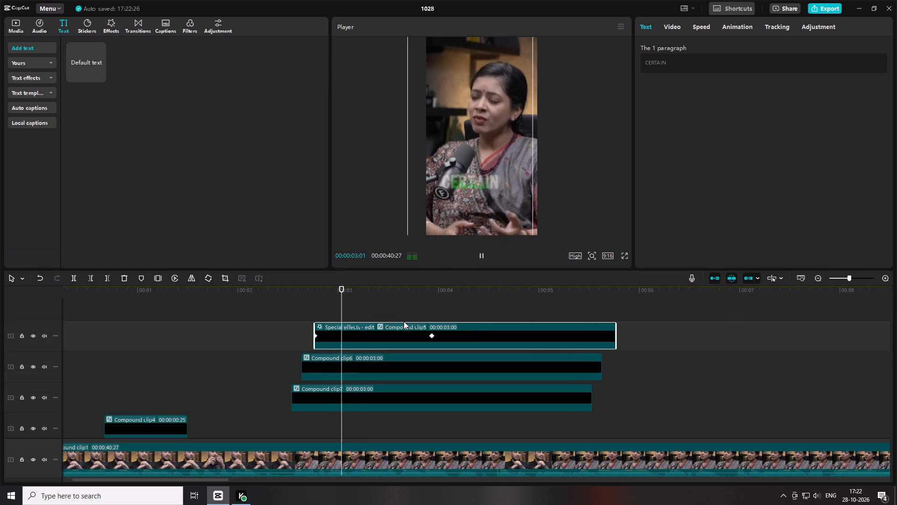
key(space)
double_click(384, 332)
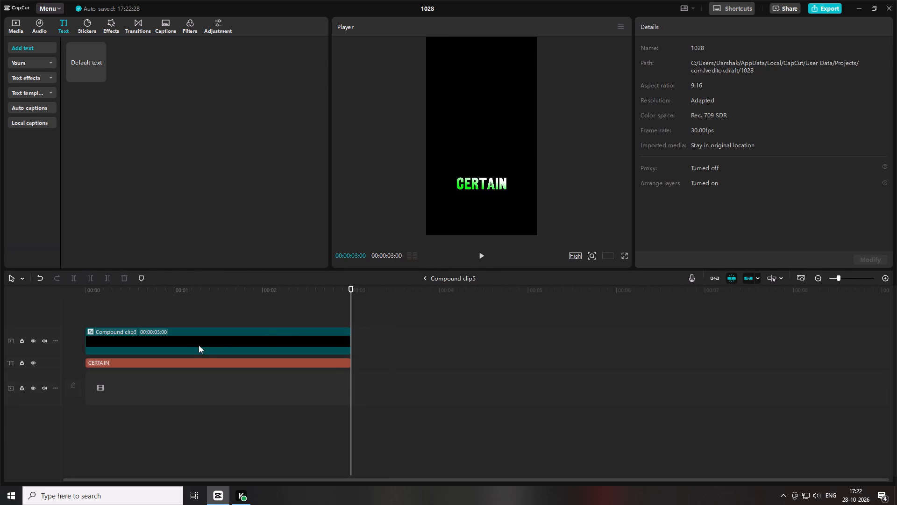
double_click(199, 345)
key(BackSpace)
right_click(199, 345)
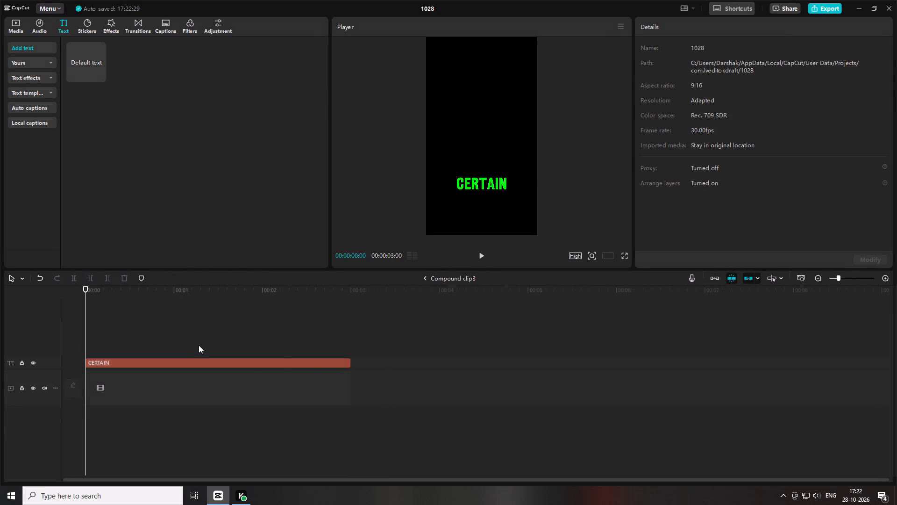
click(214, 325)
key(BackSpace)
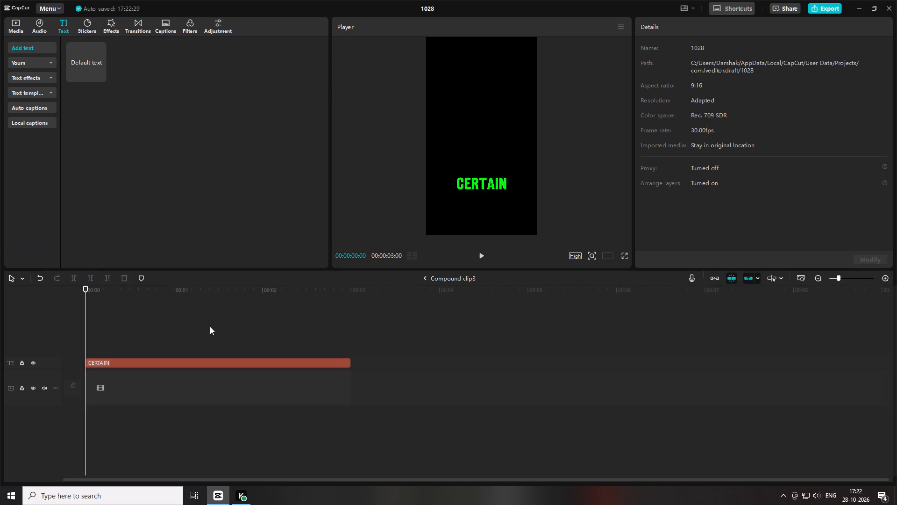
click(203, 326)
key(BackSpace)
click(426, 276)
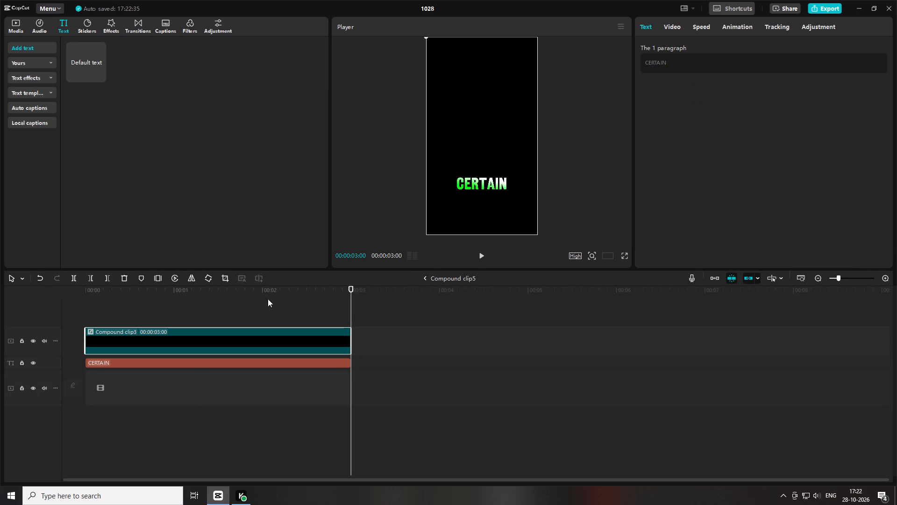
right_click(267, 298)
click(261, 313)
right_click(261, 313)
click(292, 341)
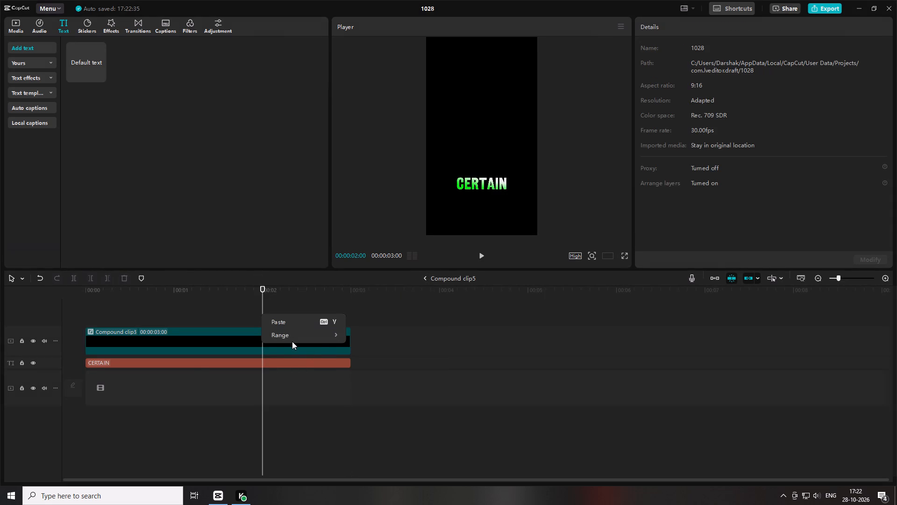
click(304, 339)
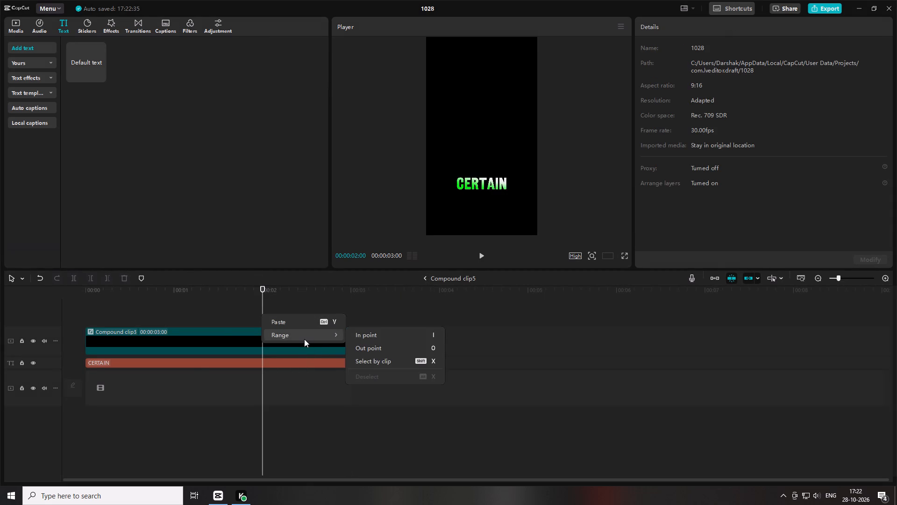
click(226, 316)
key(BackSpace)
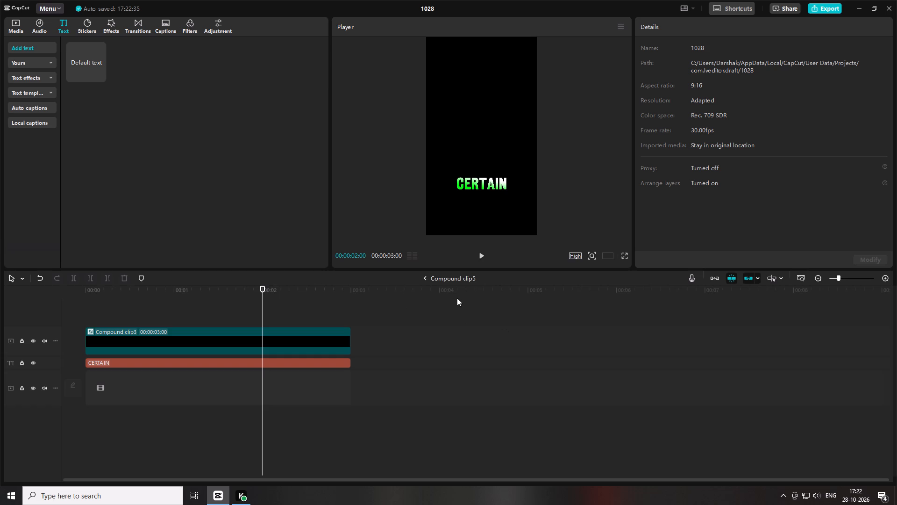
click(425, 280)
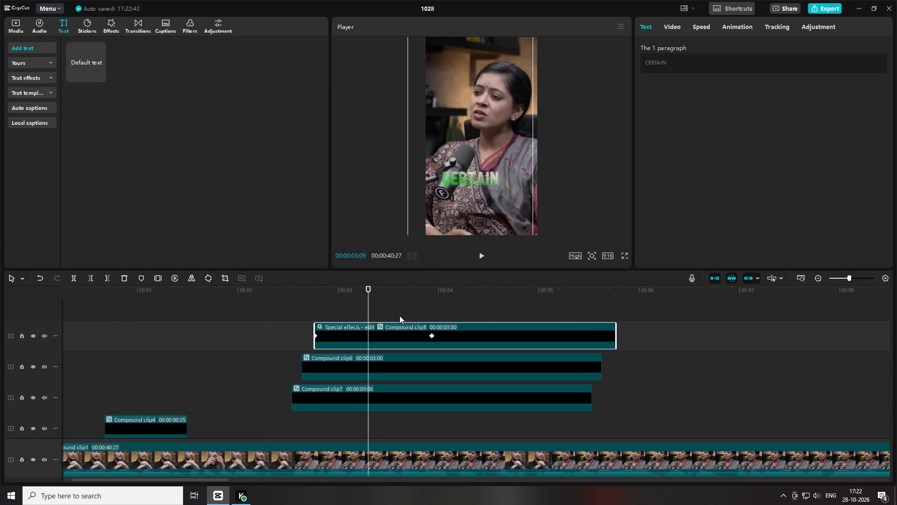
Recolour the green CERTAIN text in the nested Compound clip3 to a deep pink.
double_click(372, 328)
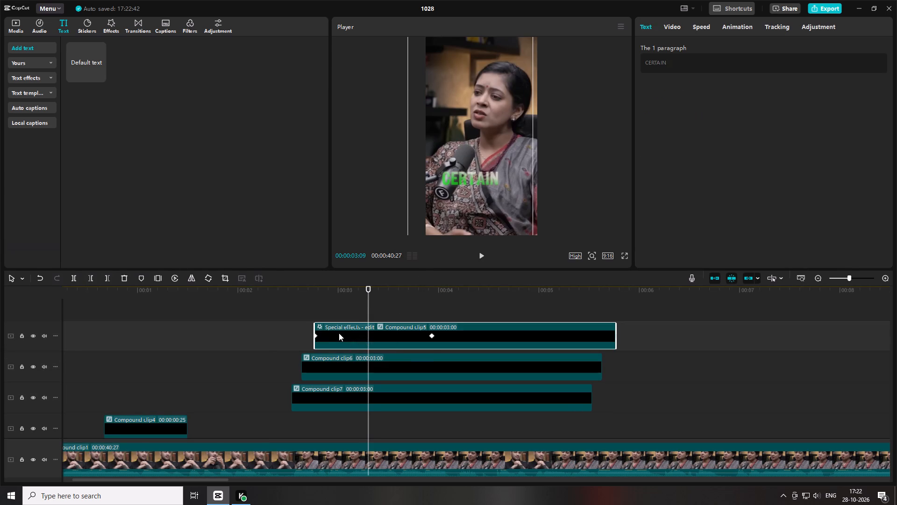
double_click(340, 334)
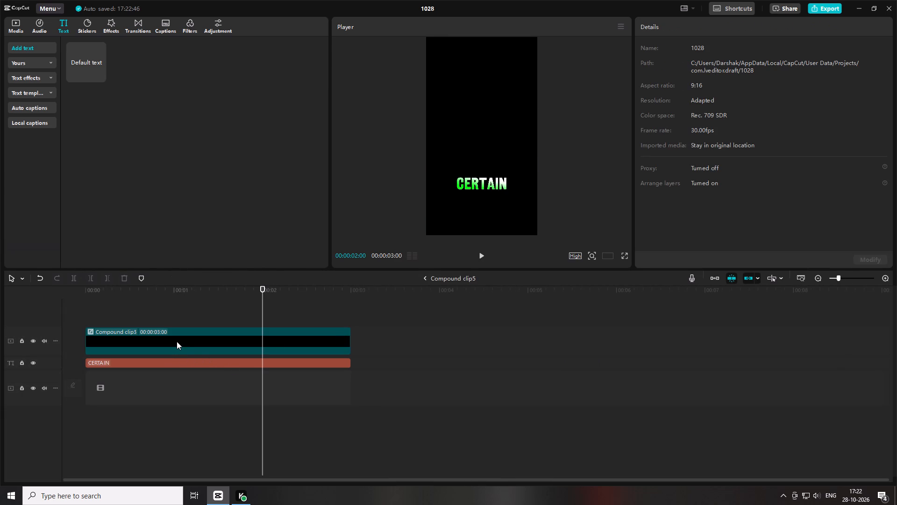
double_click(177, 341)
click(151, 361)
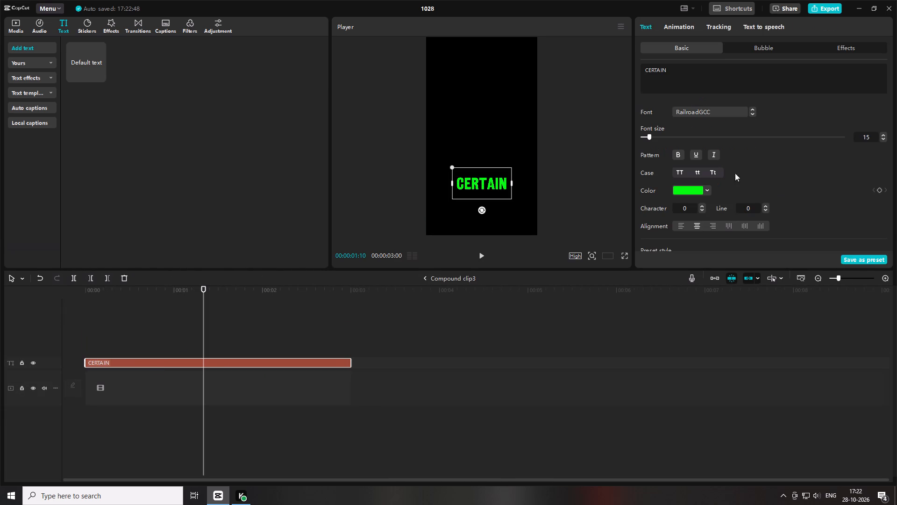
click(693, 190)
click(697, 316)
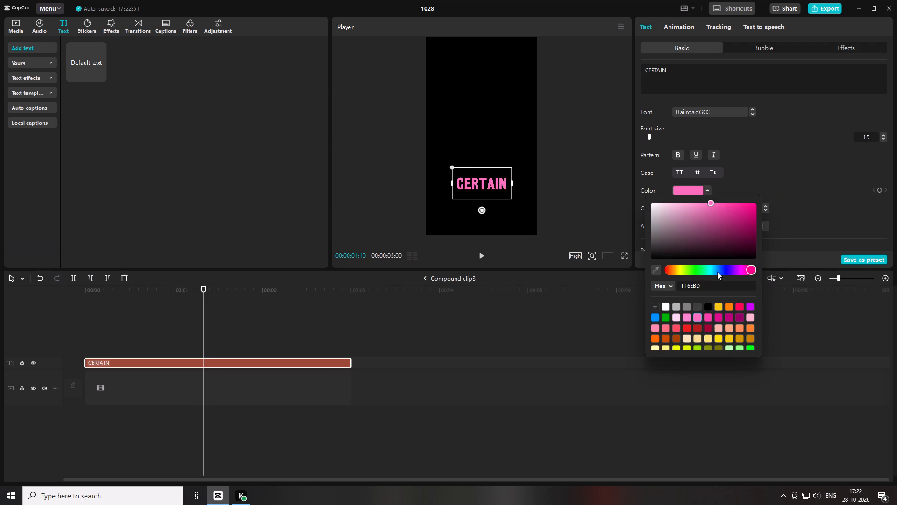
drag(738, 217, 736, 204)
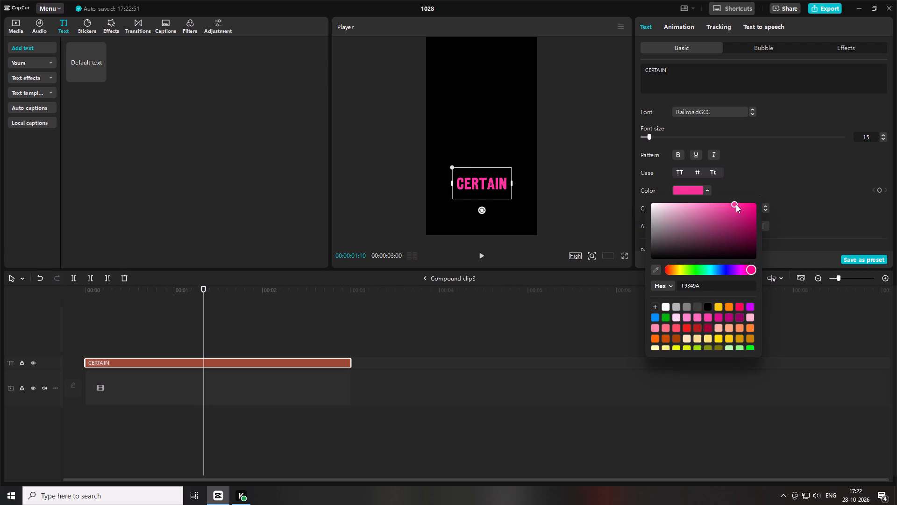
drag(736, 204, 740, 211)
click(794, 175)
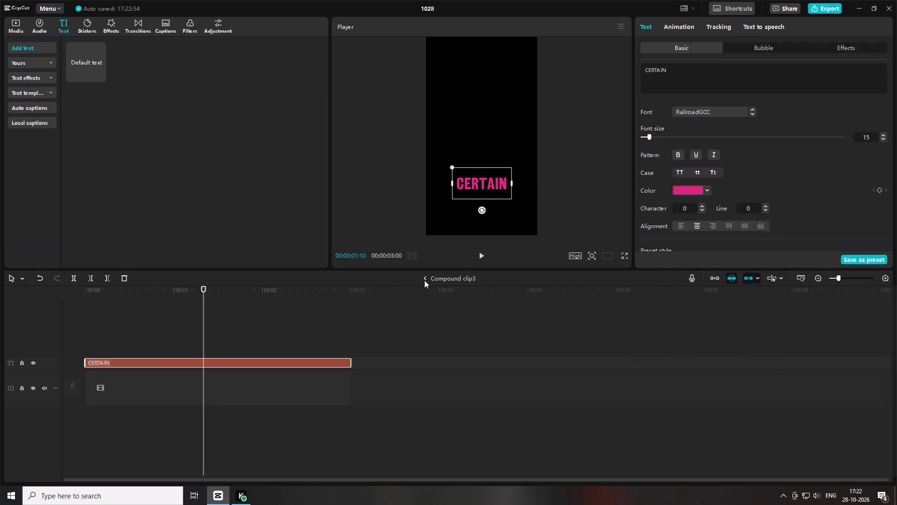
click(427, 278)
Return to the main timeline and play the recoloured CERTAIN caption from about 00:00:03:09.
right_click(283, 303)
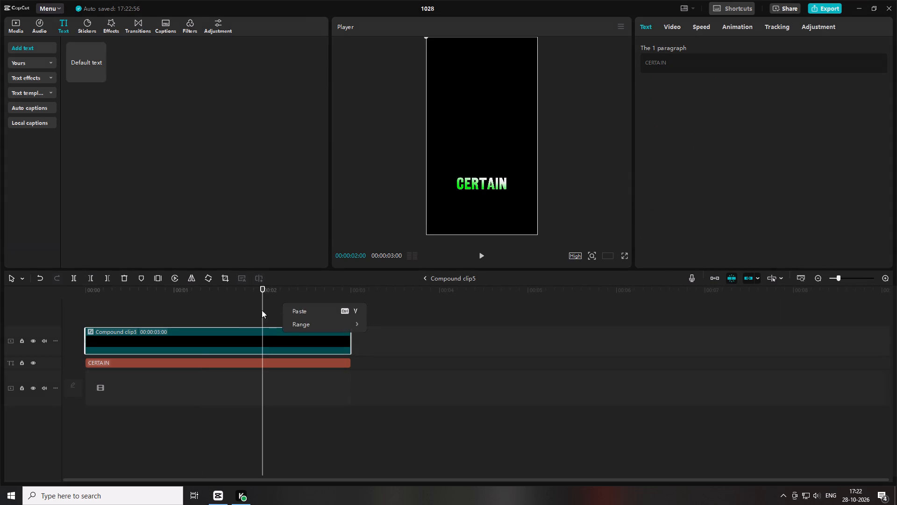
click(244, 310)
click(426, 277)
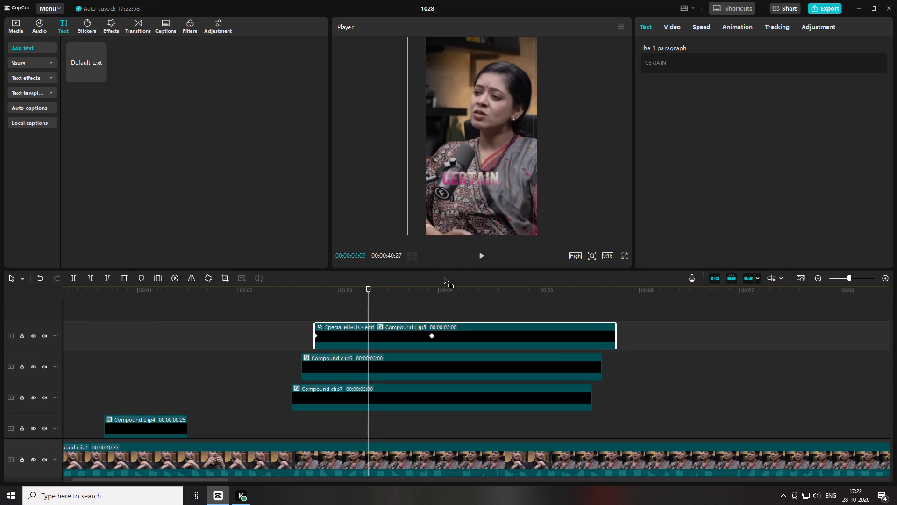
key(space)
key(space)
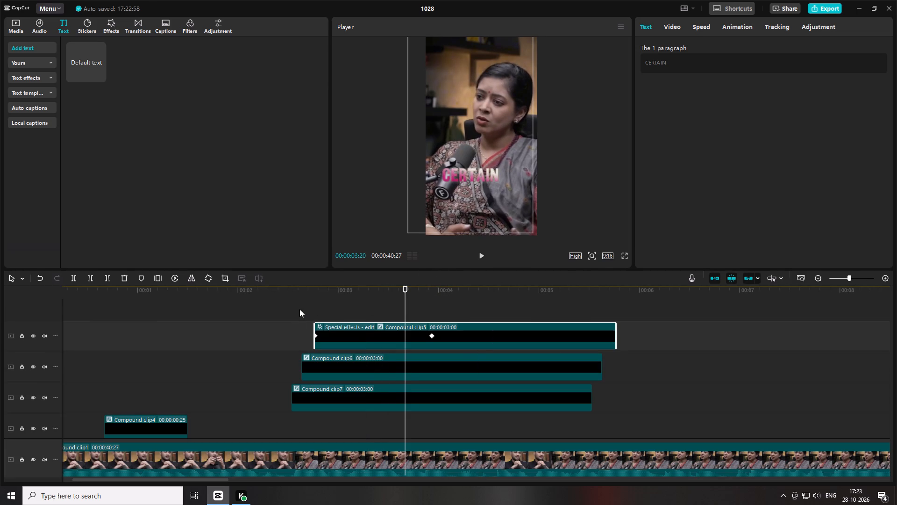
Wrap the CERTAIN clip, Compound clip5, in a new compound clip on the main timeline.
drag(312, 296, 335, 301)
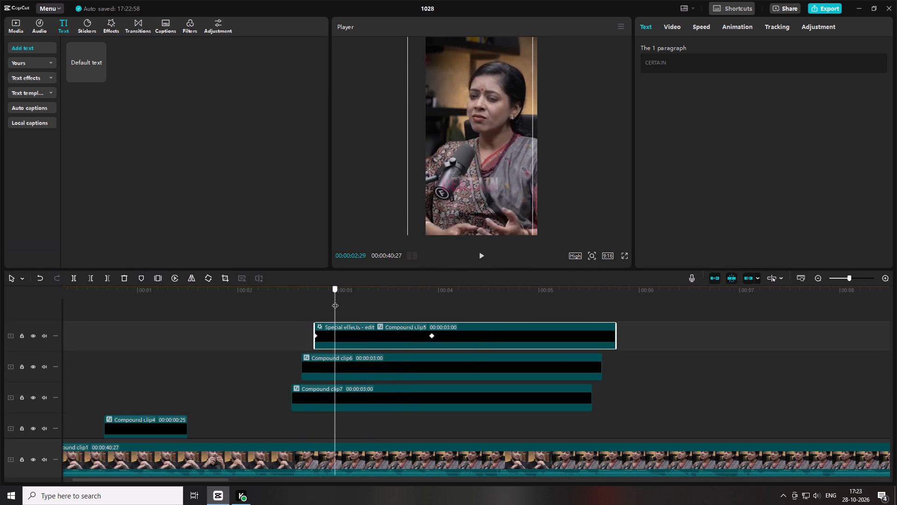
drag(335, 301, 421, 304)
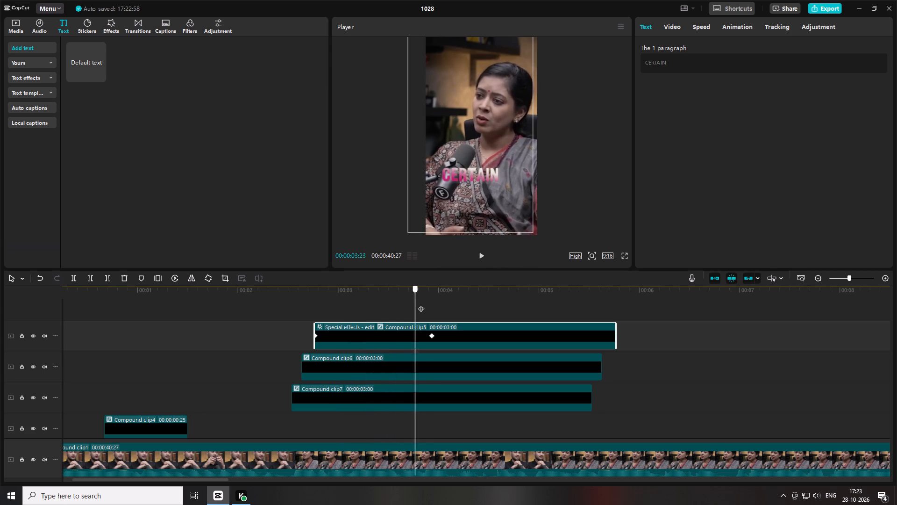
drag(421, 304, 431, 306)
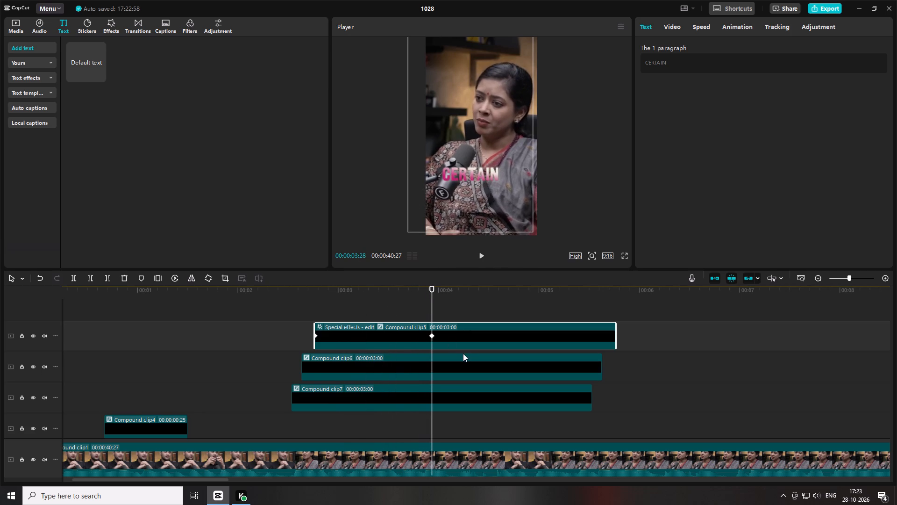
key(alt+g)
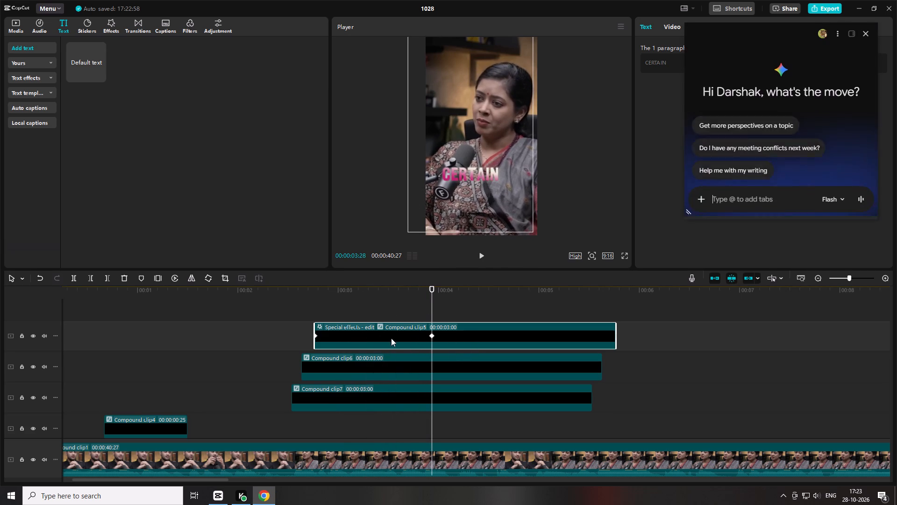
click(867, 36)
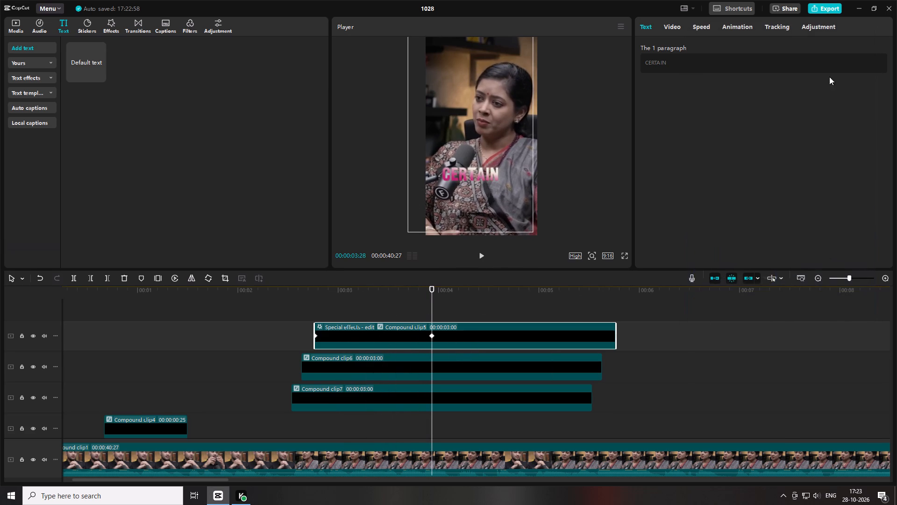
right_click(463, 330)
right_click(522, 332)
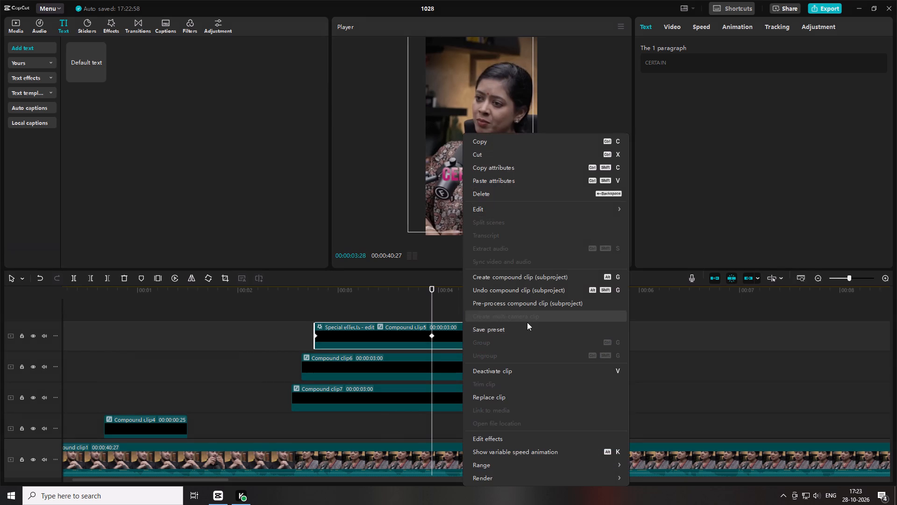
click(526, 273)
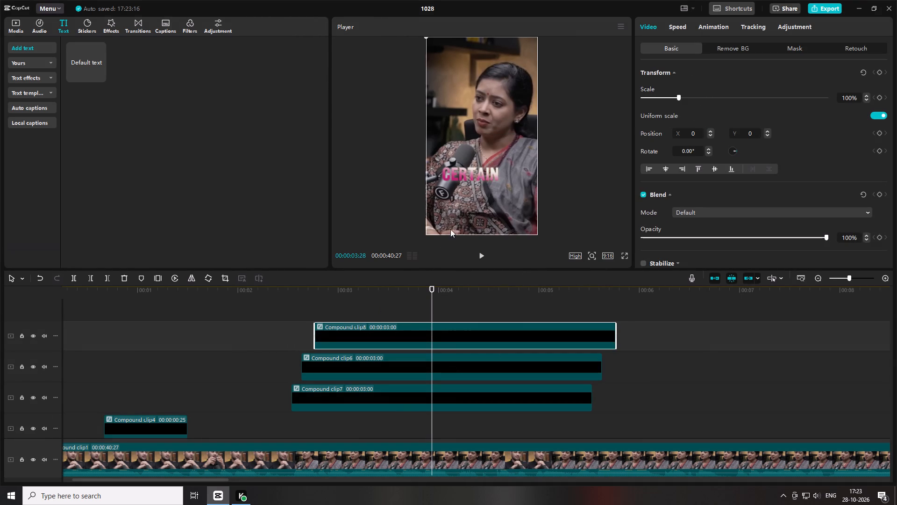
Reposition the nested CERTAIN caption just below "There are", at about X 263, Y -138, checking it in the enlarged preview.
drag(468, 217, 481, 227)
drag(434, 290, 491, 285)
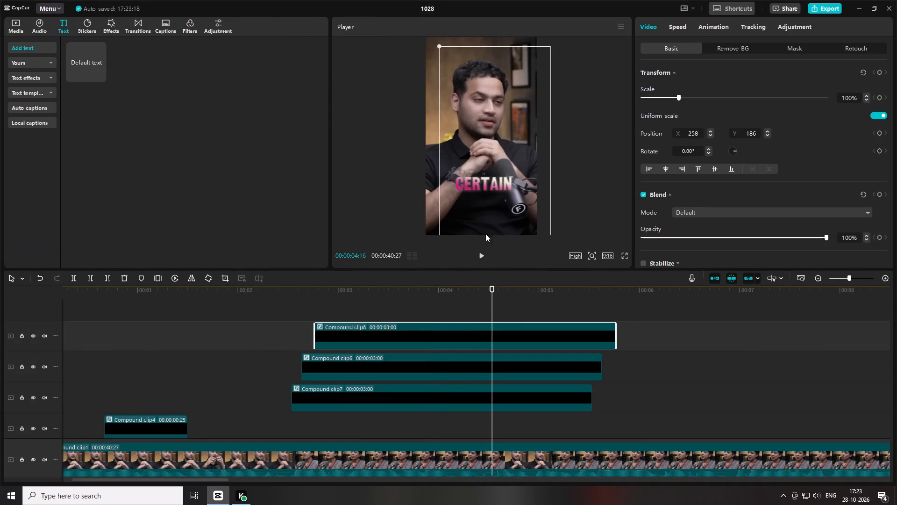
drag(486, 197, 493, 195)
click(590, 255)
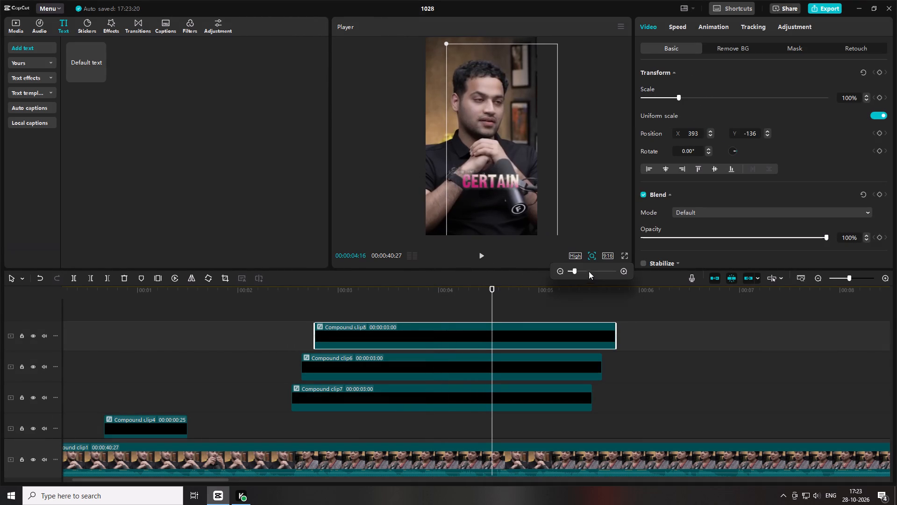
click(589, 274)
scroll(499, 168, down, 2)
drag(500, 209, 488, 213)
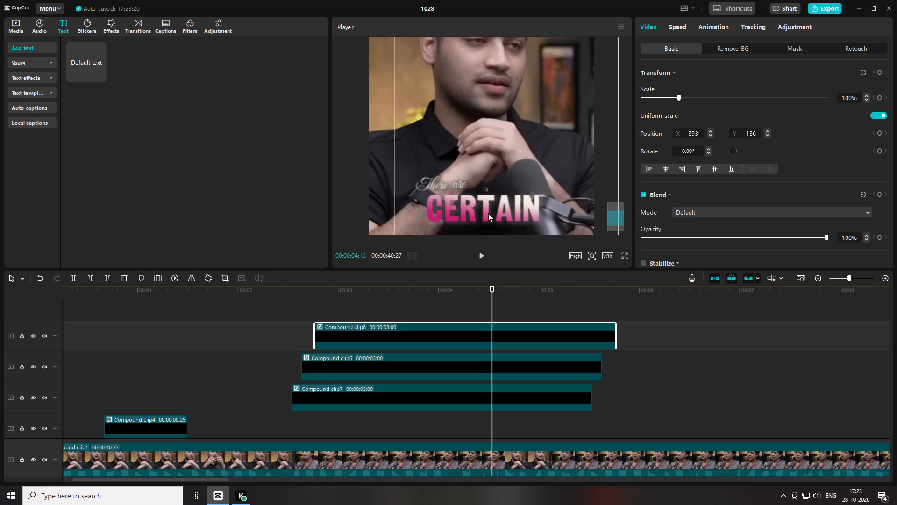
drag(488, 213, 486, 209)
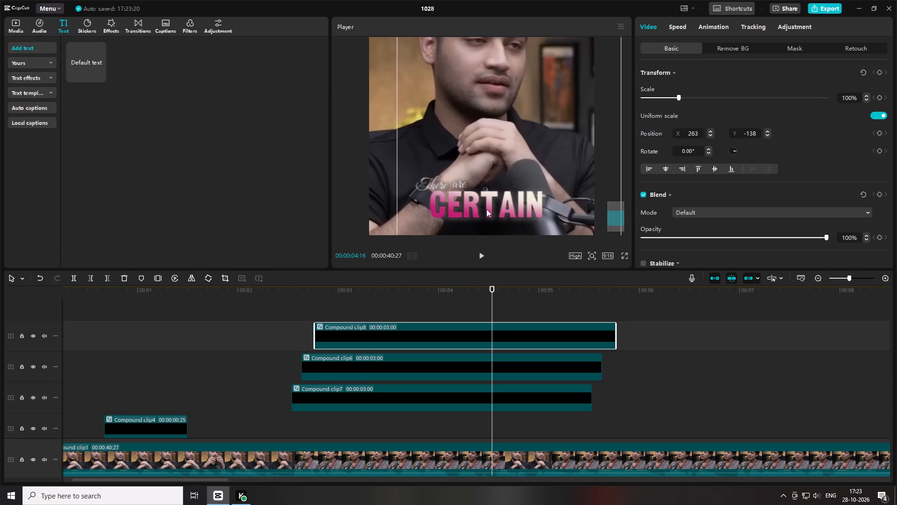
scroll(454, 299, down, 1)
Play the "There are CERTAIN" caption repeatedly from about 00:00:02:13 to check its placement and animation timing.
click(295, 309)
drag(292, 306, 282, 304)
key(space)
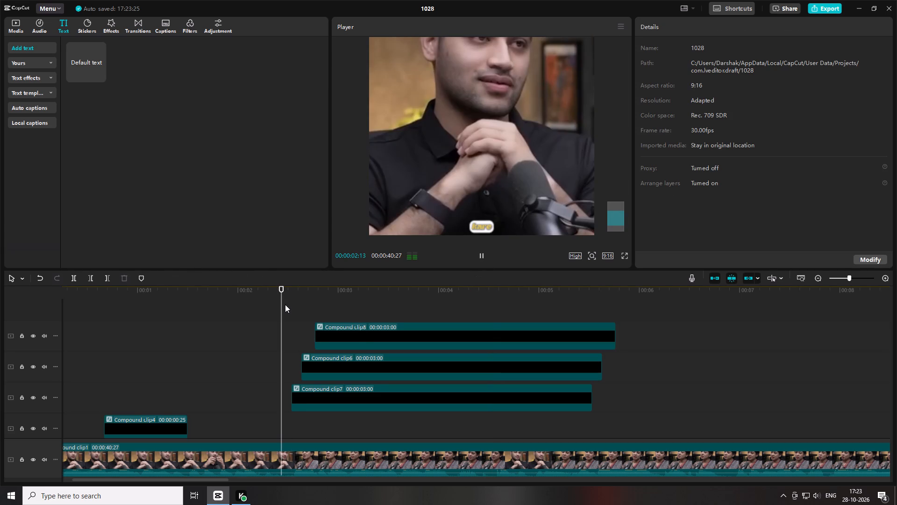
key(space)
click(277, 308)
key(space)
key(space)
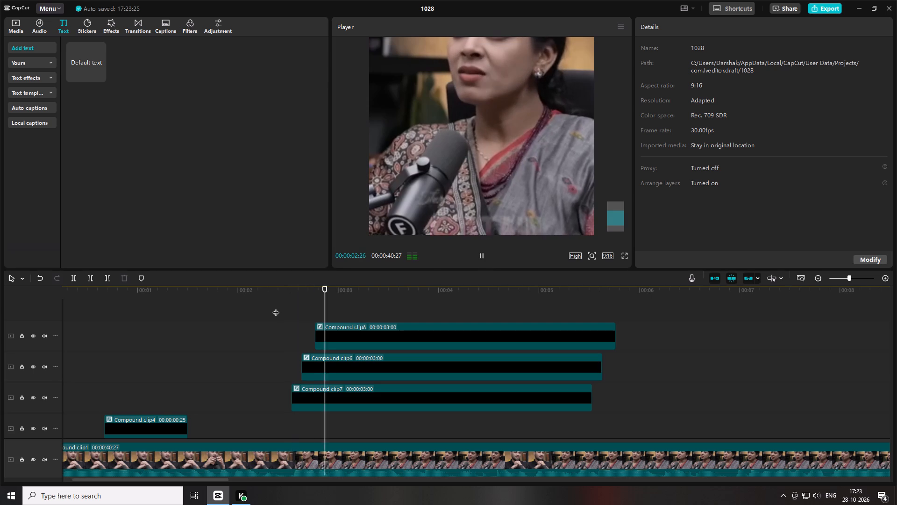
key(space)
key(space)
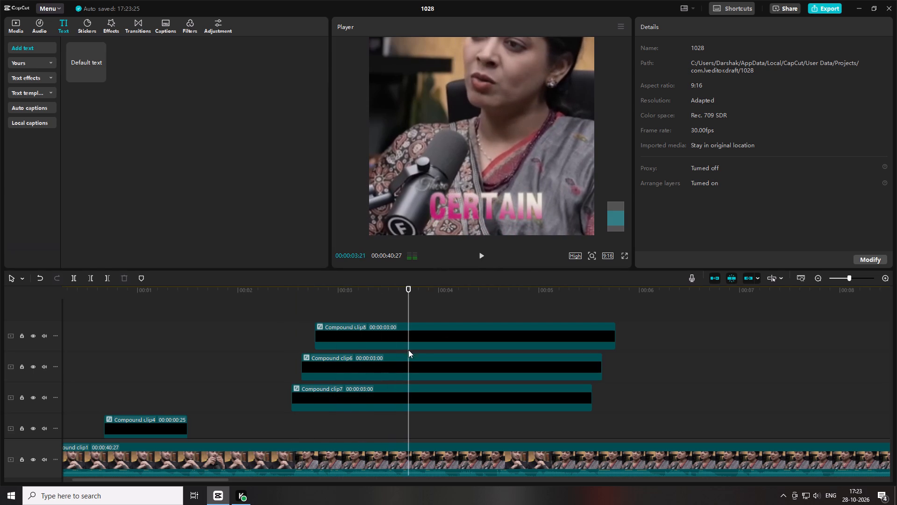
drag(287, 301, 277, 296)
click(285, 293)
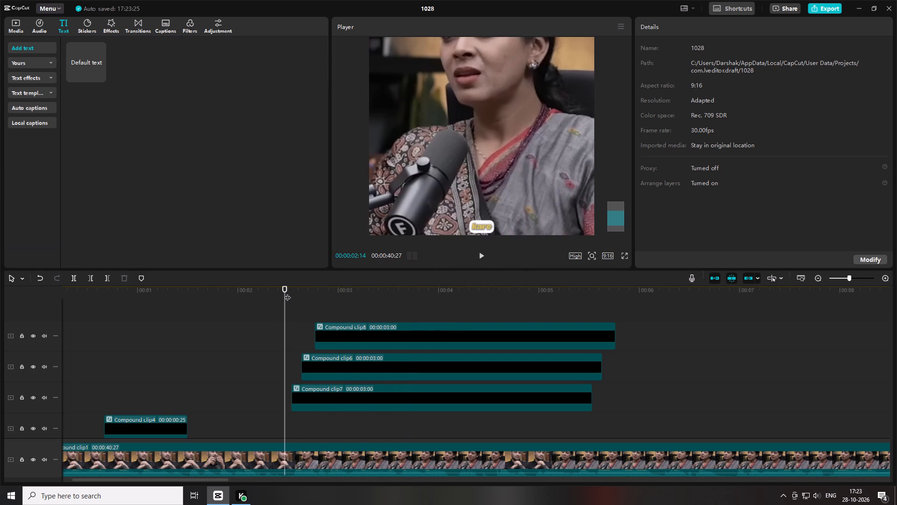
key(space)
key(space)
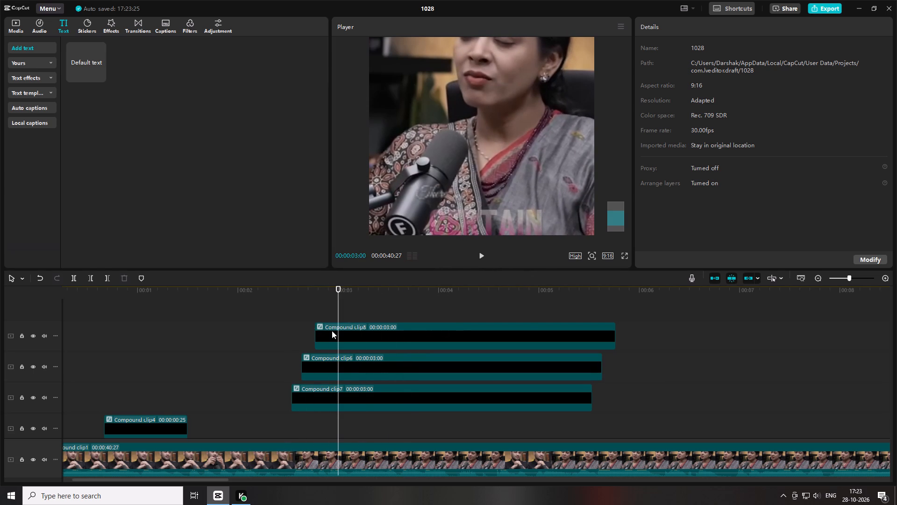
key(space)
key(space)
key(space)
key(space)
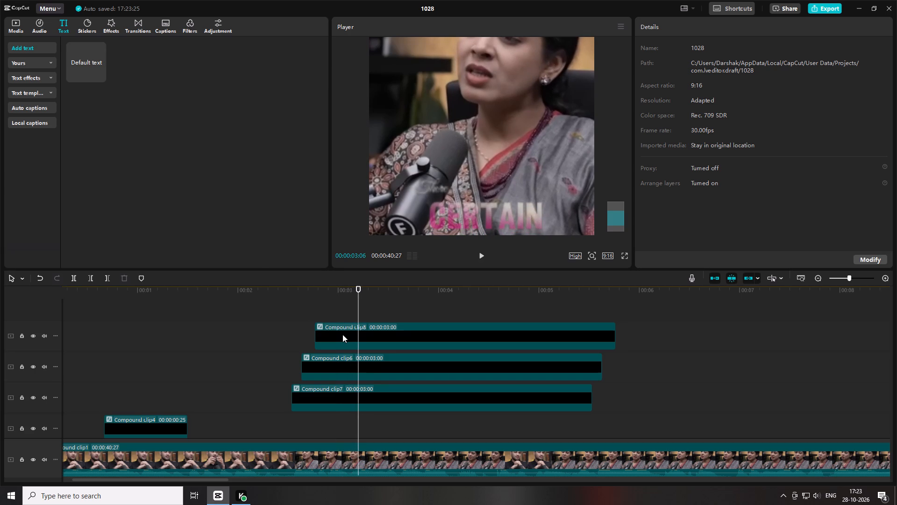
Inside Compound clip8, move the CERTAIN clip's second keyframe earlier, to just past the 1-second mark, and return to the main timeline.
double_click(342, 334)
click(149, 356)
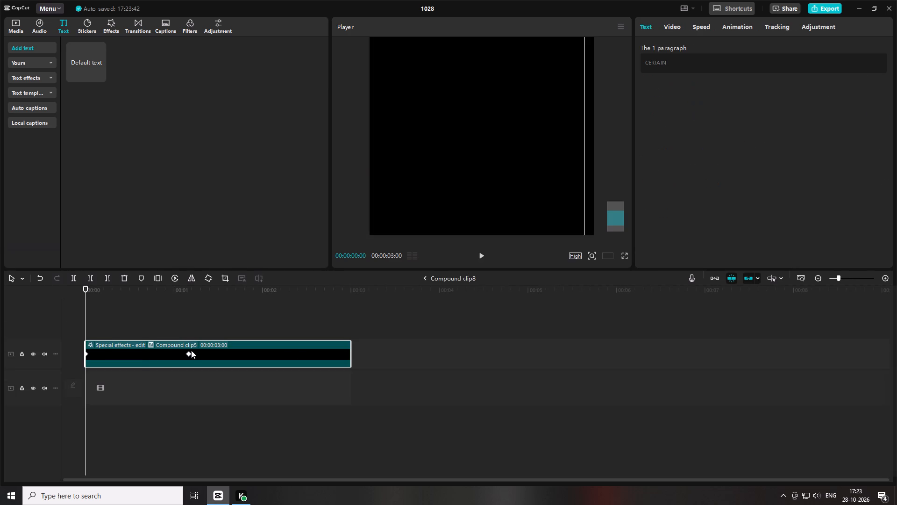
drag(188, 352, 177, 350)
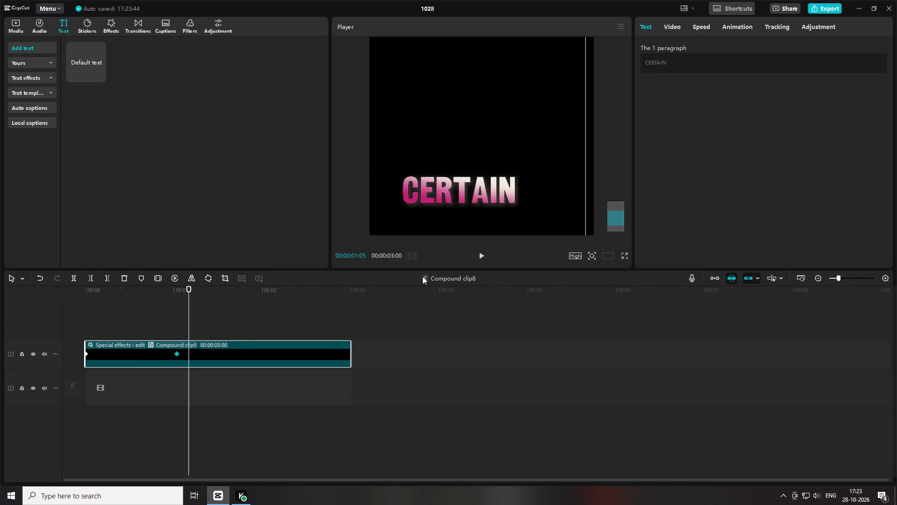
click(422, 276)
Play the CERTAIN caption from 00:00:02:16 to check the retimed animation.
click(291, 288)
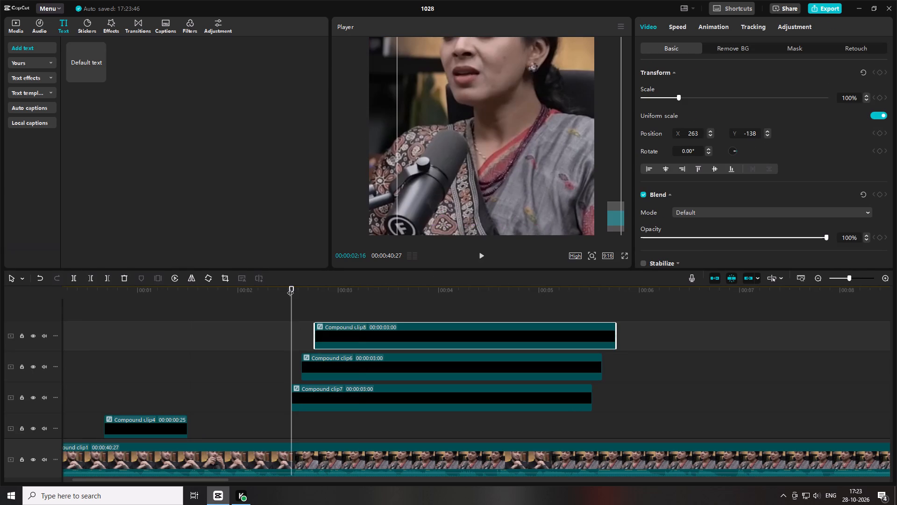
key(space)
key(space)
key(space)
key(space)
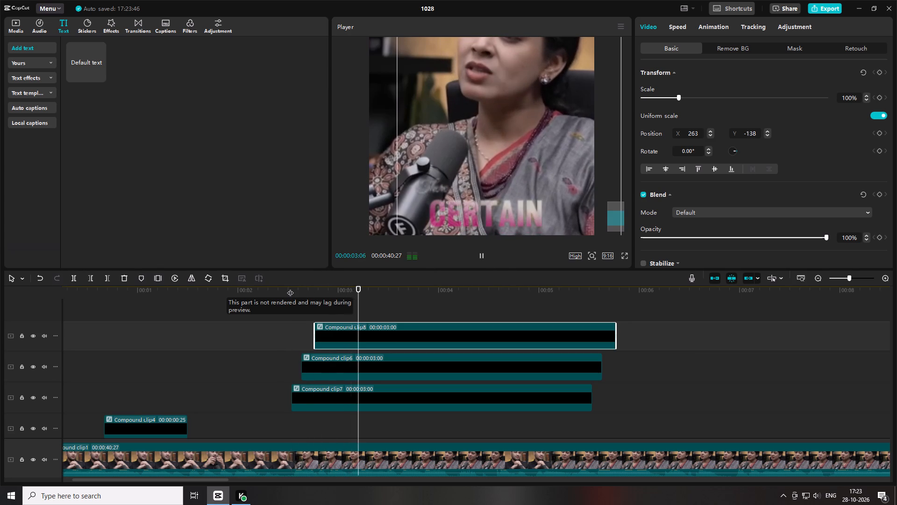
key(space)
key(space)
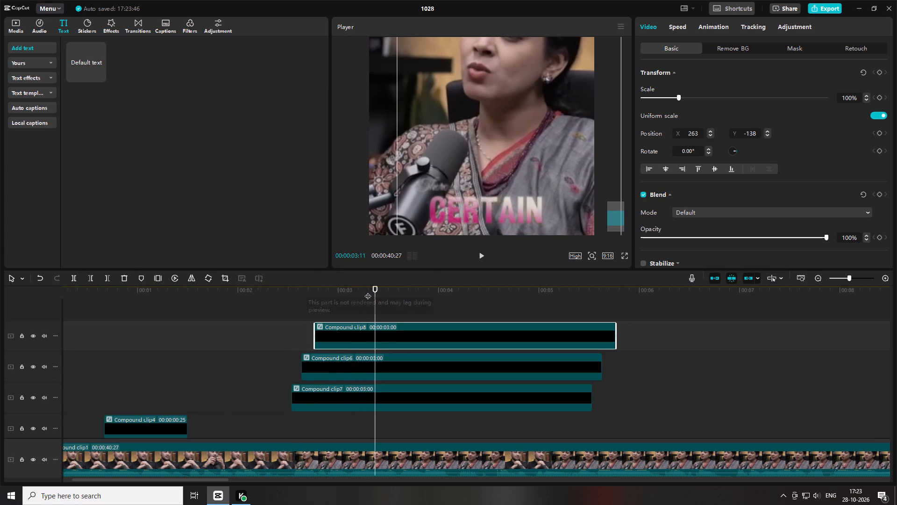
click(369, 291)
Duplicate the "are" caption clip, Compound clip6, placing the copy at 00:00:02:27.
click(334, 368)
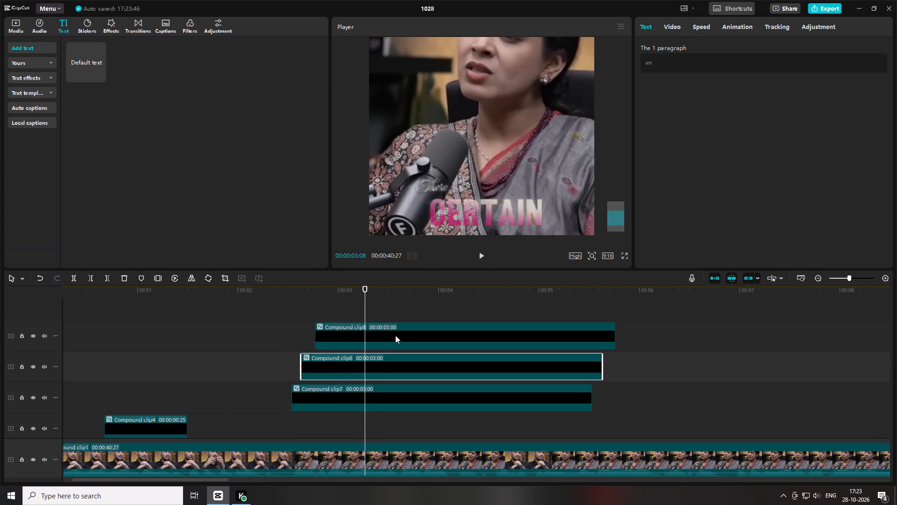
key(ctrl+c)
click(347, 290)
key(space)
key(space)
drag(346, 289, 345, 289)
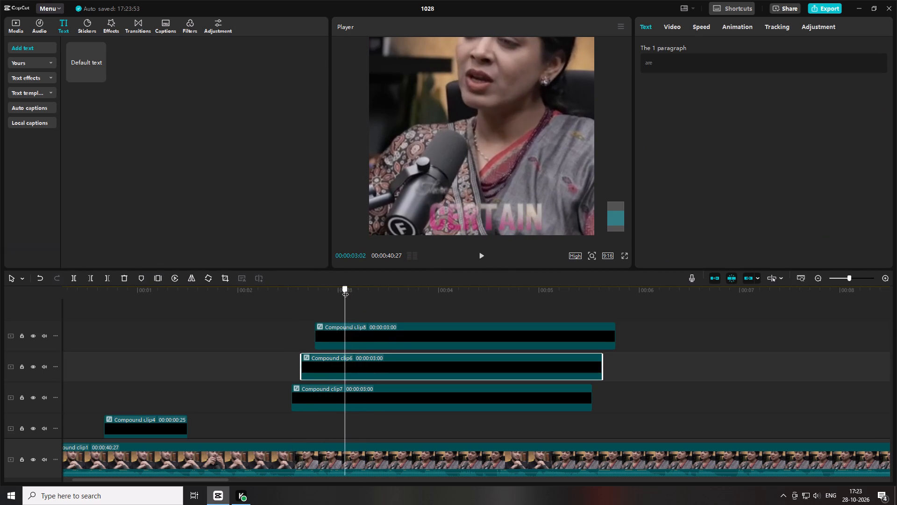
drag(345, 289, 328, 286)
key(ctrl+v)
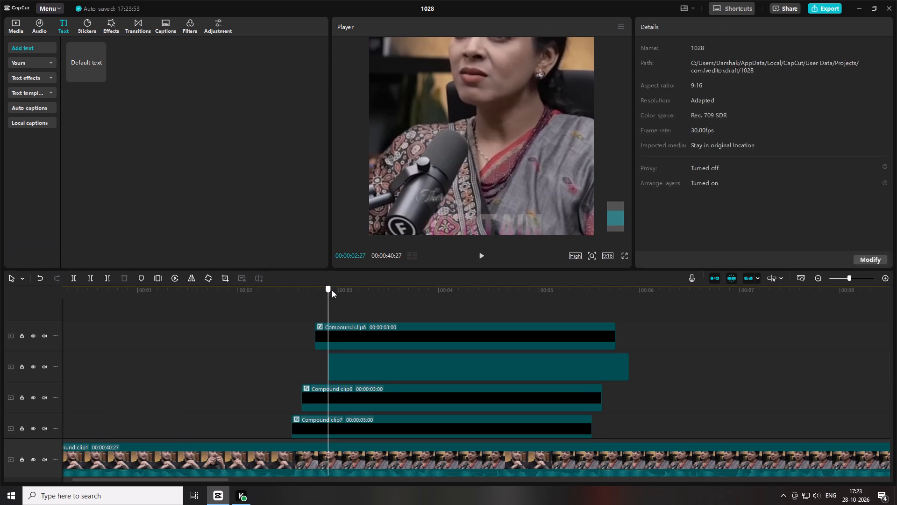
Change the text inside the duplicated caption clip from "are" to "ways" and return to the main timeline.
double_click(350, 357)
click(198, 359)
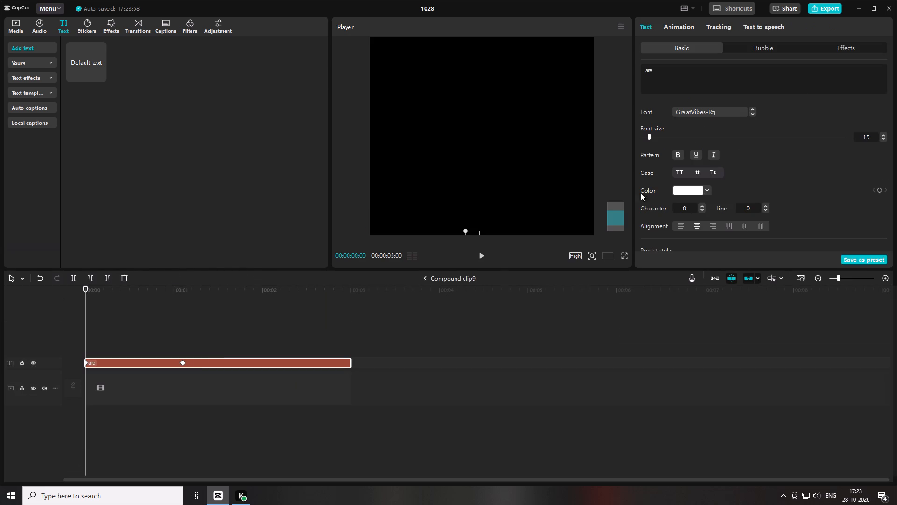
drag(716, 78, 339, 79)
drag(700, 79, 419, 63)
text(wa)
key(y)
key(s)
click(424, 277)
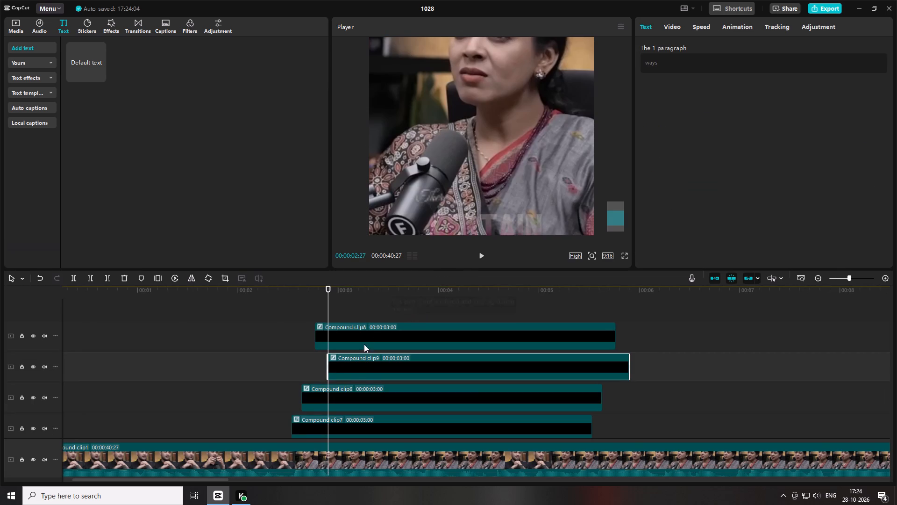
Position the "ways" caption just beneath the end of CERTAIN, using the frame at 00:00:04:08.
drag(520, 182, 521, 199)
drag(416, 291, 467, 293)
scroll(496, 185, down, 3)
drag(502, 175, 508, 194)
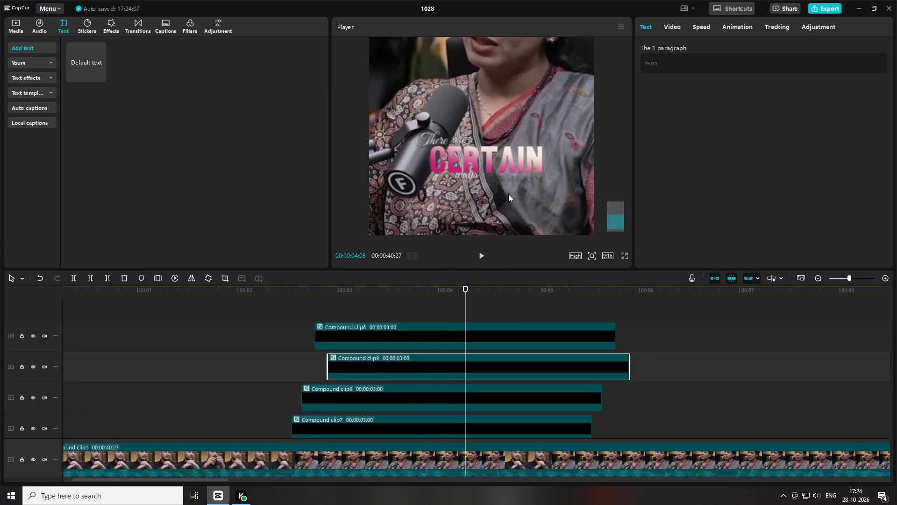
drag(508, 194, 580, 196)
Shift the "ways" clip and the CERTAIN clip each about two frames earlier on the timeline.
drag(347, 362, 340, 362)
drag(336, 337, 331, 338)
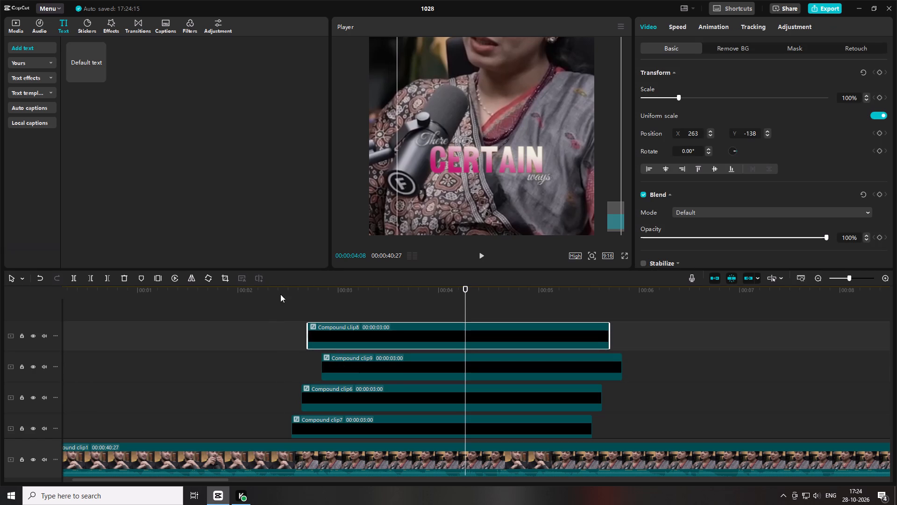
Play the "There are CERTAIN ways" caption from its start to check the word timing.
click(281, 294)
scroll(285, 307, down, 6)
key(space)
key(space)
click(366, 403)
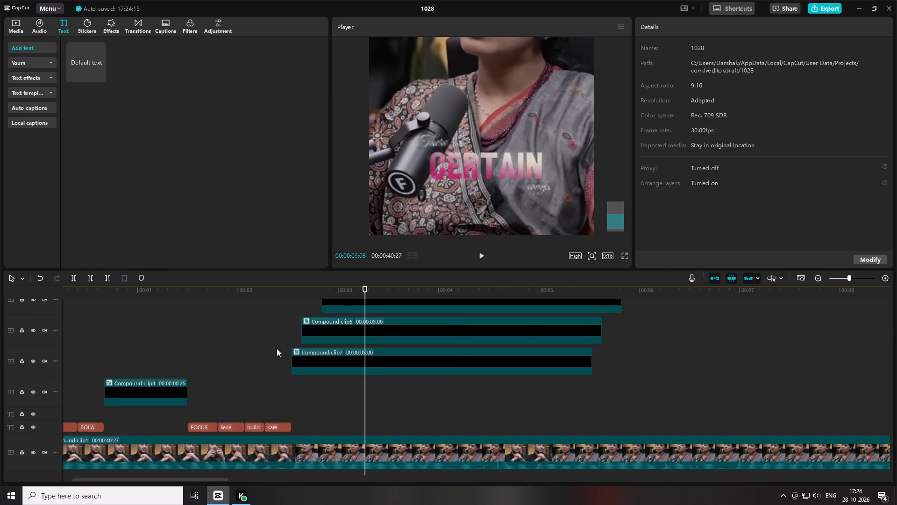
click(299, 295)
click(295, 294)
key(space)
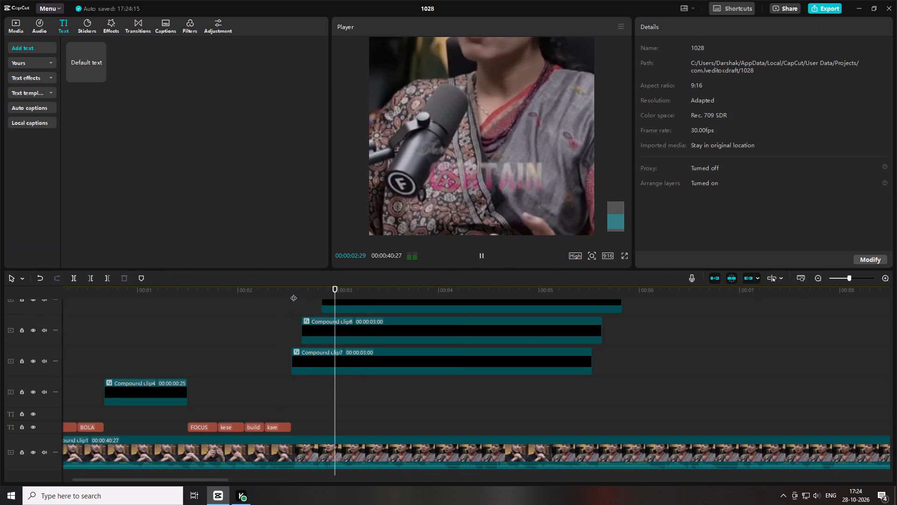
key(space)
key(space)
key(space)
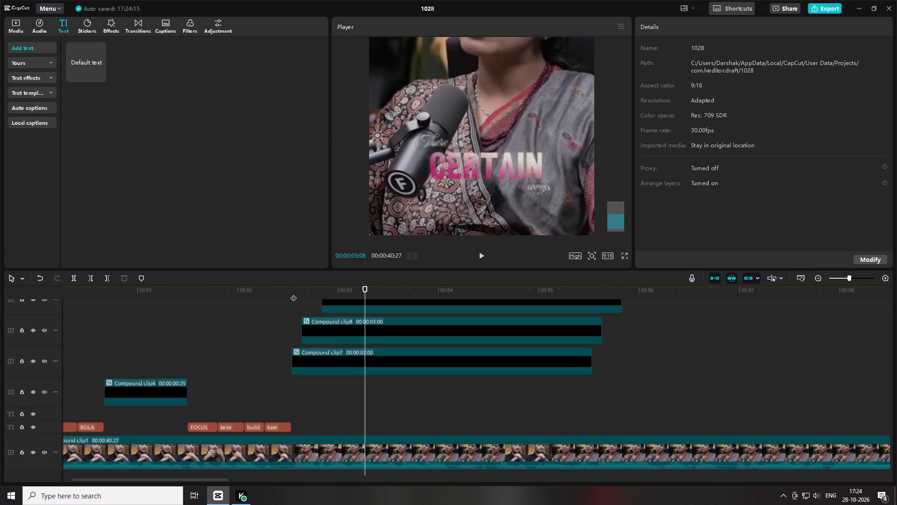
Replay the "There are CERTAIN ways" caption around 00:00:03:13 to check its word timing.
key(space)
key(space)
key(space)
key(space)
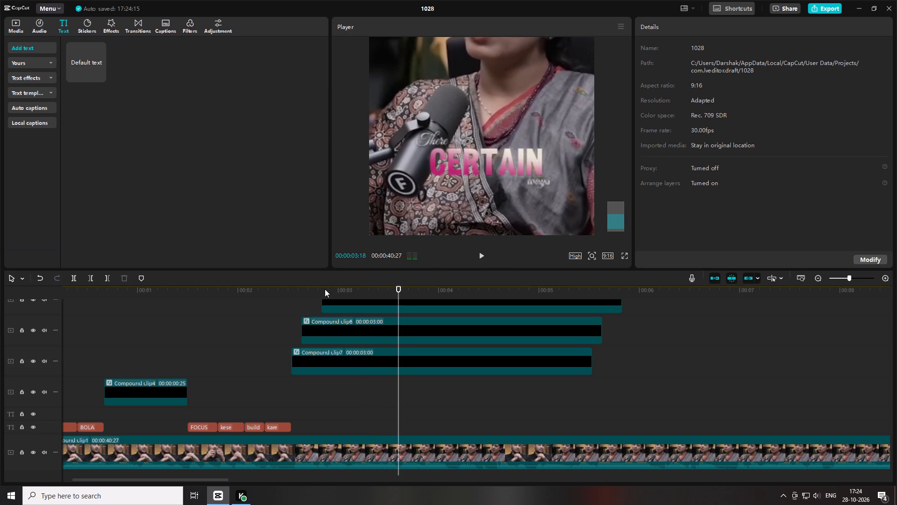
key(space)
key(space)
drag(399, 291, 383, 296)
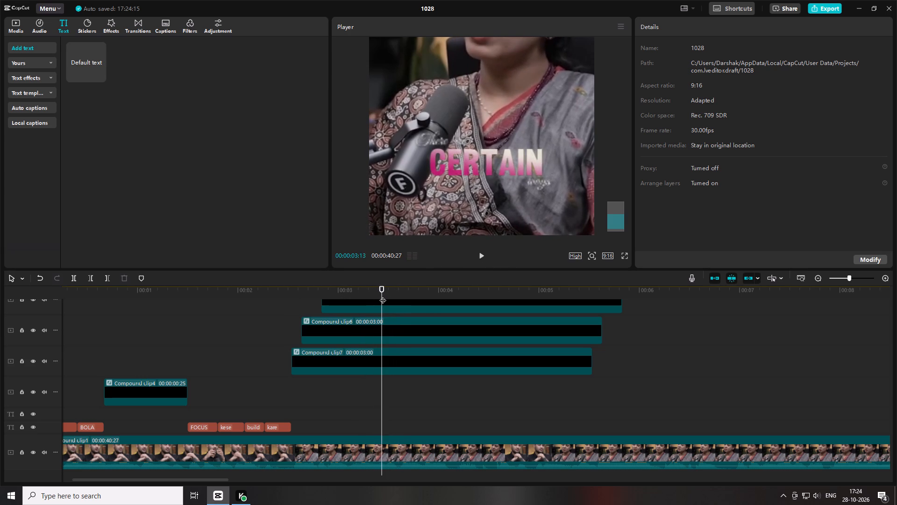
key(space)
click(383, 296)
click(384, 296)
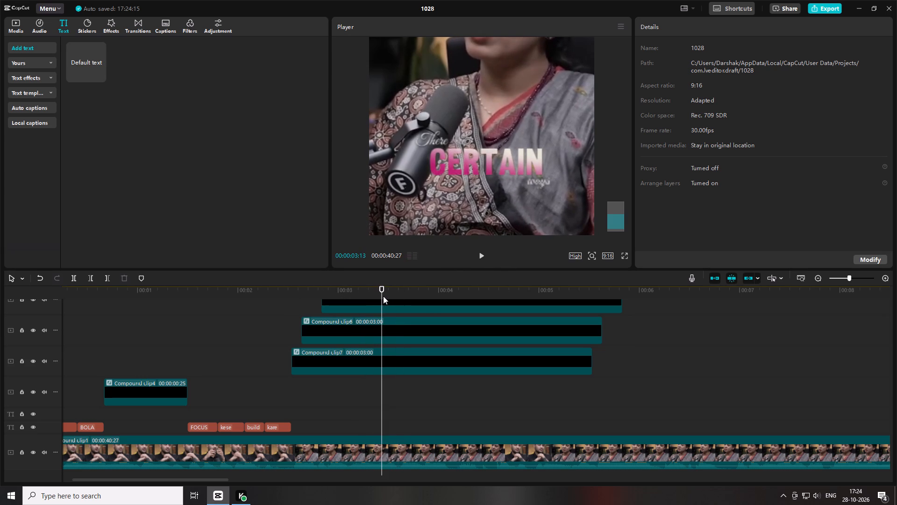
Fit the whole vertical frame in the preview and watch the clip full screen from the start through the CERTAIN caption.
click(592, 255)
drag(583, 270, 576, 269)
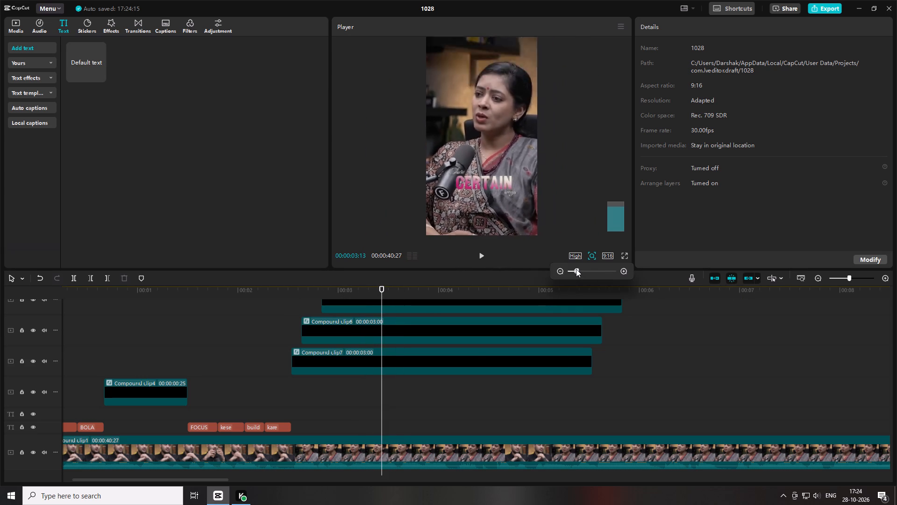
drag(576, 269, 575, 268)
click(593, 190)
click(627, 258)
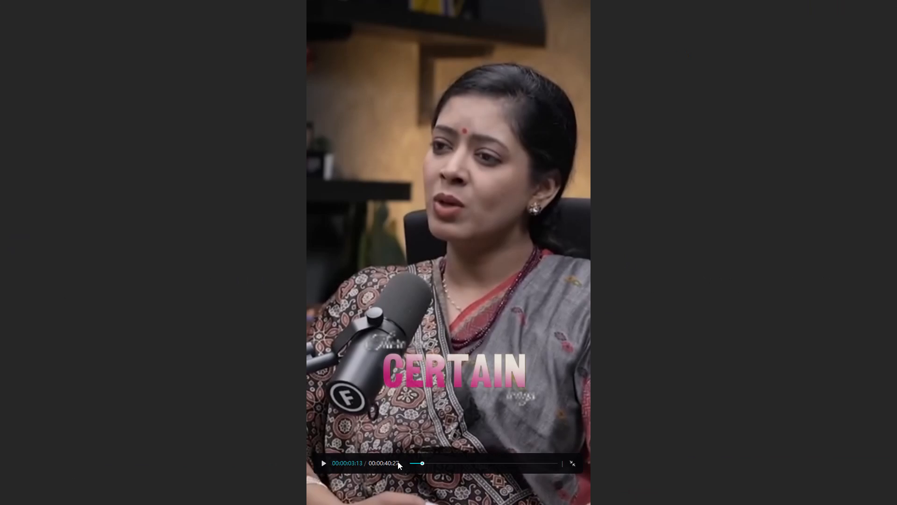
drag(418, 462, 333, 472)
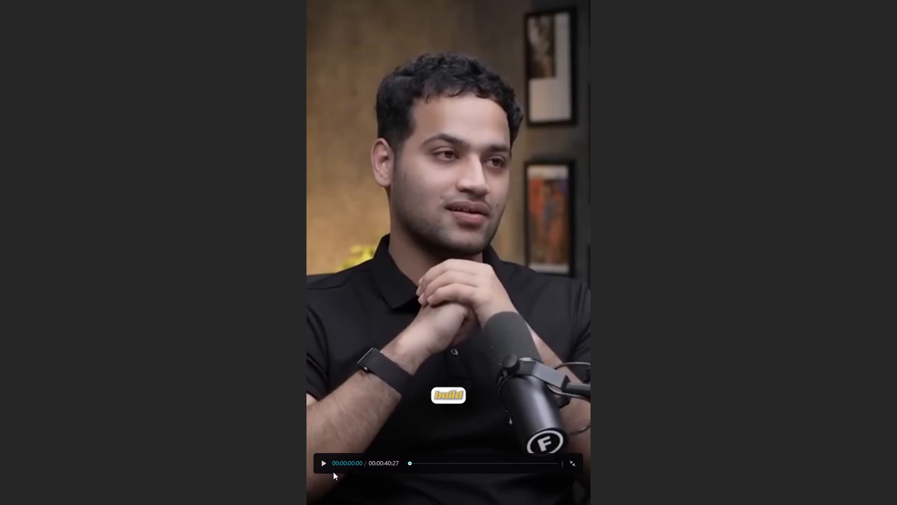
key(space)
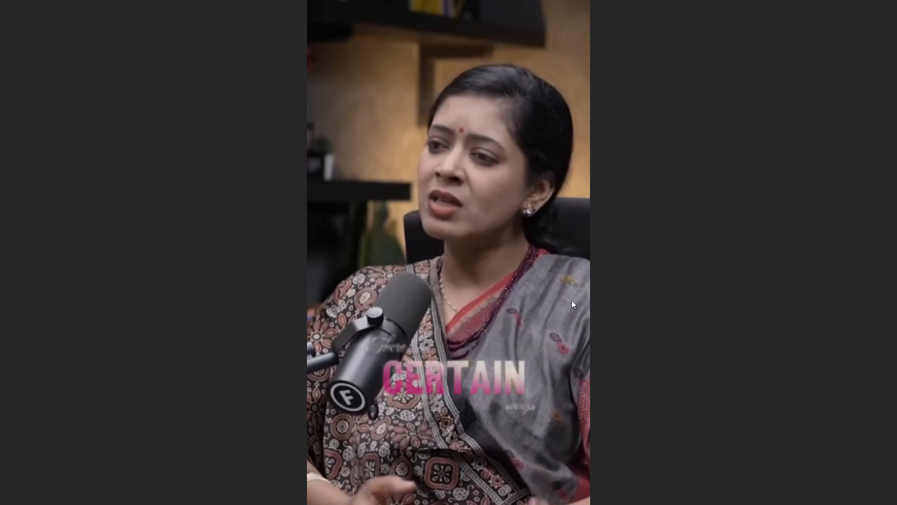
key(space)
drag(561, 378, 605, 396)
click(572, 462)
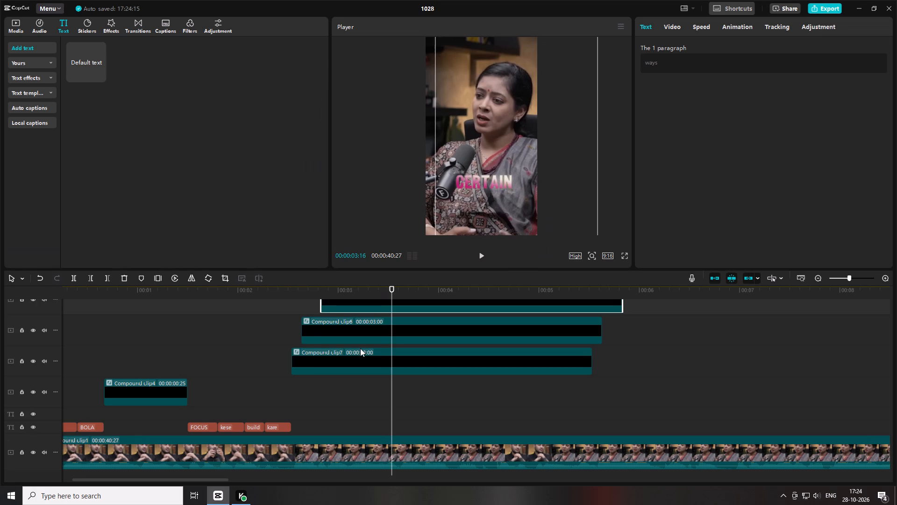
Shift Compound clip6 about one frame earlier on the timeline.
scroll(313, 367, up, 3)
click(323, 367)
drag(321, 367, 316, 365)
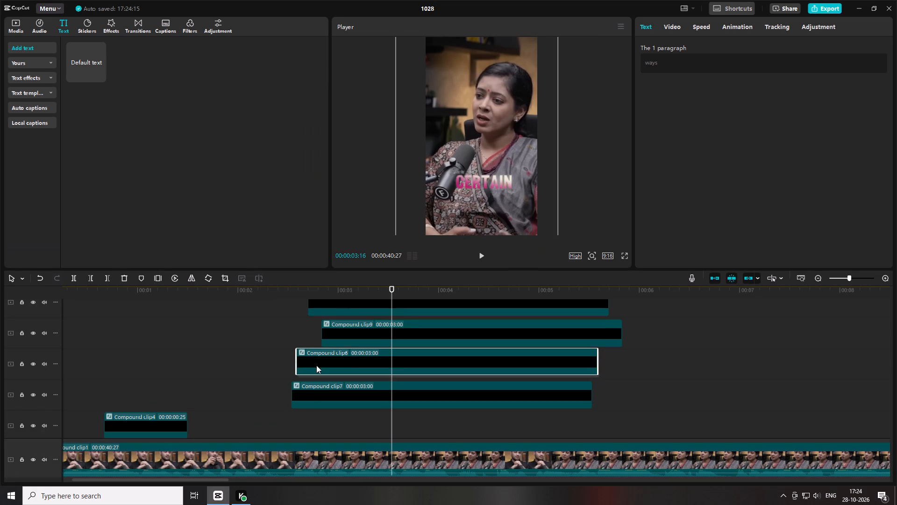
Nudge Compound clip8 and Compound clip9 earlier on the timeline, moving Compound clip9 about three frames in total.
drag(342, 336, 331, 337)
key(ctrl+z)
scroll(337, 348, up, 3)
drag(342, 312, 348, 348)
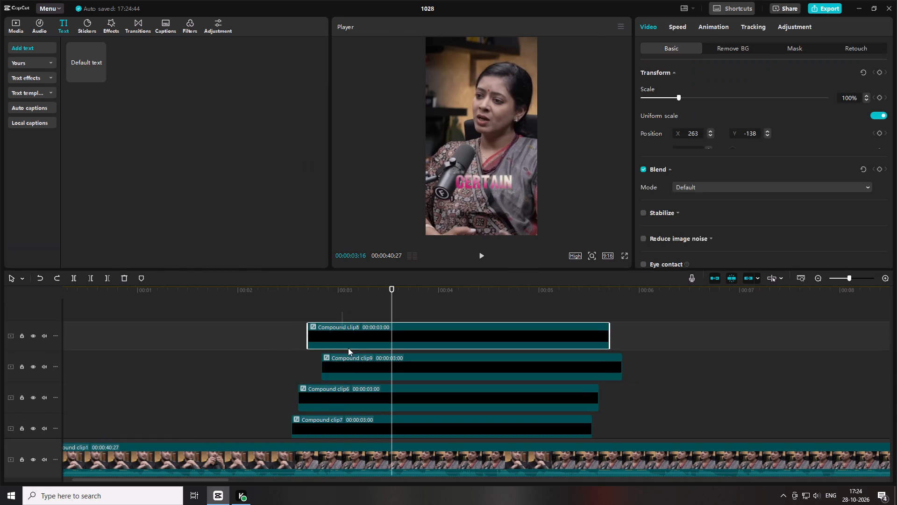
drag(348, 348, 349, 354)
drag(349, 364, 345, 364)
click(335, 363)
drag(338, 365, 333, 364)
scroll(281, 361, down, 7)
Play the "There are CERTAIN ways" caption from just before its start, including full screen, to check the adjusted timing.
click(278, 299)
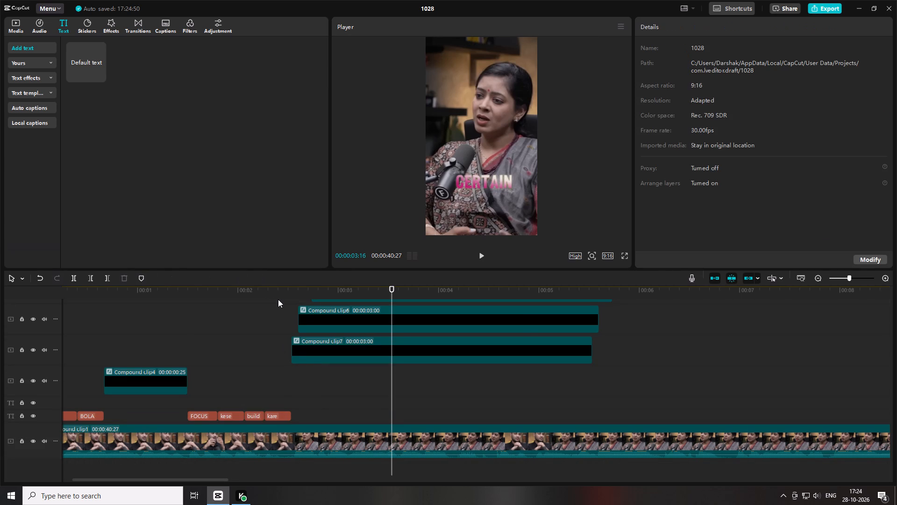
key(space)
key(space)
click(278, 299)
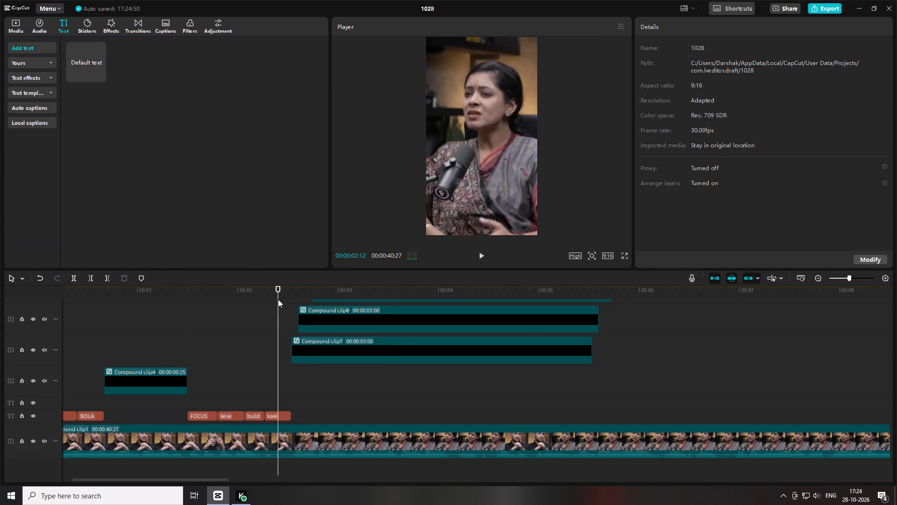
key(space)
key(space)
click(278, 299)
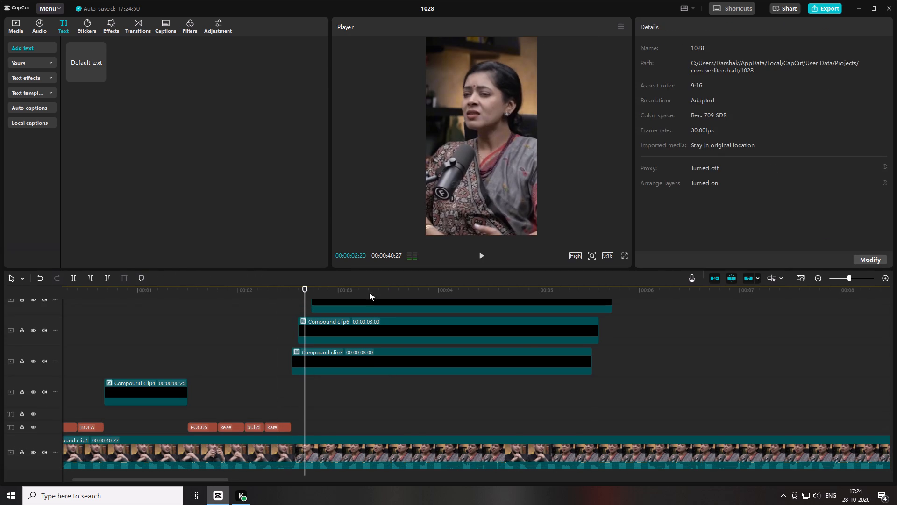
click(292, 289)
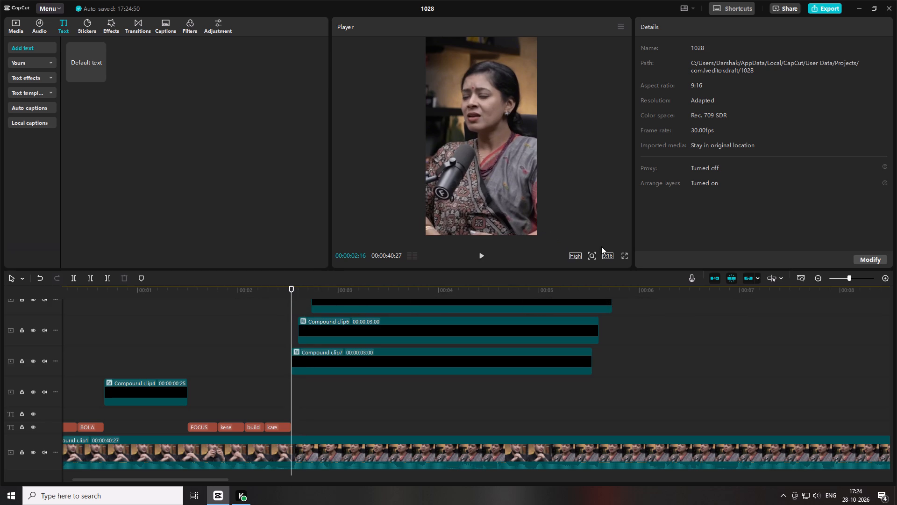
click(621, 255)
click(622, 253)
key(space)
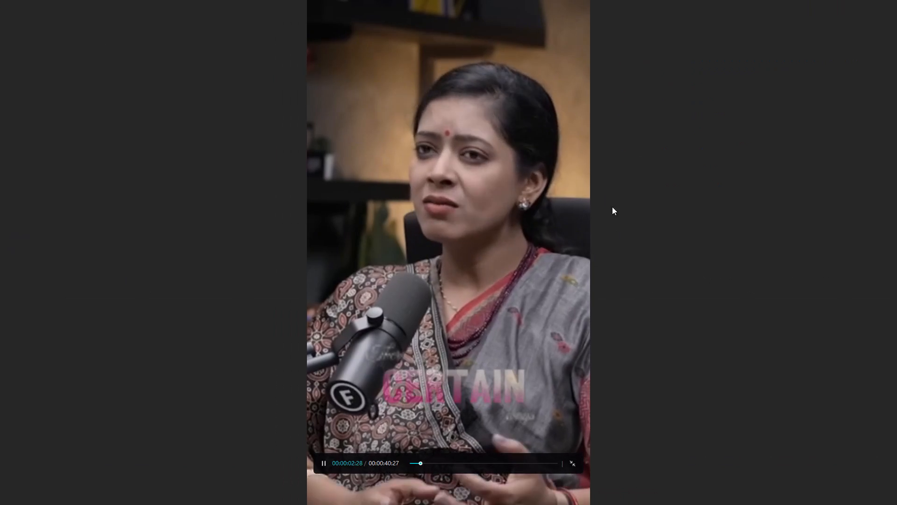
key(space)
key(space)
key(space)
click(572, 462)
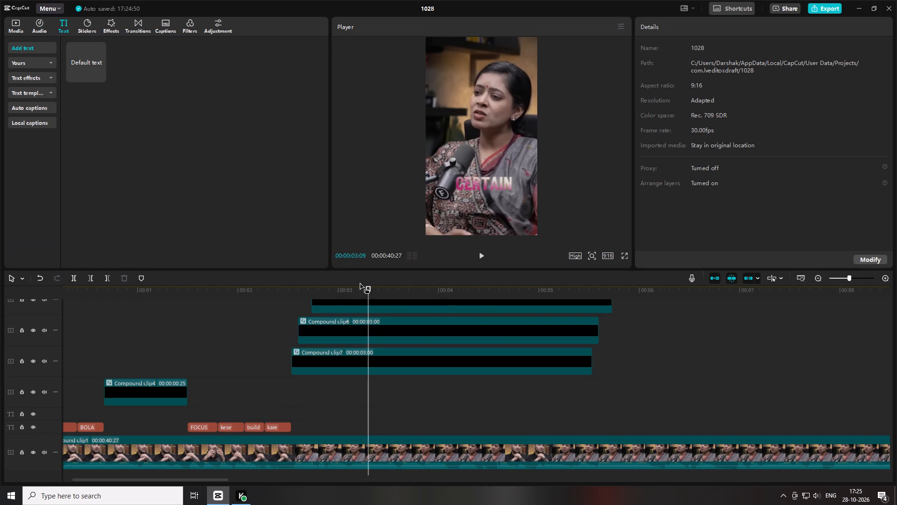
Find where the spoken phrase ends and trim the ends of the stacked CERTAIN caption compound clips to 00:00:03:18.
key(space)
key(space)
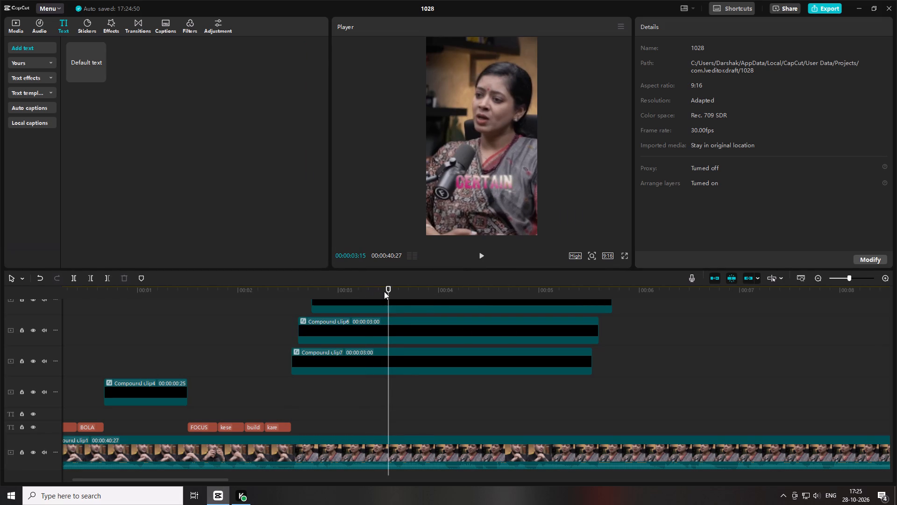
key(space)
click(384, 291)
key(space)
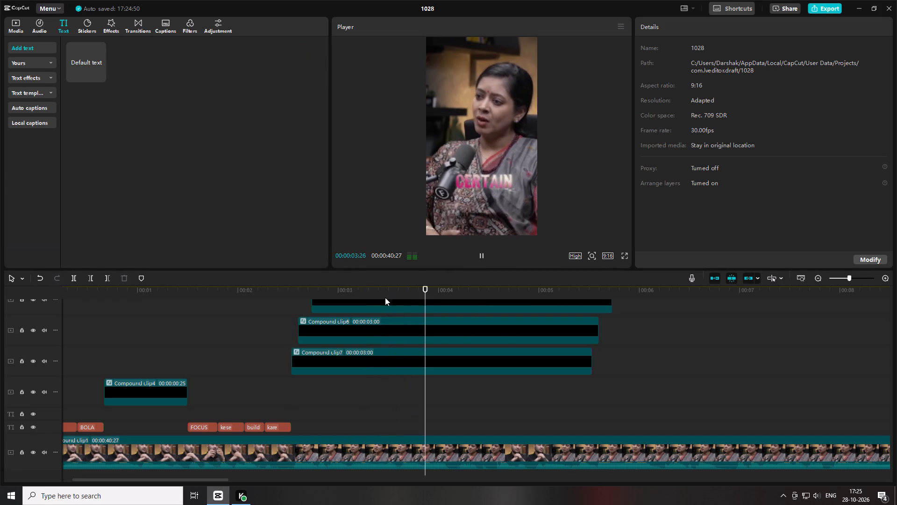
drag(388, 293, 397, 296)
key(space)
key(space)
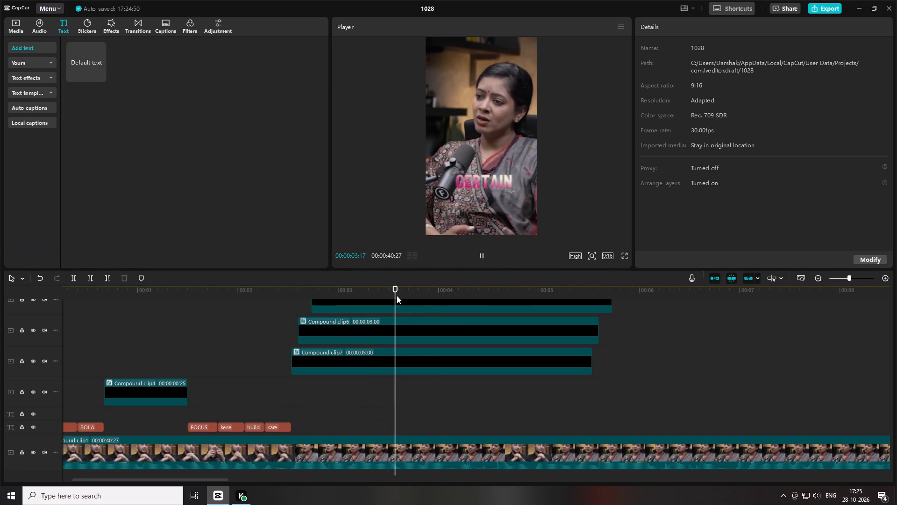
click(397, 296)
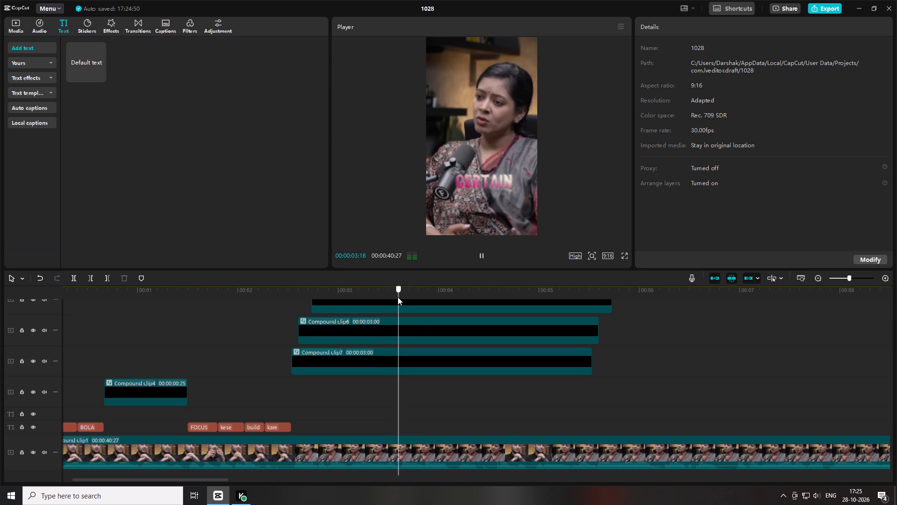
key(space)
click(398, 297)
drag(432, 395, 425, 361)
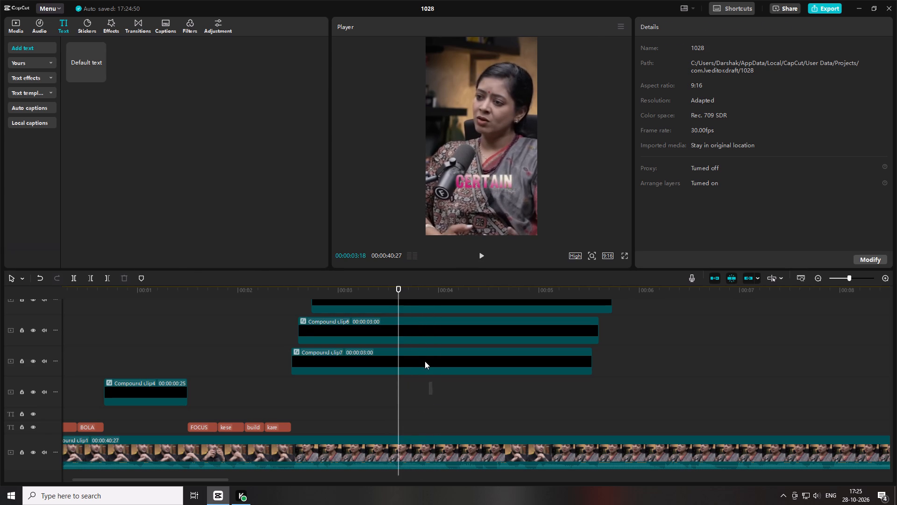
drag(425, 361, 424, 331)
scroll(425, 360, up, 6)
key(w)
scroll(413, 338, down, 9)
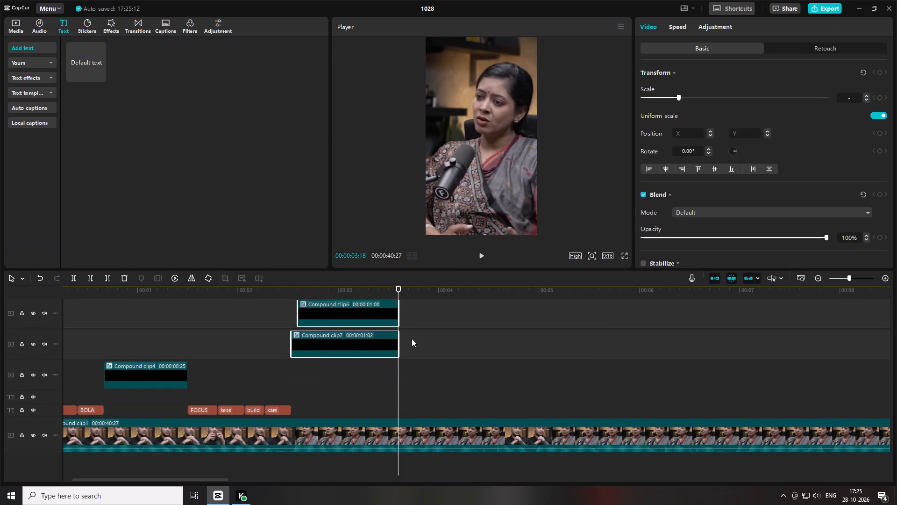
Copy the "kare" text clip to 00:00:03:18 and change the copy's text to "you".
click(349, 377)
click(273, 412)
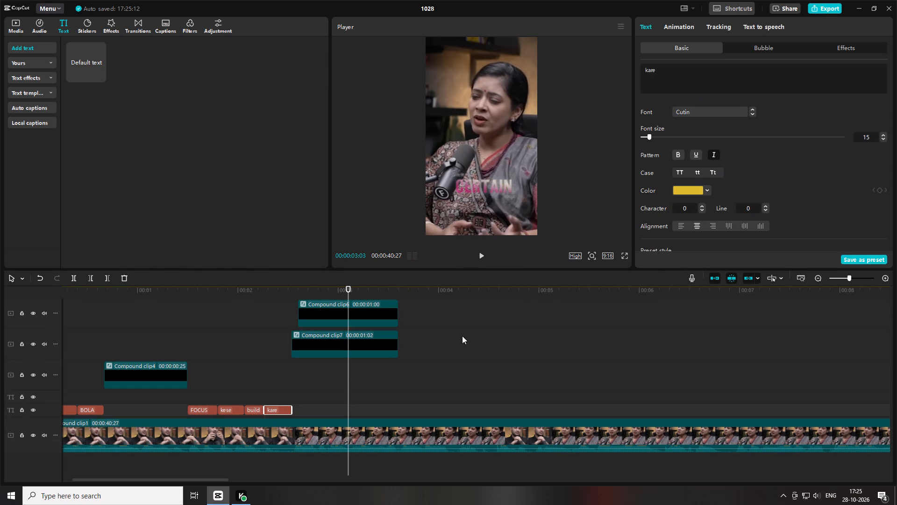
key(ctrl+c)
click(398, 293)
ctrl+click(396, 293)
key(ctrl+v)
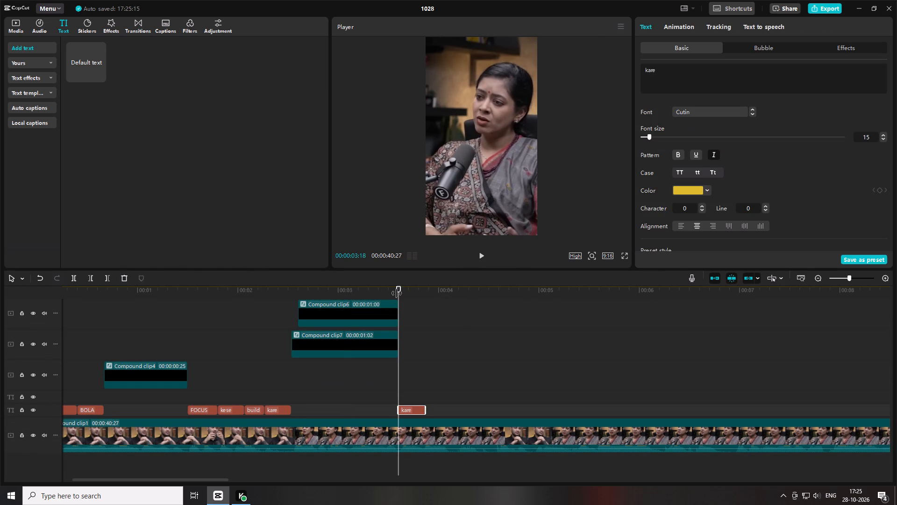
drag(698, 74, 496, 62)
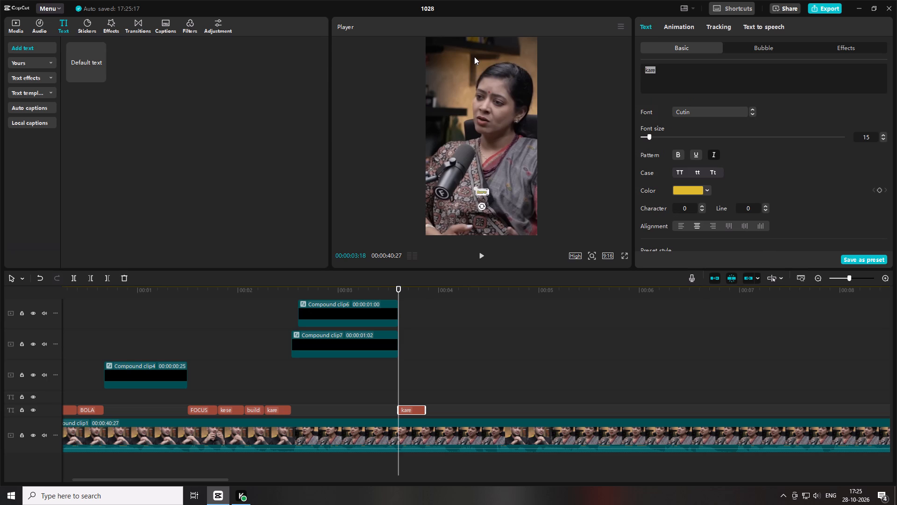
text(you)
Trim the end of the "you" text clip to 00:00:03:23.
double_click(476, 258)
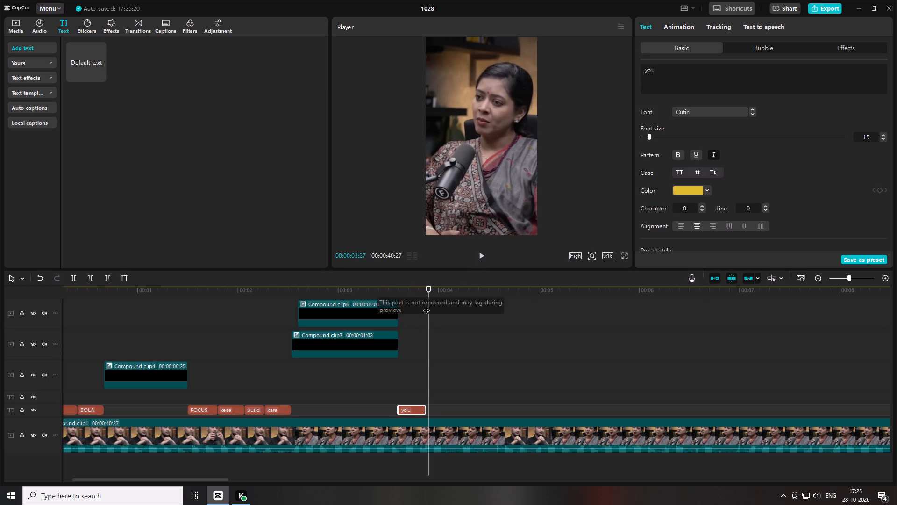
drag(422, 289, 415, 287)
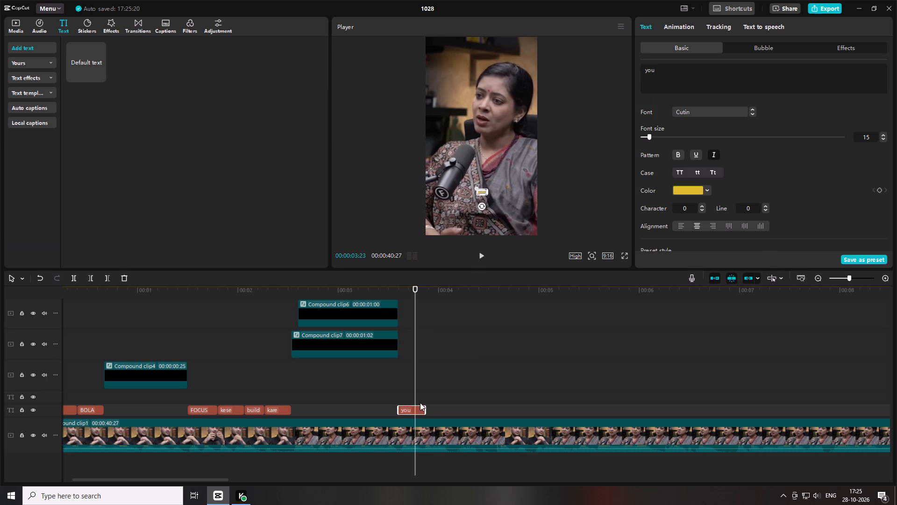
drag(424, 407, 414, 406)
Duplicate the "you" text clip at 00:00:03:23 and change the copy's text to "can".
key(ctrl+c)
key(ctrl+v)
drag(671, 68, 358, 39)
text(can)
click(407, 375)
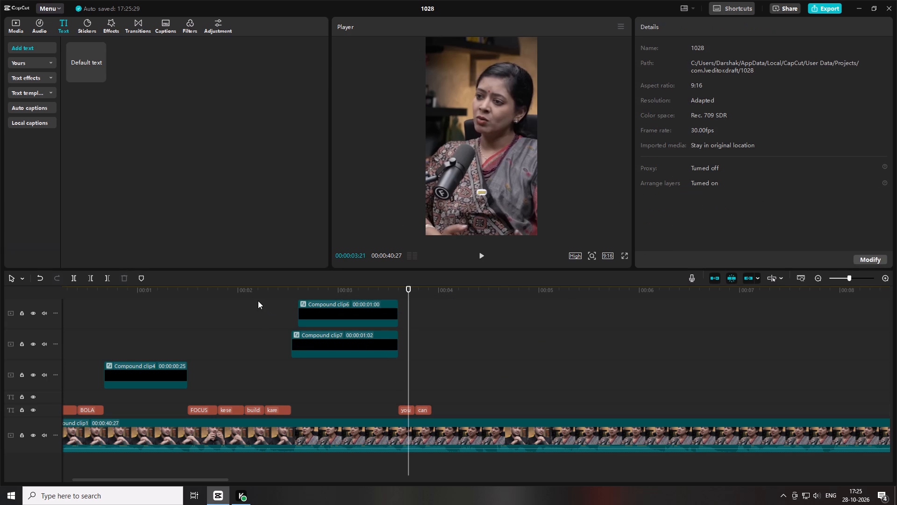
Play the clip from the start in full screen to check the captions up to "you" and "can".
drag(253, 295, 0, 259)
double_click(621, 258)
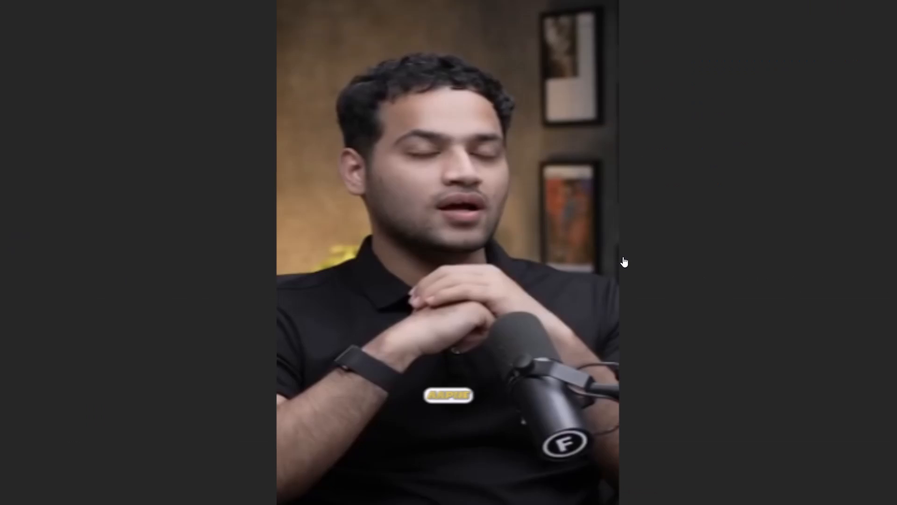
key(space)
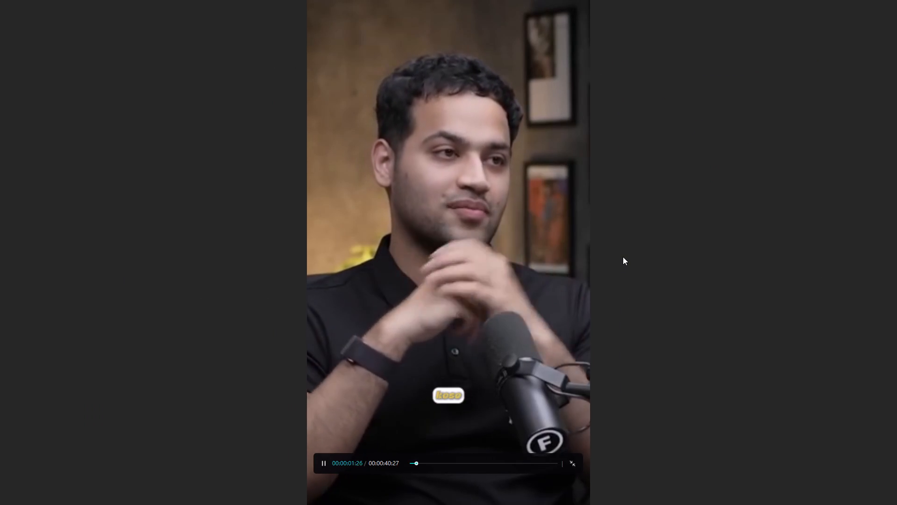
key(space)
key(space)
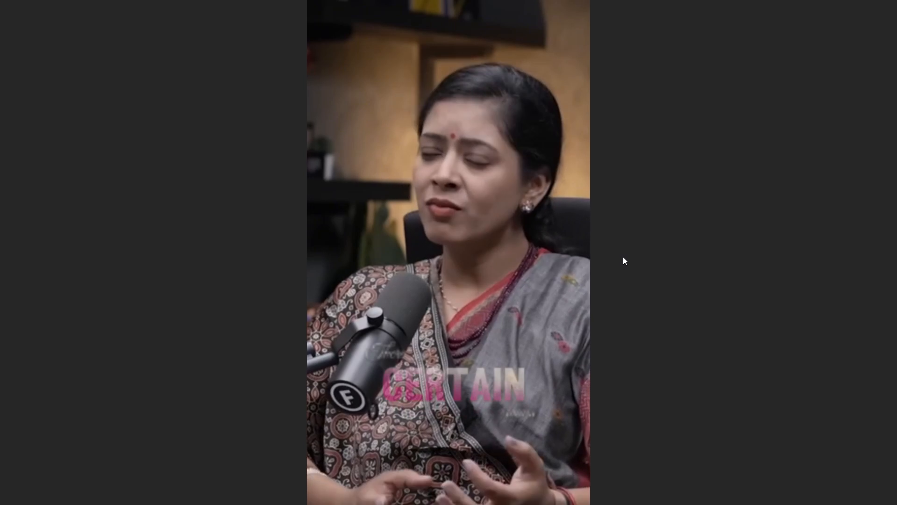
key(space)
drag(569, 417, 564, 417)
key(space)
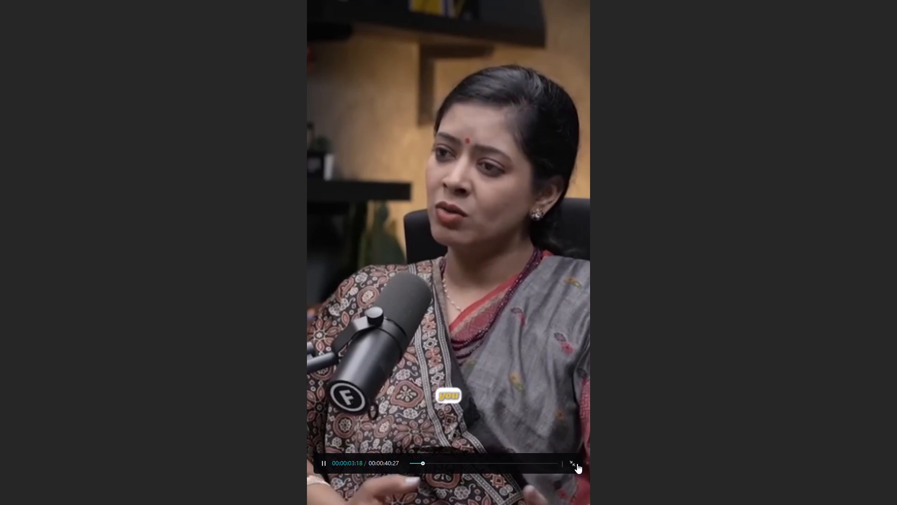
key(space)
click(577, 463)
key(space)
key(space)
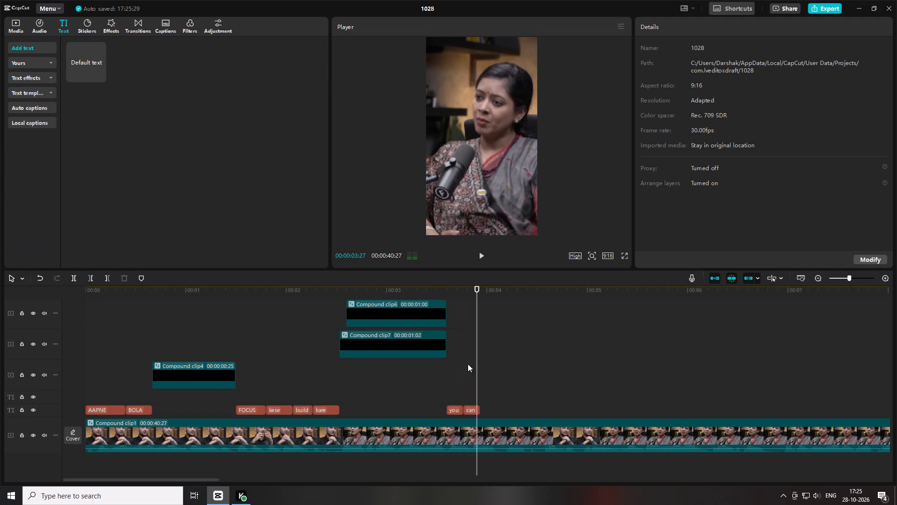
Trim the ends of the stacked "There are CERTAIN ways" compound clips to 00:00:03:14.
drag(443, 293, 437, 291)
drag(441, 291, 448, 293)
key(space)
key(space)
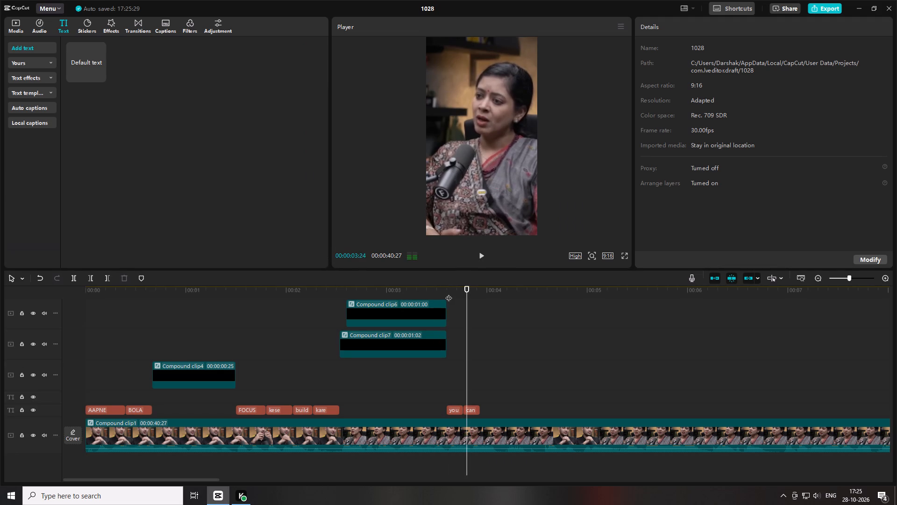
click(448, 293)
drag(448, 293, 435, 290)
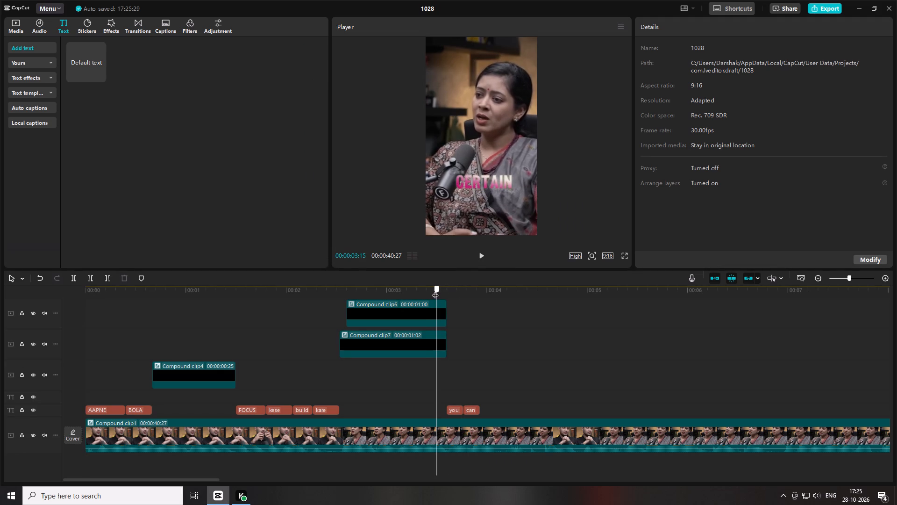
drag(435, 290, 435, 290)
key(space)
click(435, 290)
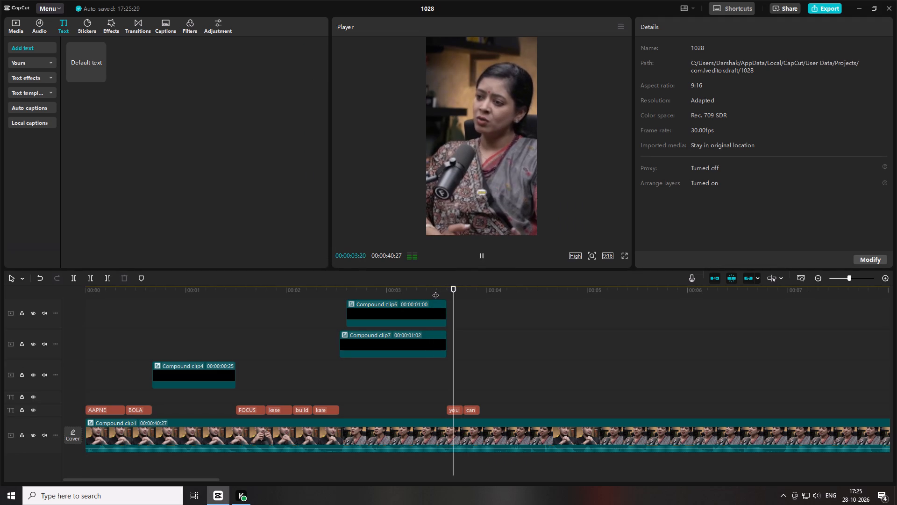
drag(448, 373, 440, 315)
scroll(440, 315, up, 6)
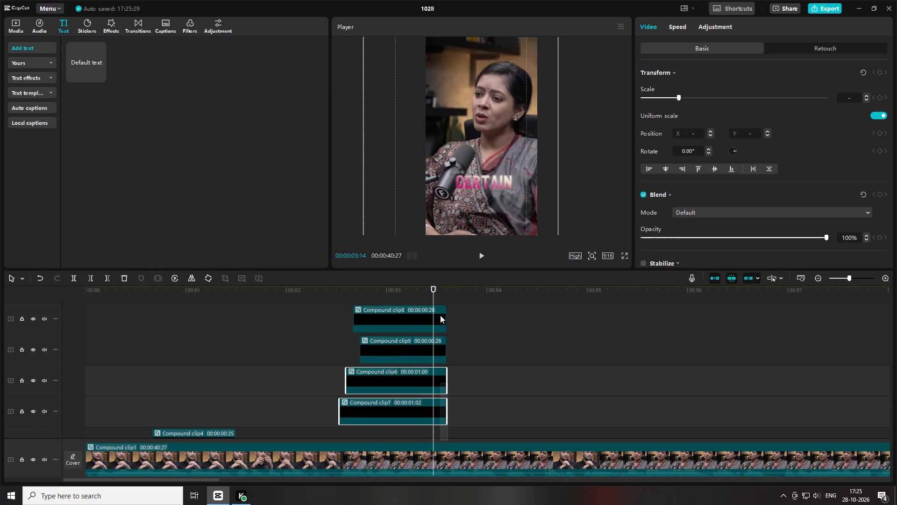
drag(440, 315, 441, 308)
key(w)
scroll(436, 320, down, 9)
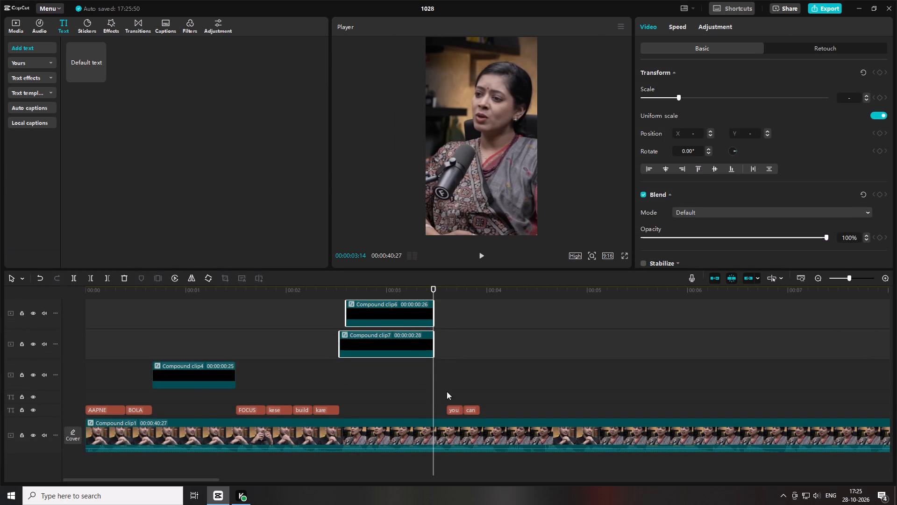
Move the "you" and "can" text clips together so that "you" starts at 00:00:03:14, directly after the compound clips.
drag(447, 391, 467, 409)
drag(459, 412, 448, 411)
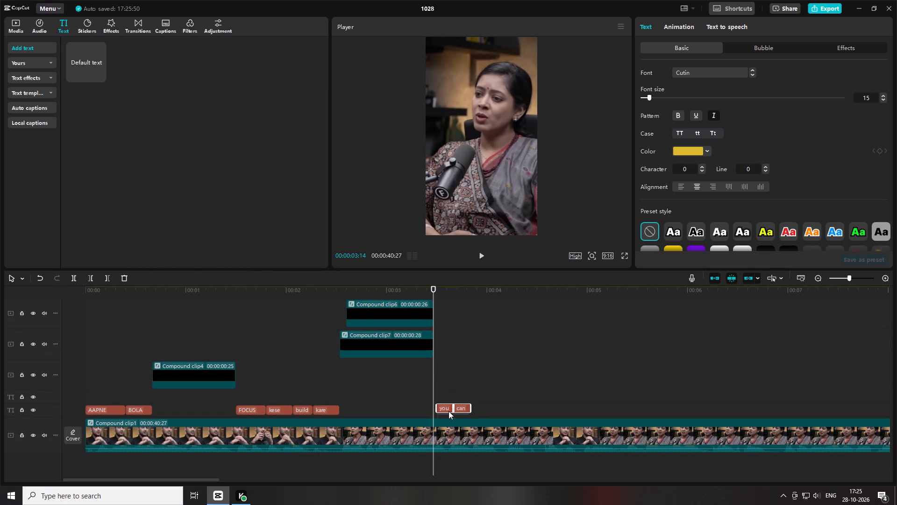
drag(448, 411, 447, 411)
click(467, 356)
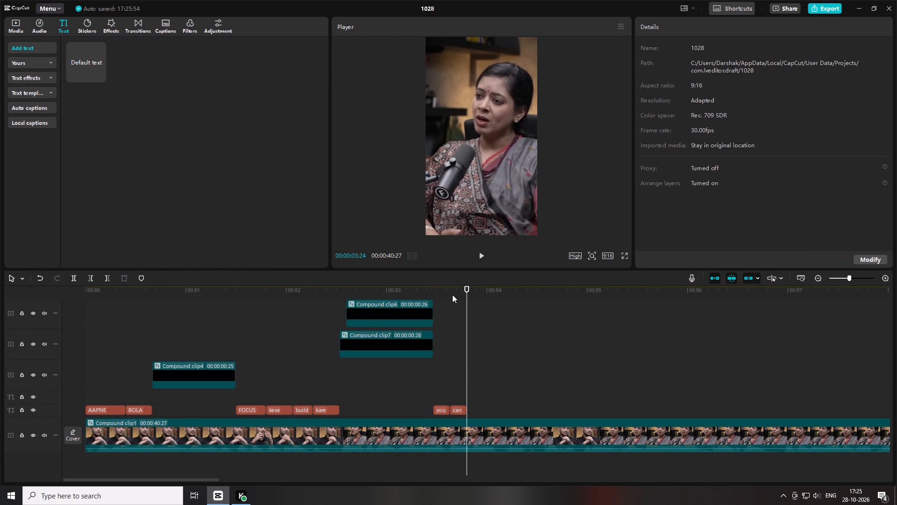
Duplicate the "can" text clip at 00:00:03:24 and change the copy's text to "do like".
drag(448, 294, 395, 289)
key(space)
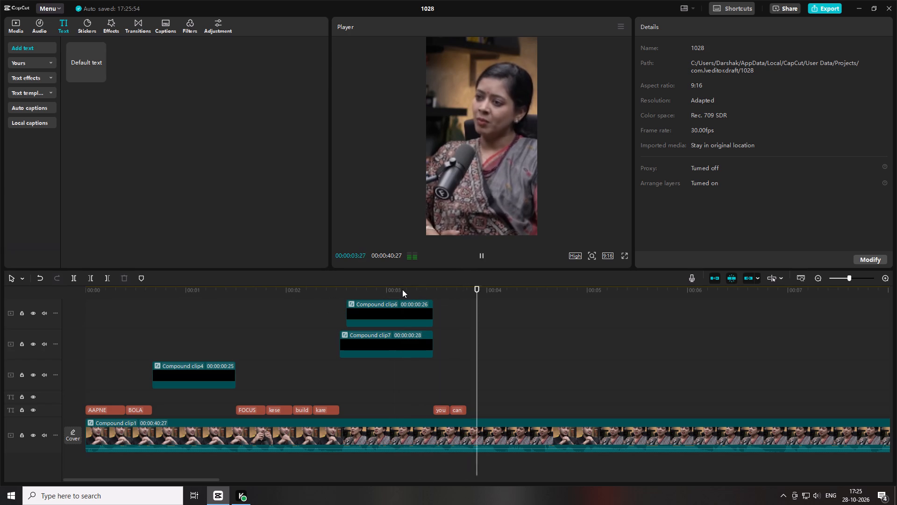
key(space)
drag(482, 291, 466, 287)
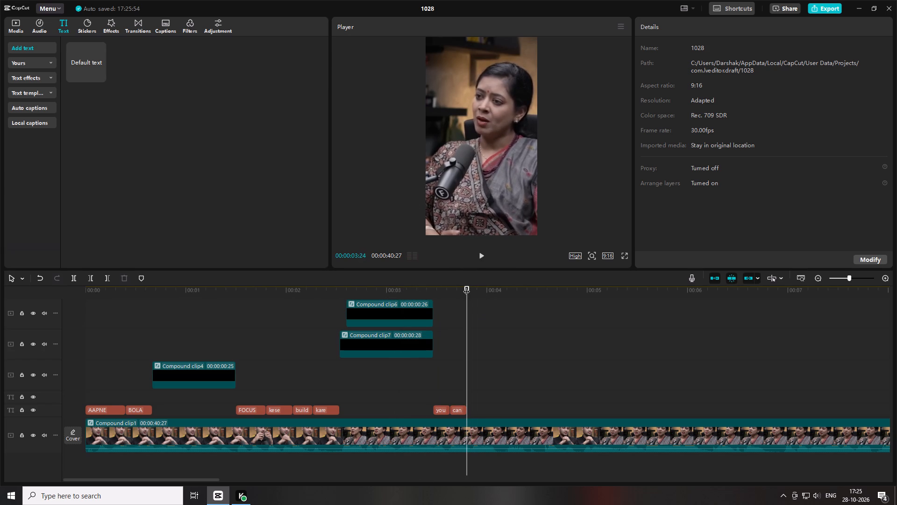
key(space)
click(466, 287)
click(456, 409)
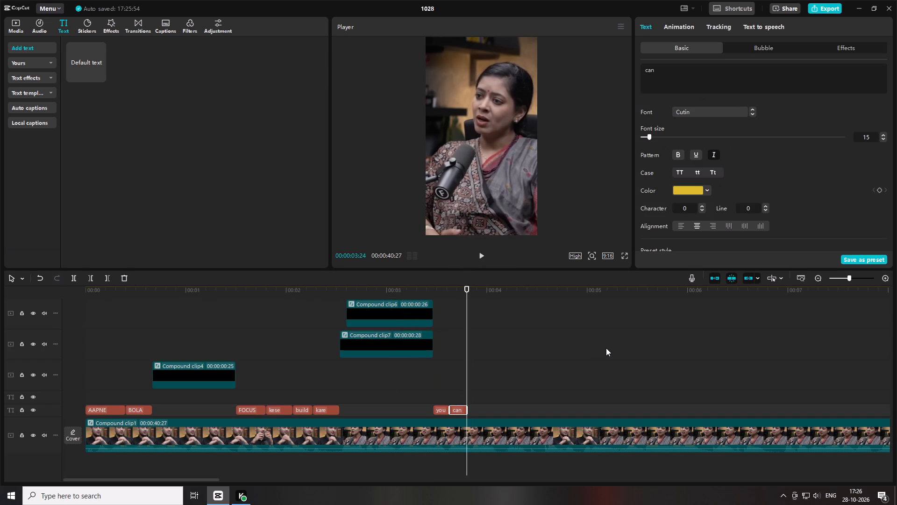
key(ctrl+c)
key(ctrl+v)
drag(691, 79, 414, 70)
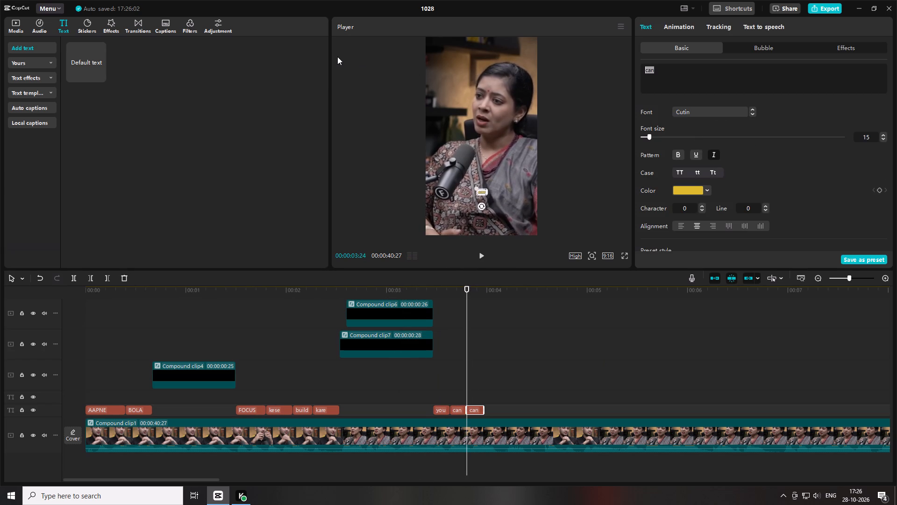
text(do)
key(space)
text(like)
Find where the spoken words end and extend the "do like" text clip to 00:00:04:05.
drag(468, 365, 454, 354)
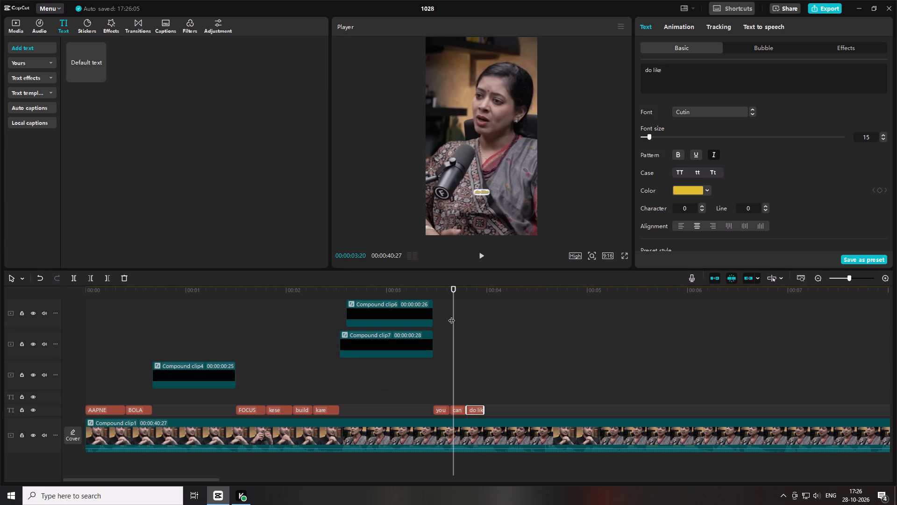
key(space)
key(space)
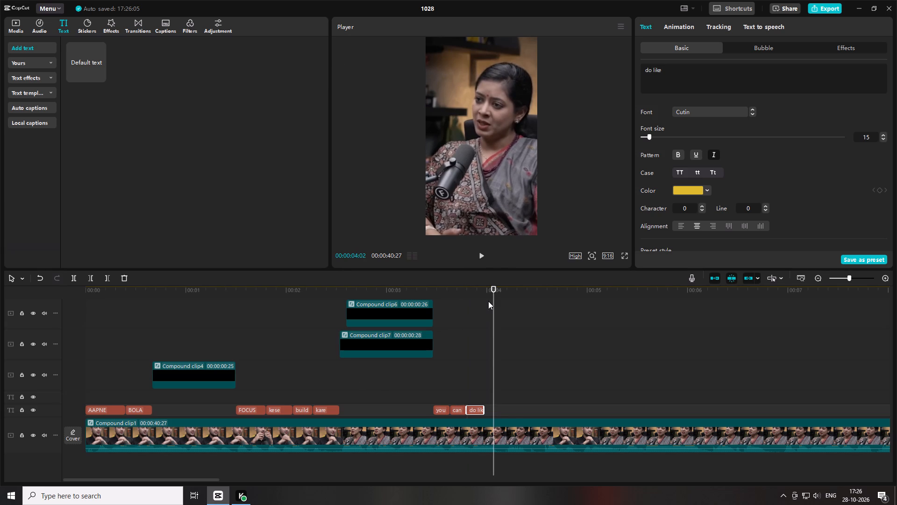
key(space)
key(space)
click(504, 290)
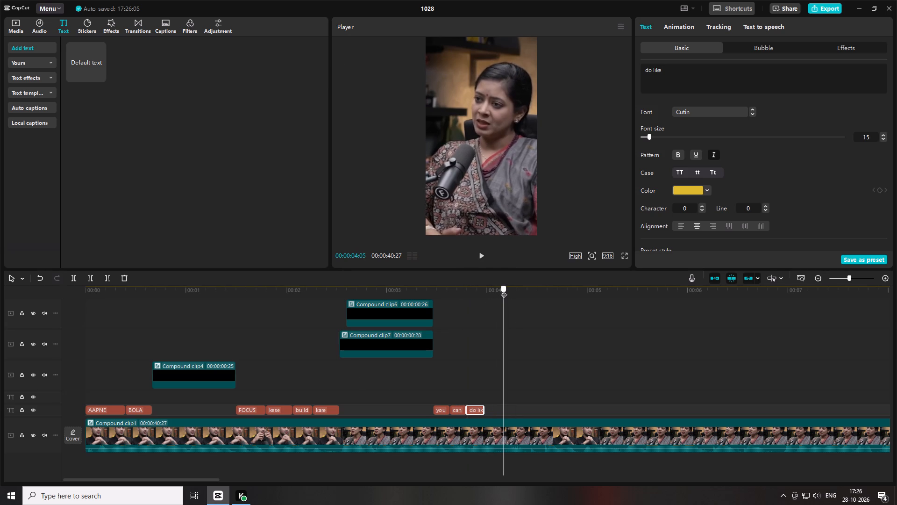
drag(484, 411, 503, 410)
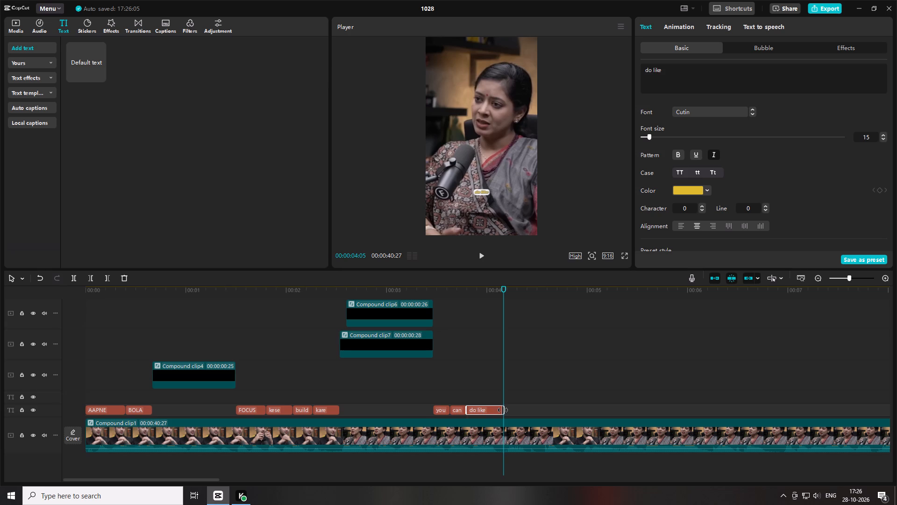
drag(503, 410, 502, 410)
Duplicate the "can" text clip at 00:00:04:05 and change the copy's text to "that".
click(455, 410)
key(ctrl+c)
key(ctrl+v)
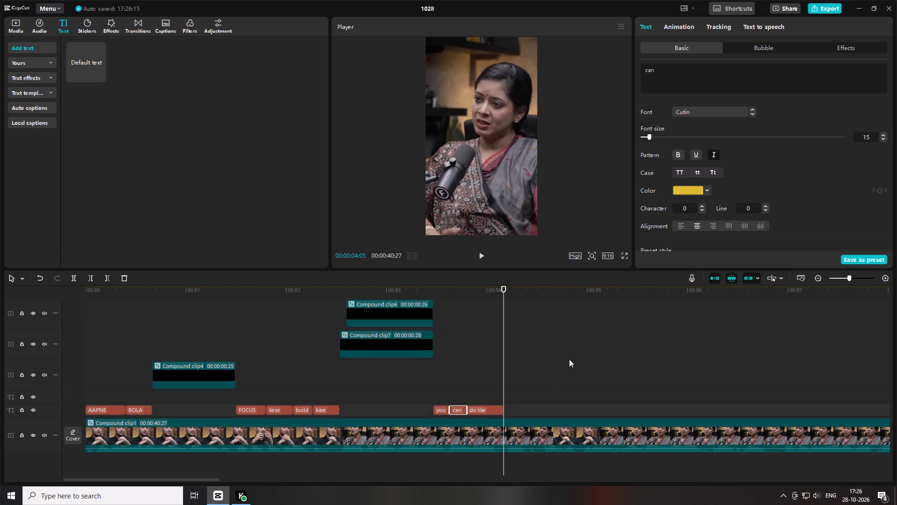
drag(660, 78, 379, 54)
text(that)
Listen to the speech after "do like" and extend the end of the "that" text clip to 00:00:04:15.
click(487, 253)
click(487, 253)
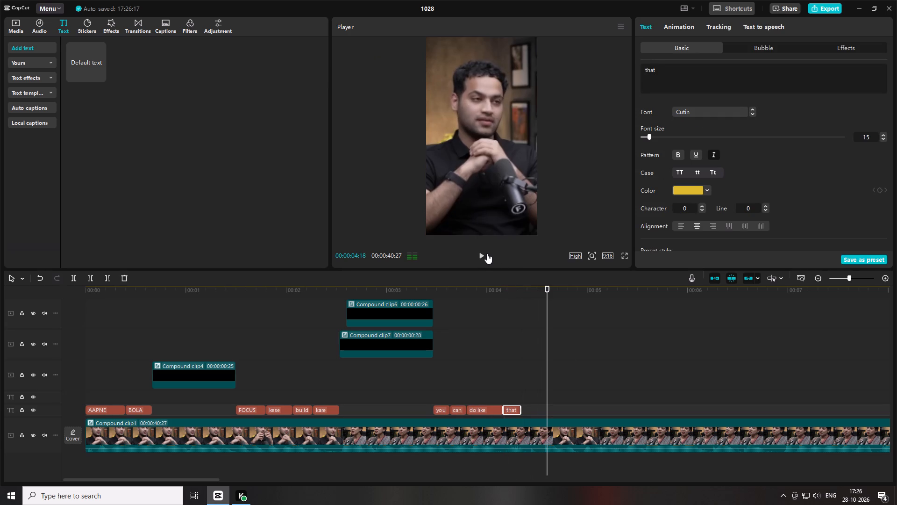
click(487, 253)
click(487, 253)
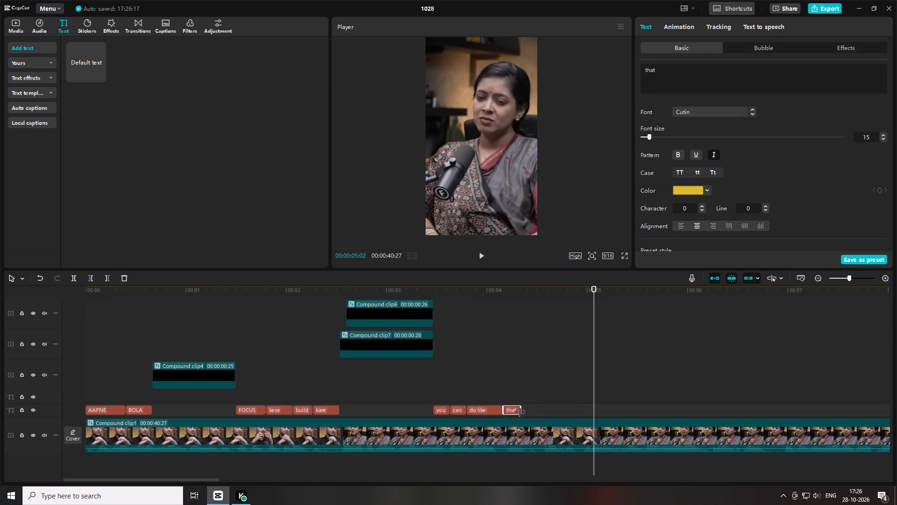
drag(520, 412, 535, 416)
drag(546, 292, 536, 295)
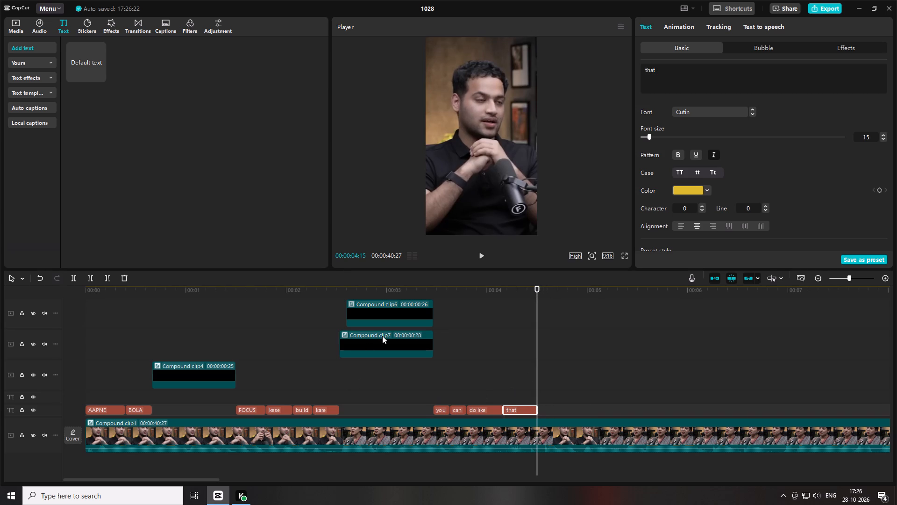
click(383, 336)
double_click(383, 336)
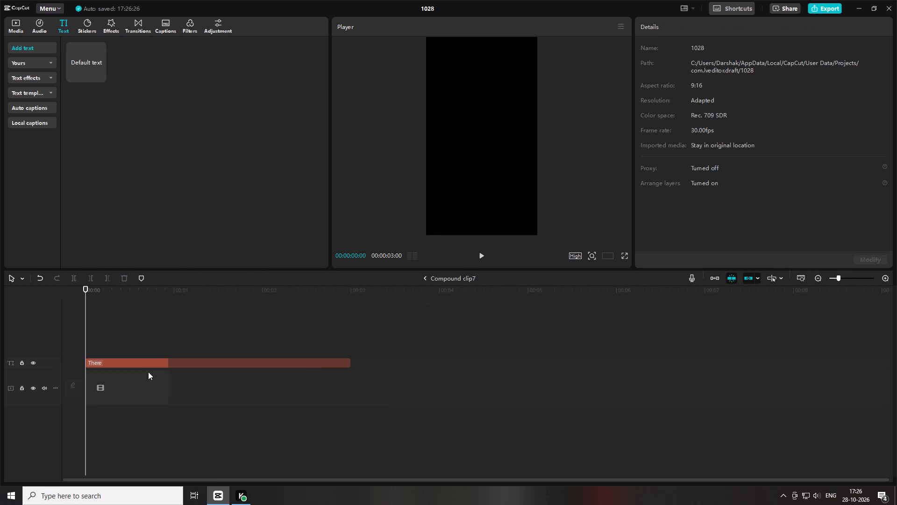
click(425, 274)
Search the music library for "whoose" and preview the "Whoa?" and "Whoo-Oh (Stern Voice)" sounds.
drag(229, 291, 61, 289)
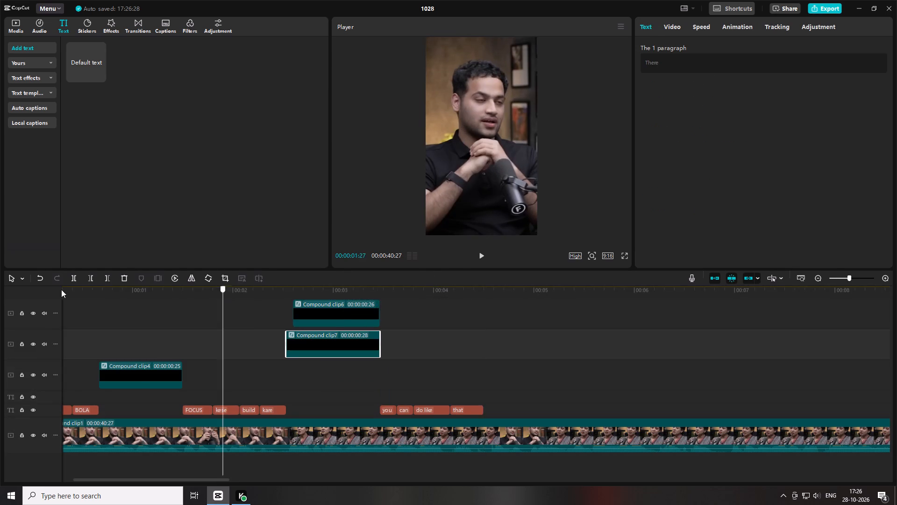
drag(61, 289, 0, 243)
click(42, 30)
click(116, 24)
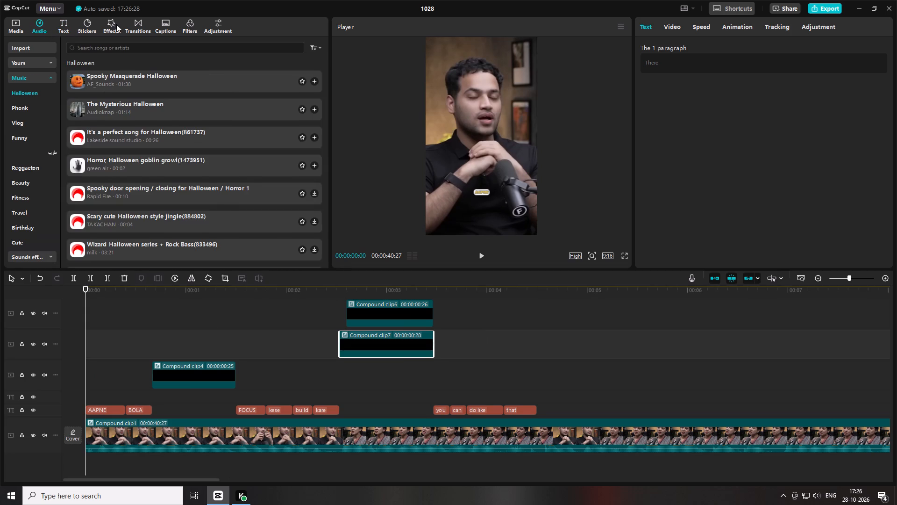
click(40, 27)
click(119, 49)
text(whoose)
key(Return)
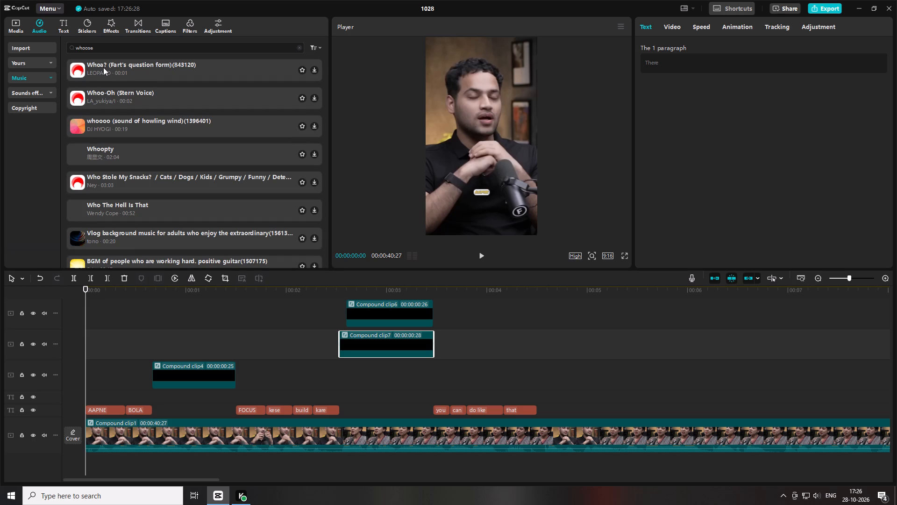
click(99, 66)
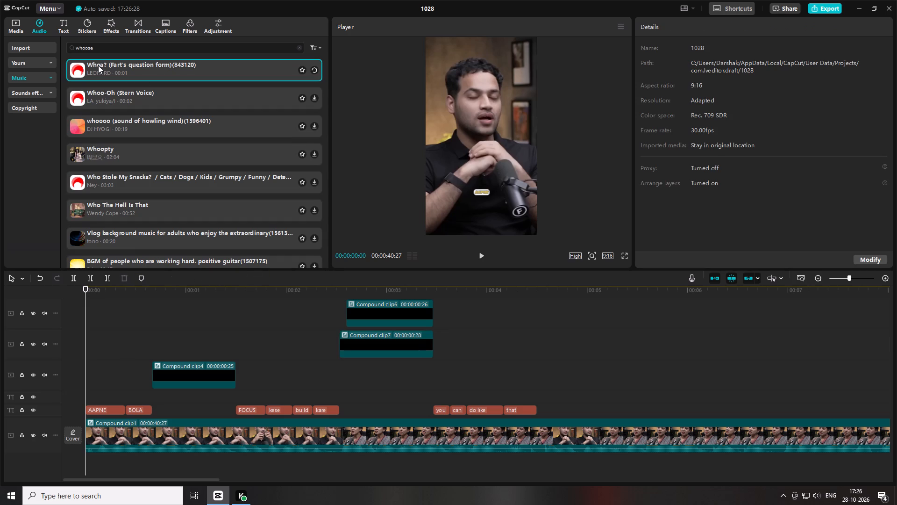
click(94, 95)
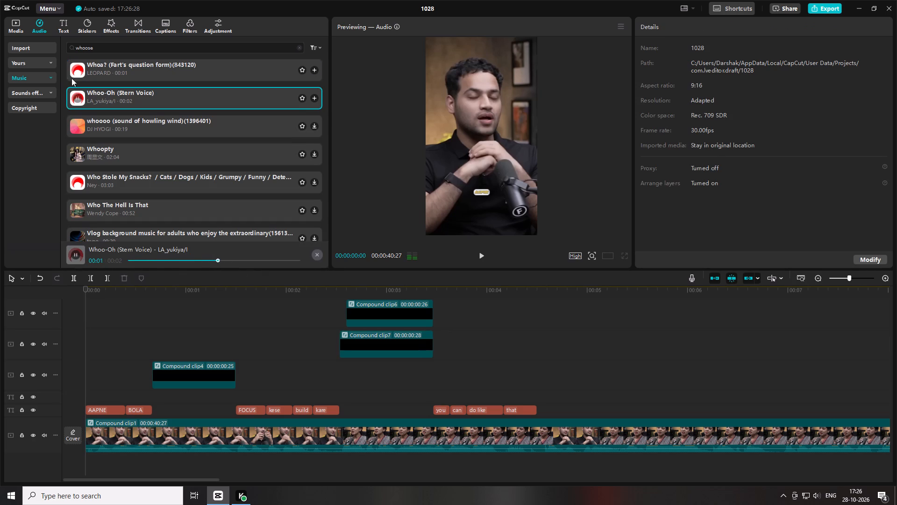
click(111, 68)
Browse the Halloween music category and preview its tracks in search of a suitable sound.
click(39, 47)
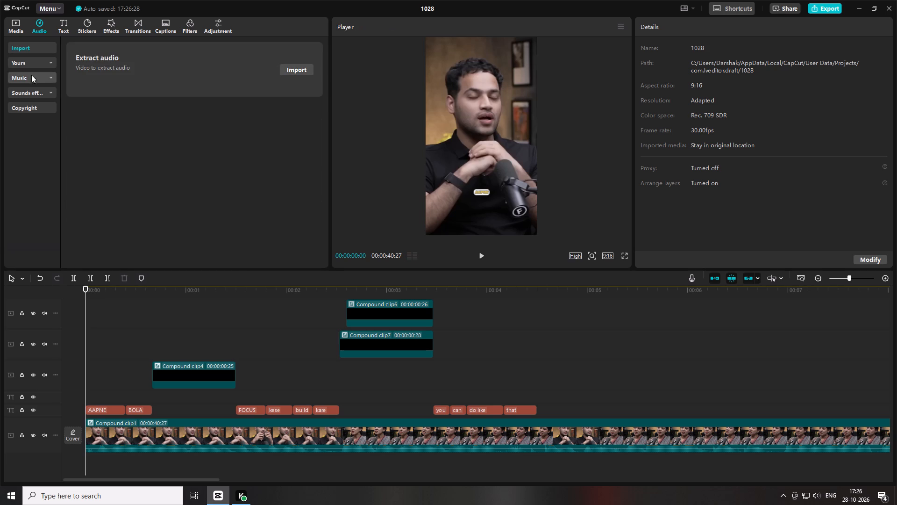
click(31, 84)
click(36, 76)
click(105, 113)
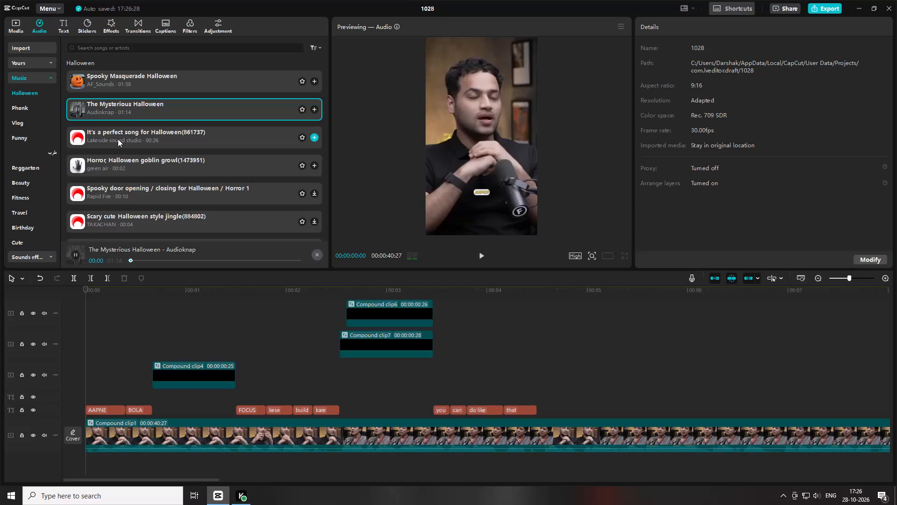
click(117, 139)
click(127, 100)
click(135, 81)
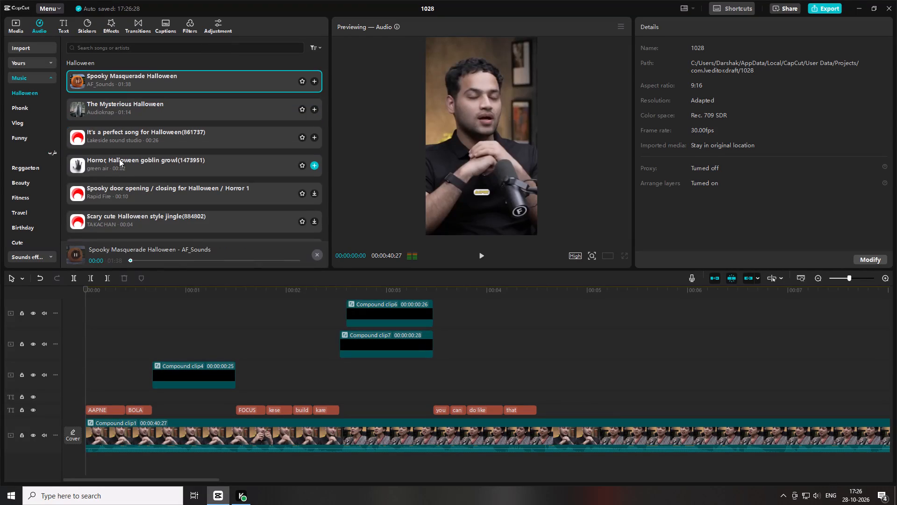
click(119, 159)
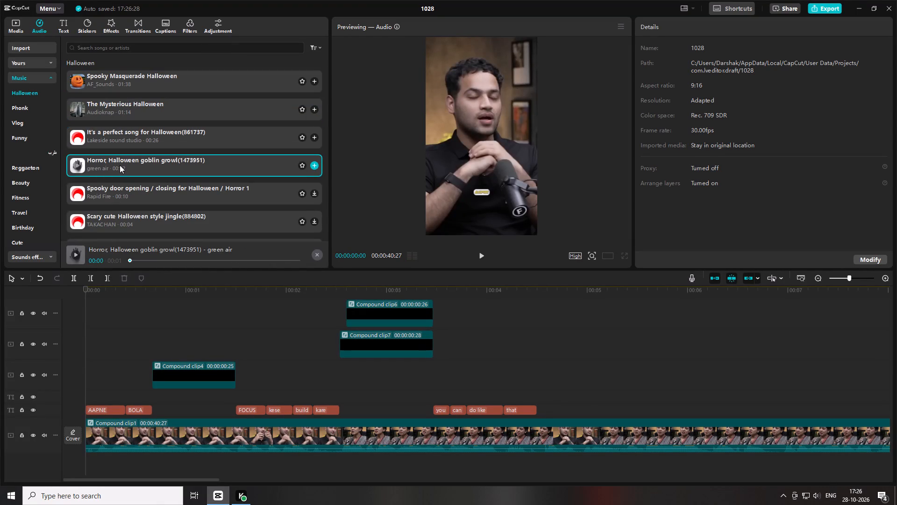
click(110, 195)
scroll(106, 193, down, 1)
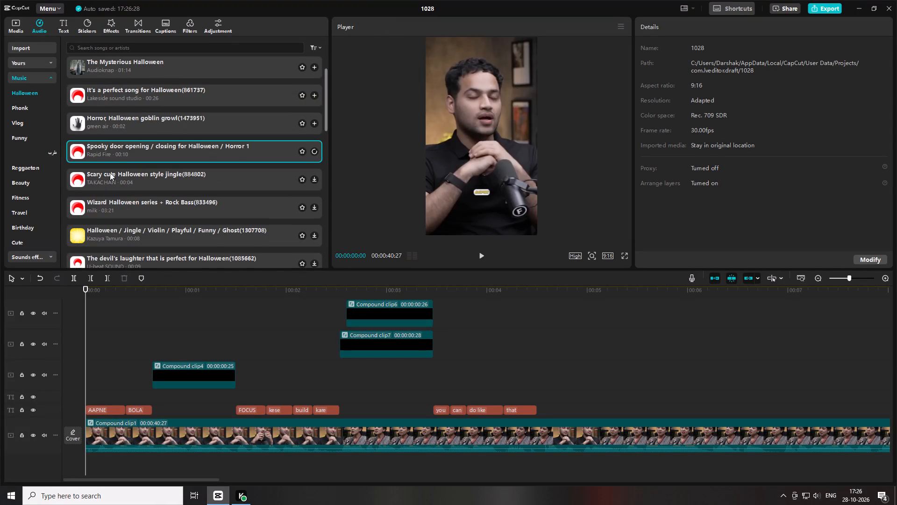
click(116, 173)
scroll(116, 173, down, 1)
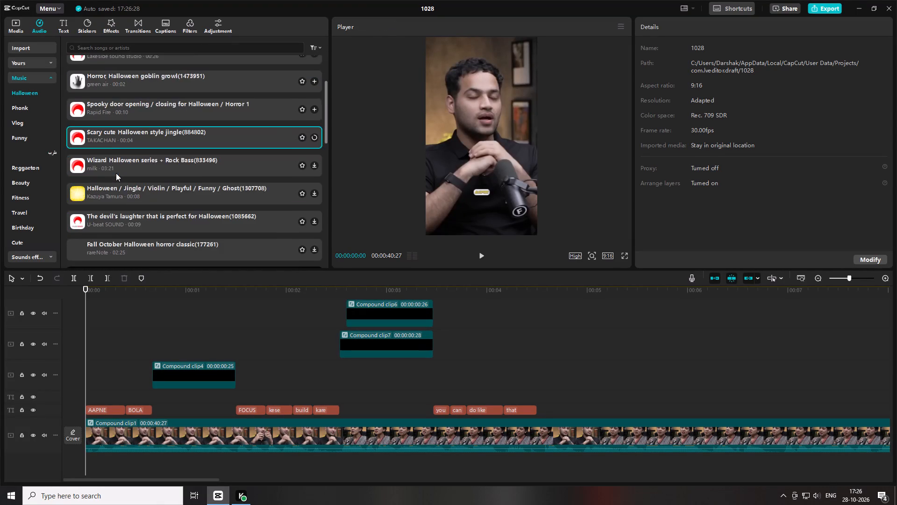
scroll(116, 173, down, 1)
scroll(122, 145, up, 11)
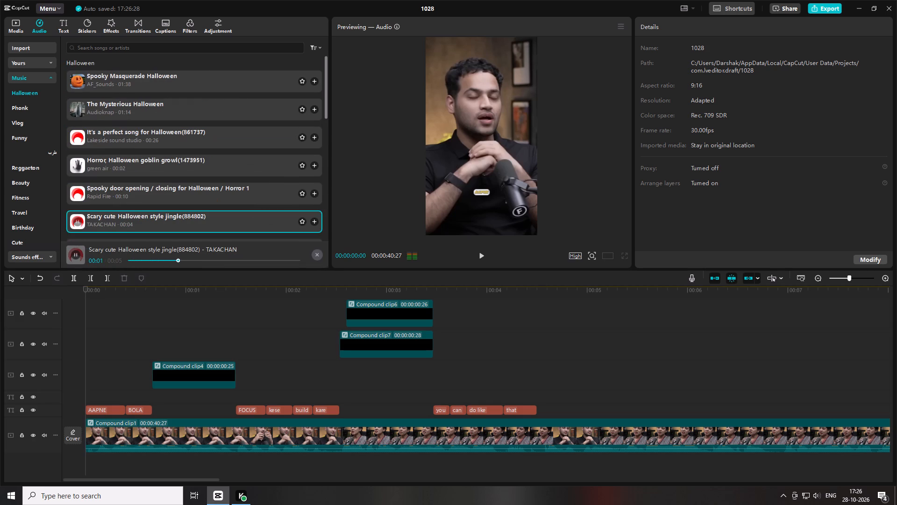
Search the music library for "wind".
click(120, 47)
text(wind)
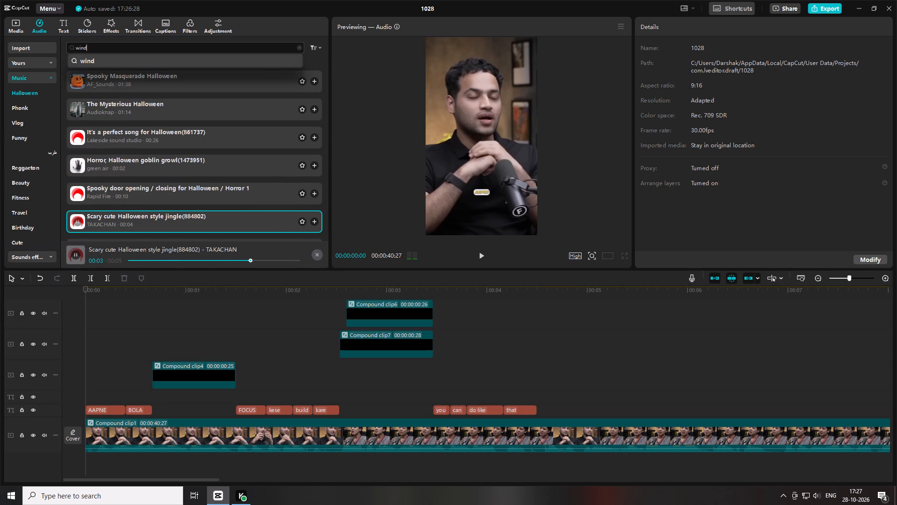
key(Return)
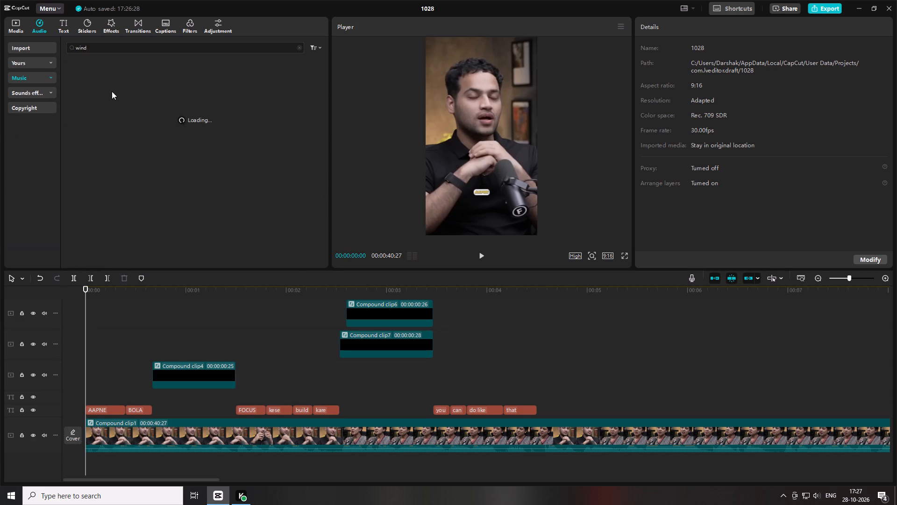
Preview the wind search results, including the gust, snowstorm, Wind sound SE and Wind sound effect 2 tracks, returning to Wind sound SE2(999506).
click(119, 73)
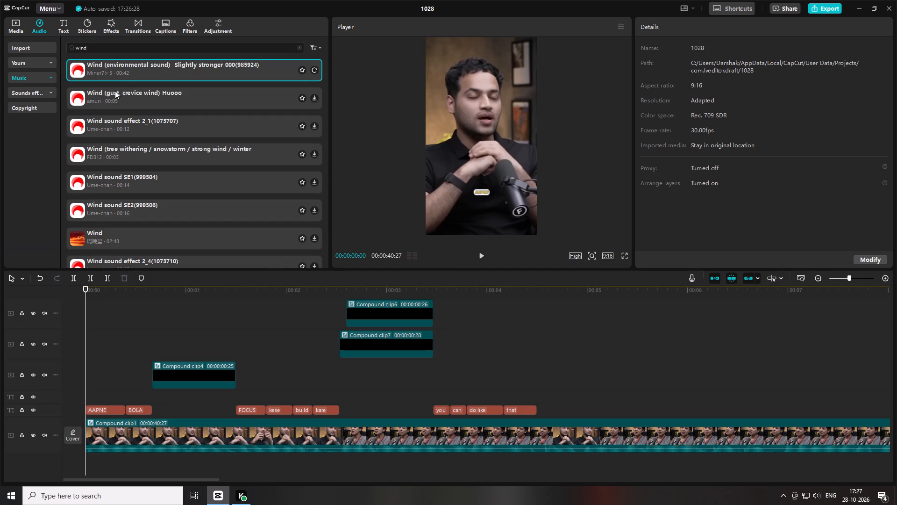
click(115, 91)
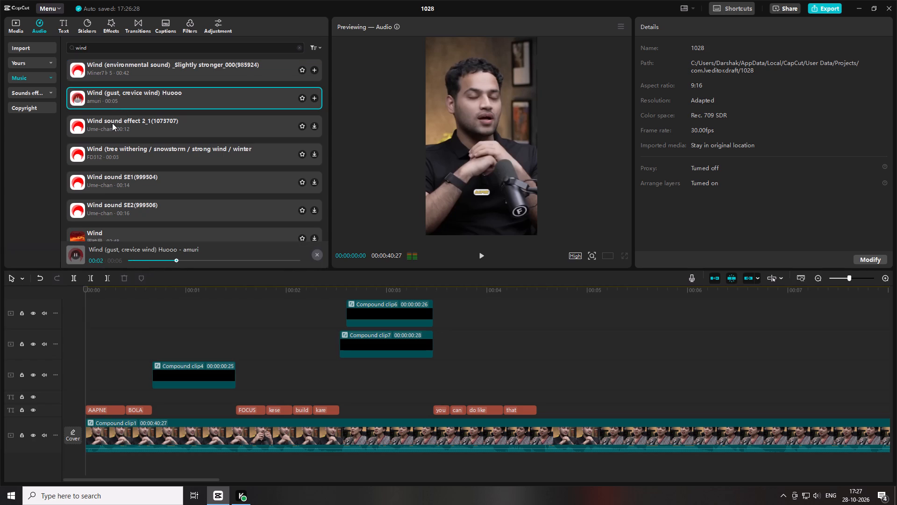
click(112, 123)
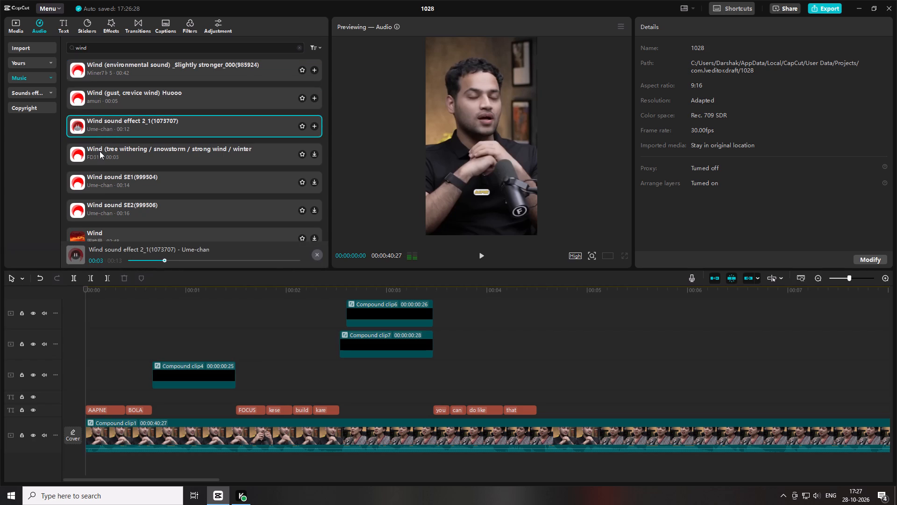
click(100, 151)
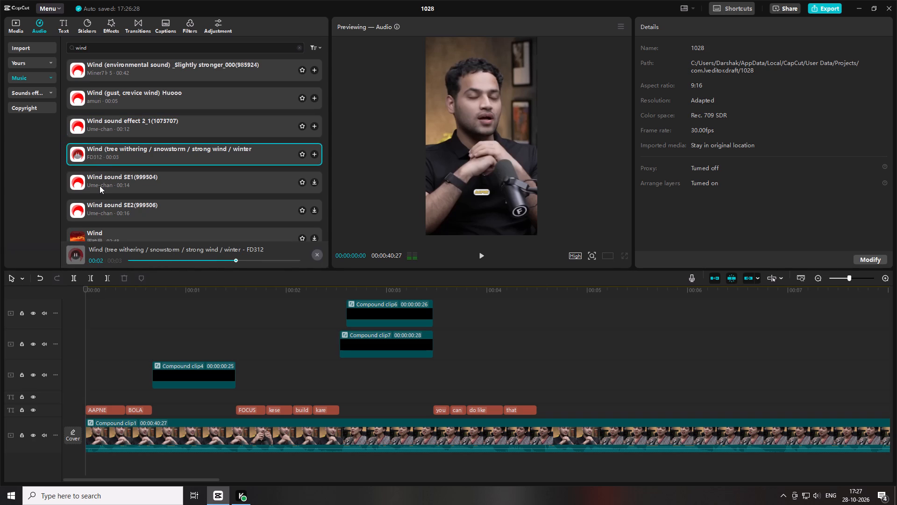
click(100, 186)
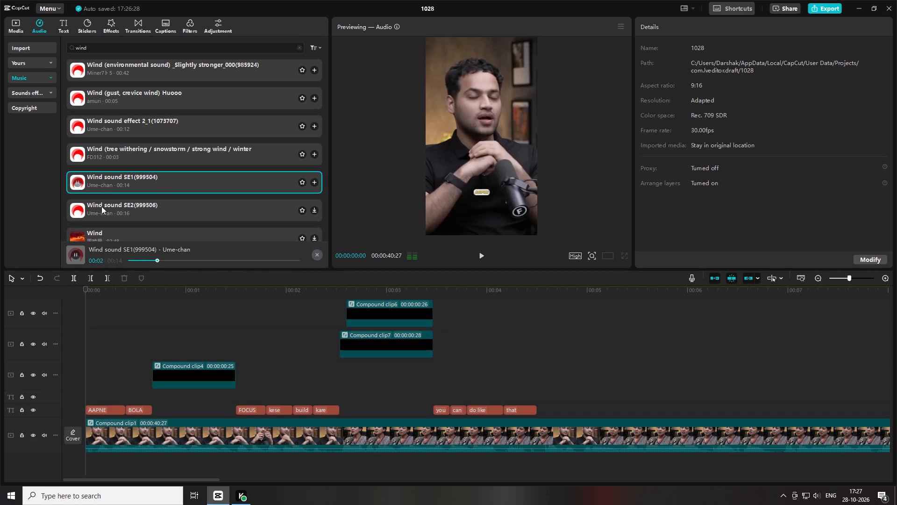
click(101, 206)
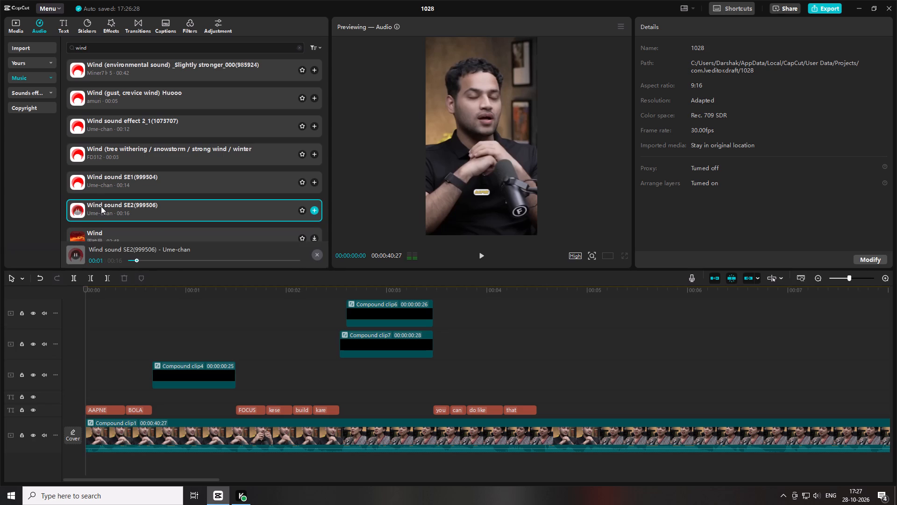
scroll(101, 199, down, 2)
click(84, 183)
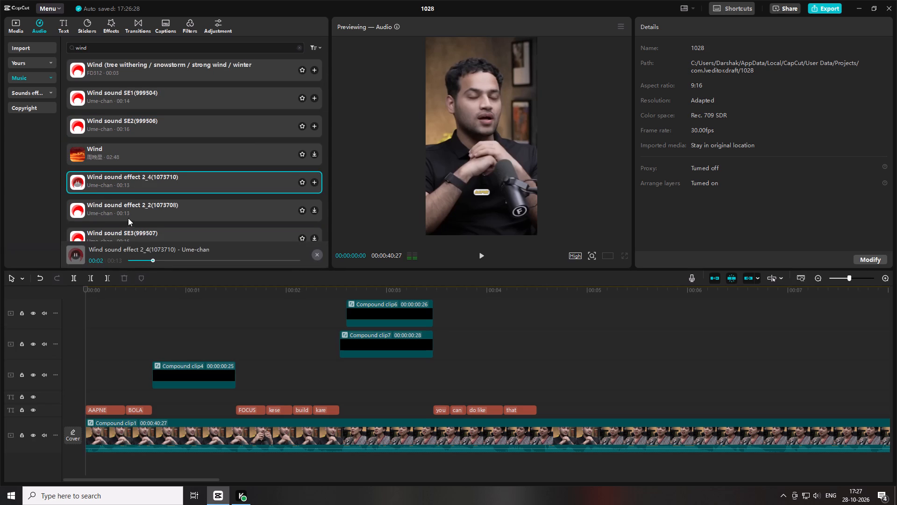
click(131, 203)
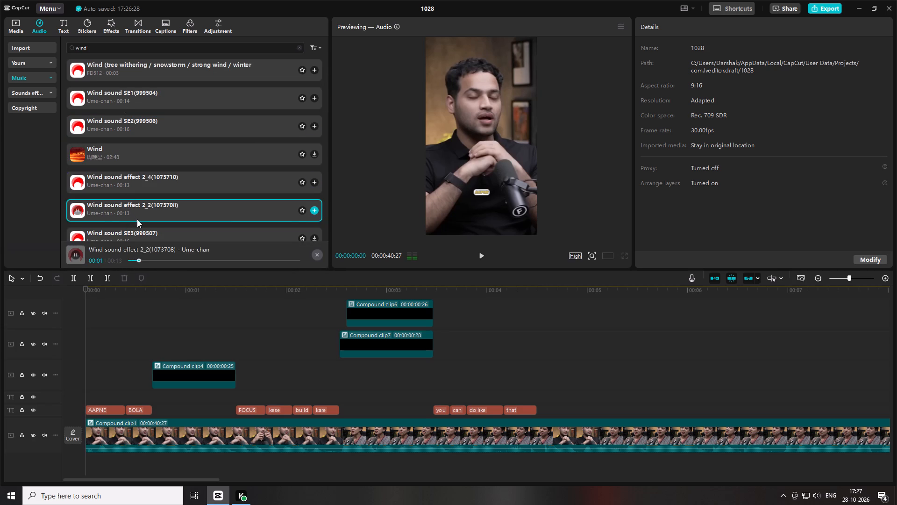
scroll(137, 216, down, 1)
click(139, 196)
click(151, 79)
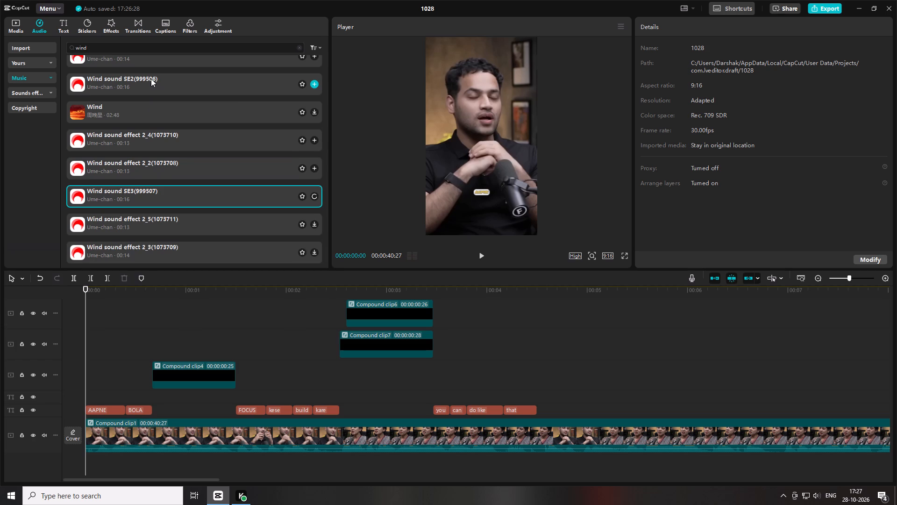
scroll(151, 79, up, 2)
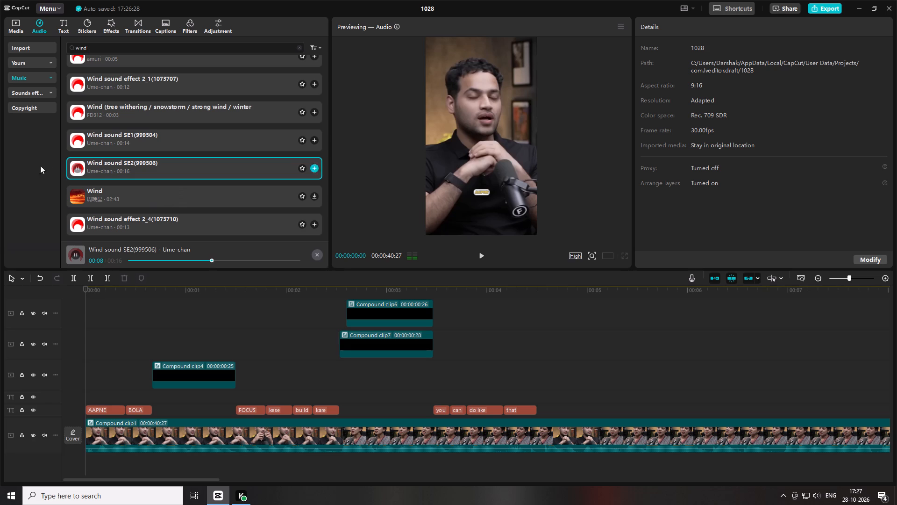
click(80, 166)
Play the video from the end of Compound clip6, where the "you can do like that" captions start.
click(432, 296)
key(space)
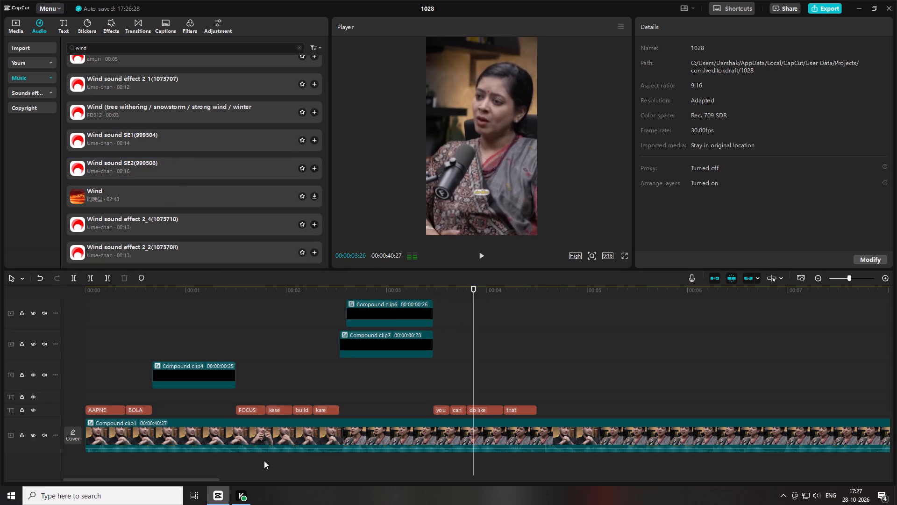